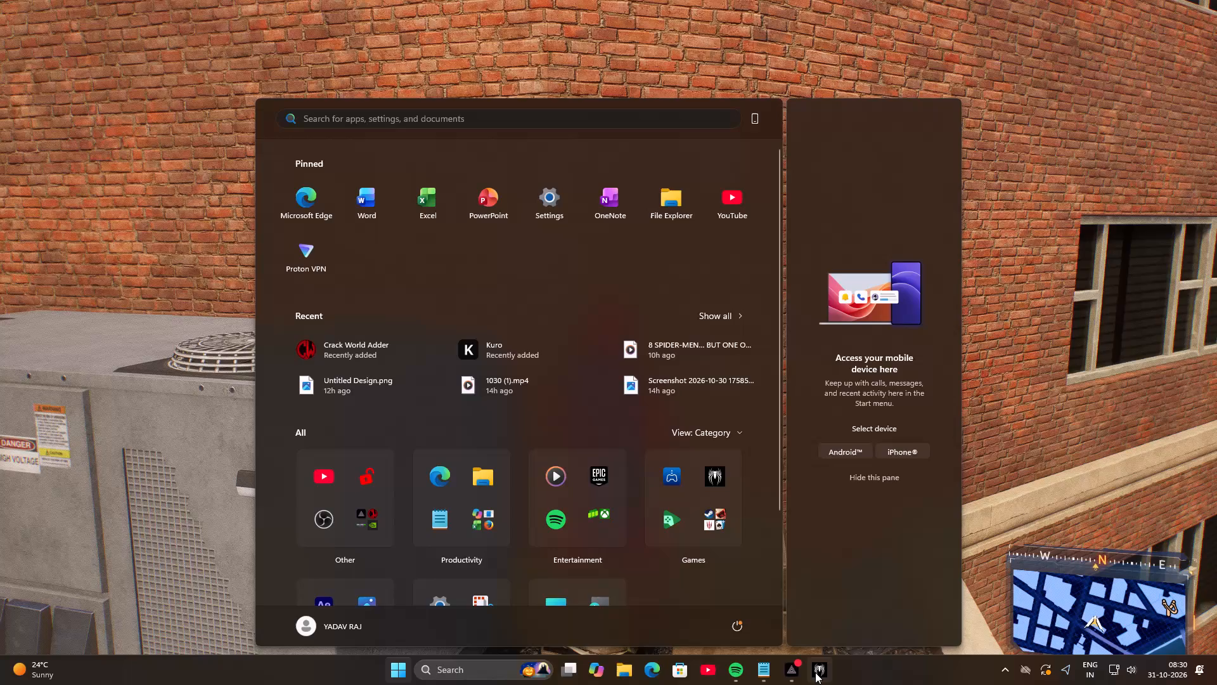
# Switch to PRISM Live Studio, stop the running recording, dismiss the notice and close the program.
pyautogui.click(872, 556)
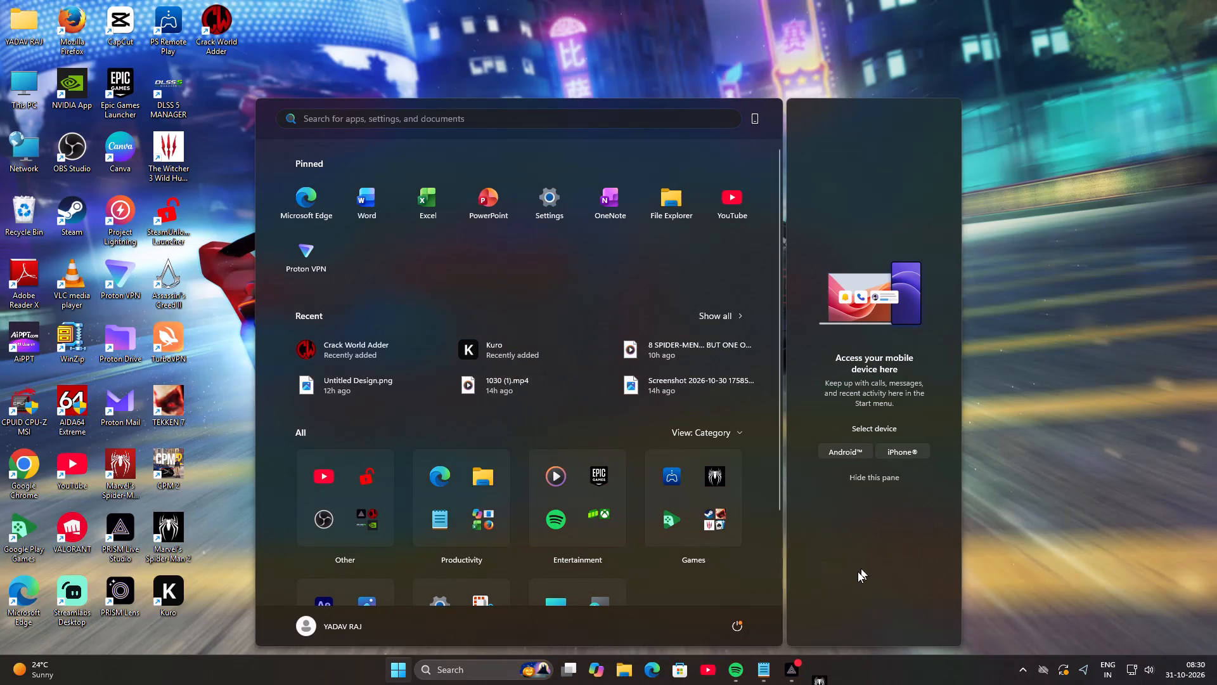
pyautogui.click(807, 673)
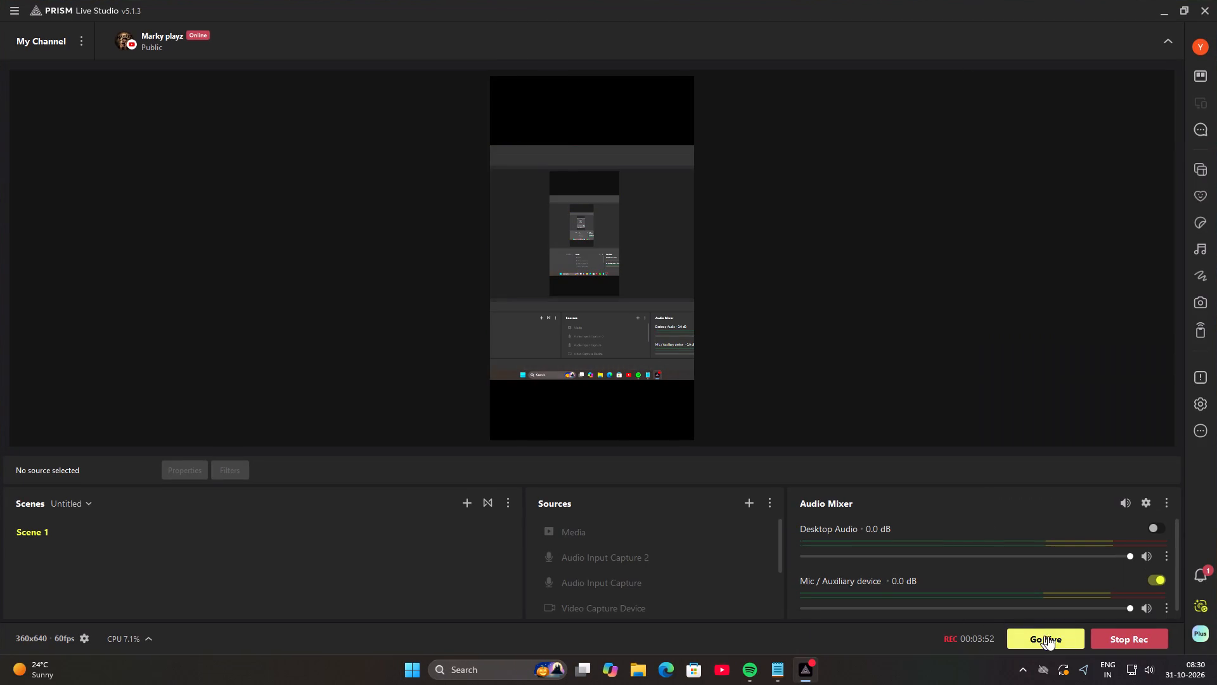
pyautogui.click(1107, 646)
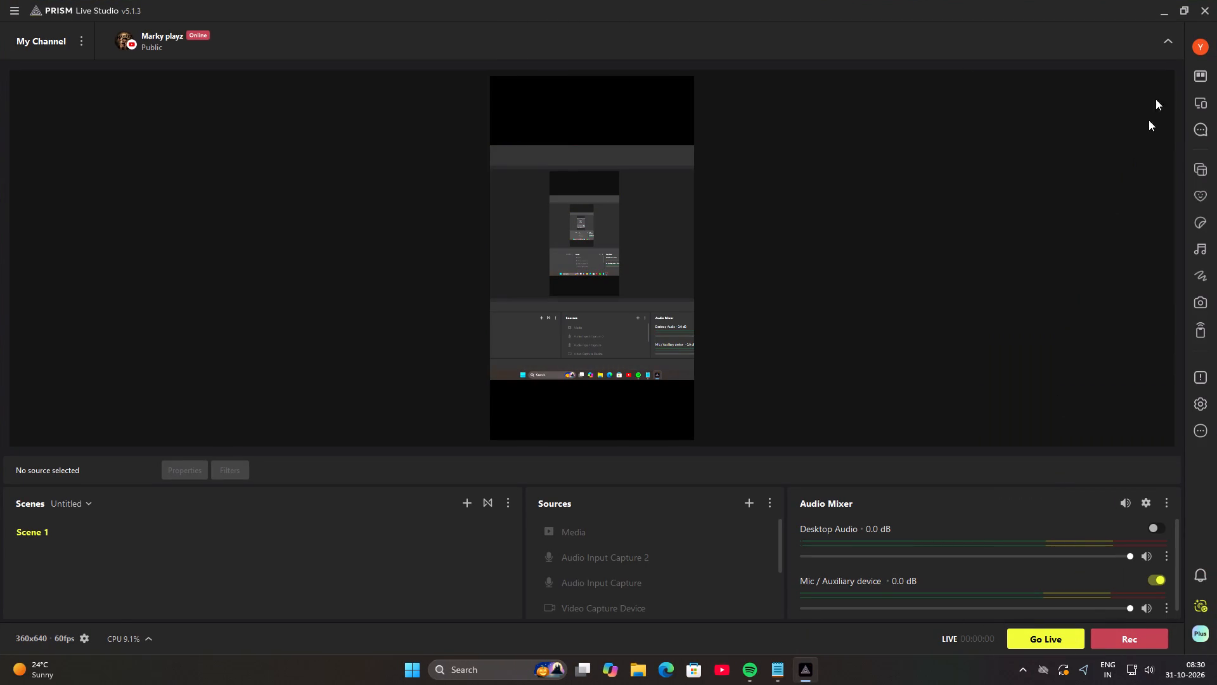
pyautogui.click(1203, 11)
pyautogui.click(628, 371)
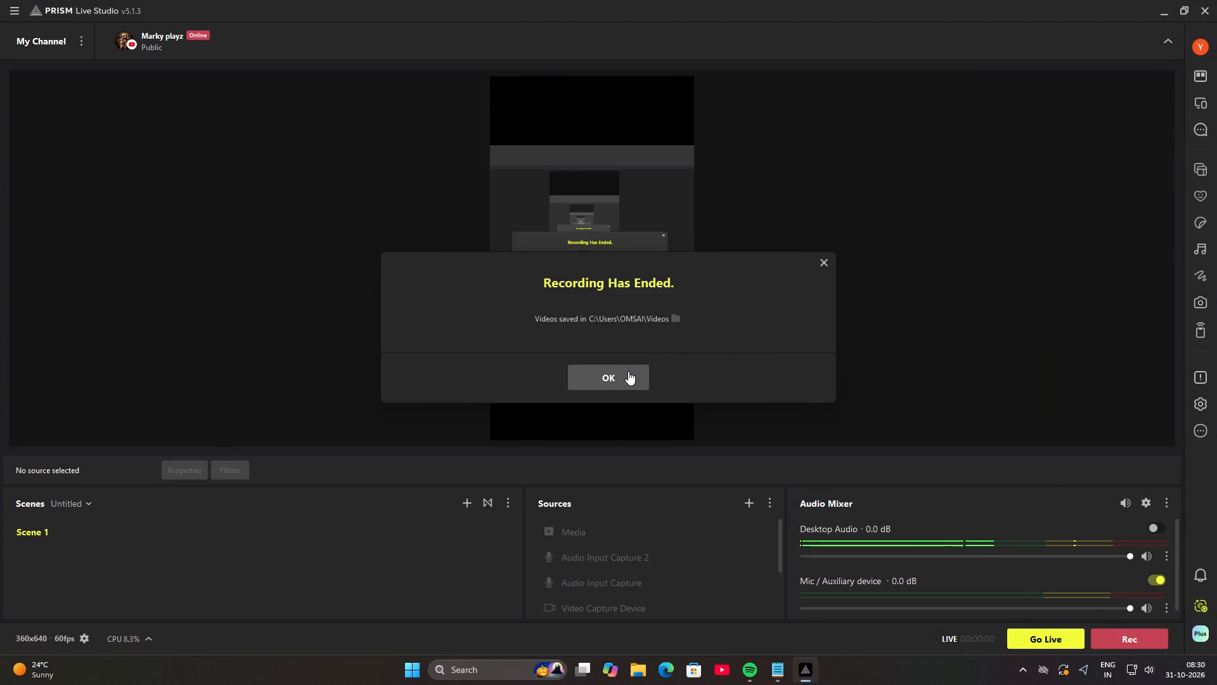
pyautogui.click(1204, 8)
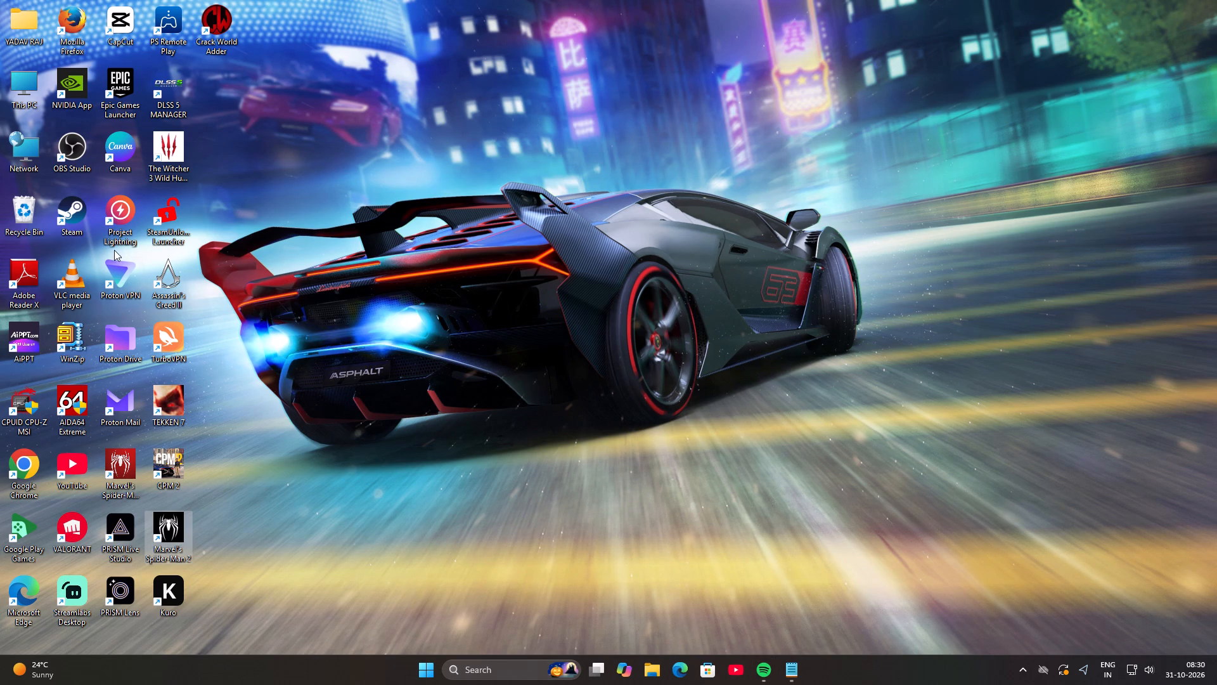
# Launch Proton VPN, connect to the fastest free server and minimize its window.
pyautogui.doubleClick(117, 267)
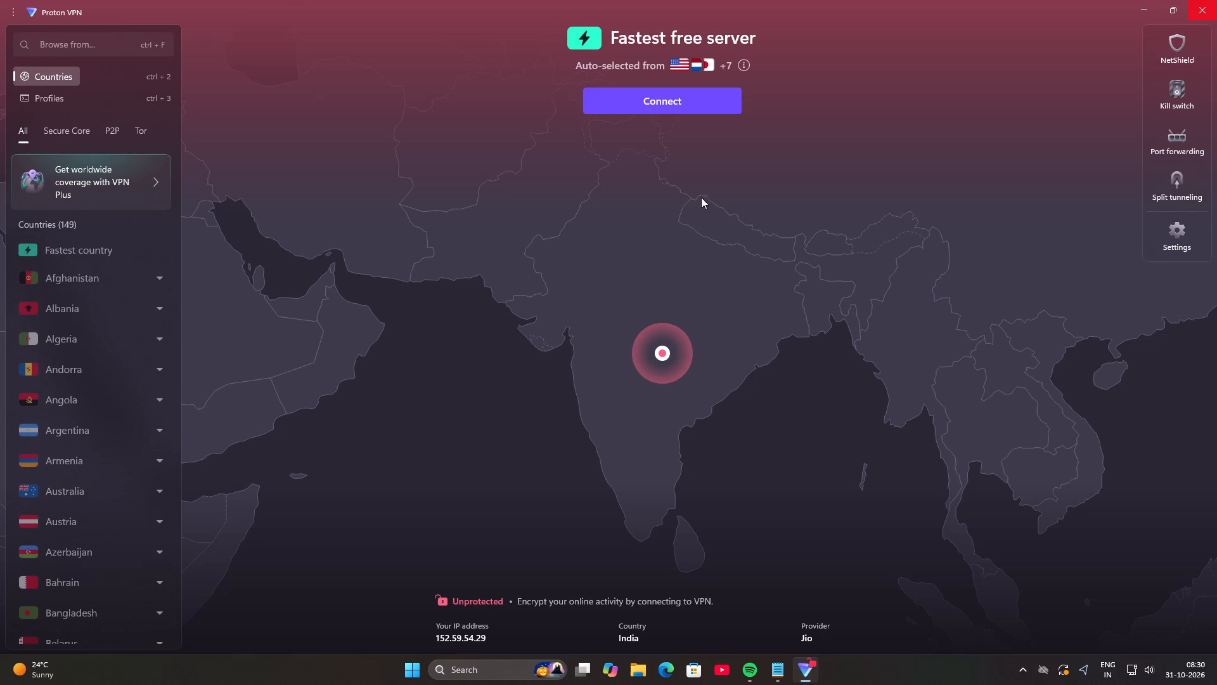
pyautogui.click(704, 106)
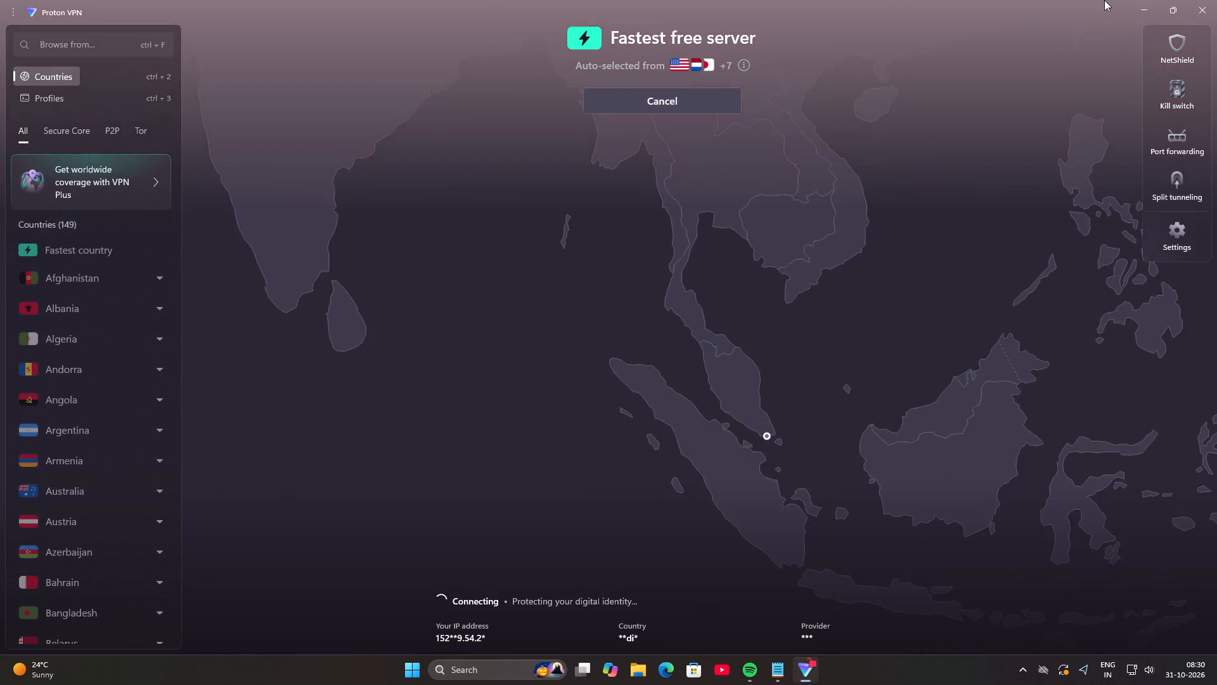
pyautogui.click(1144, 0)
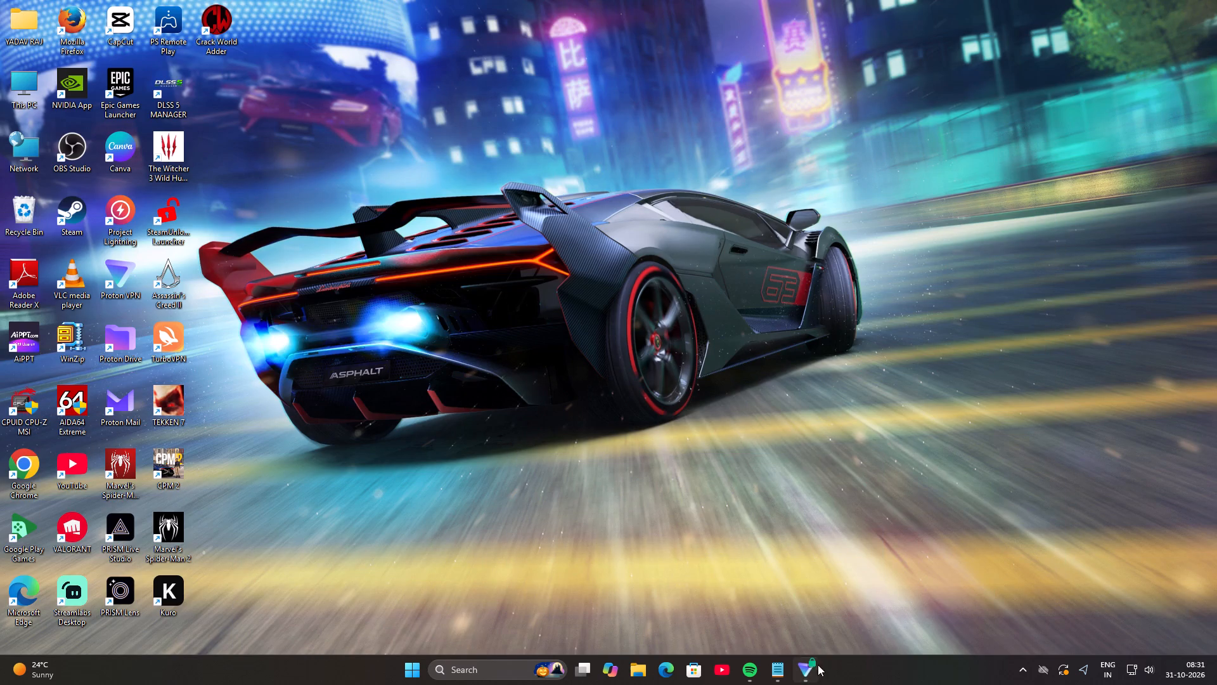
# Launch CapCut and open the project 1018 (1), skipping the relinking of its missing media.
pyautogui.doubleClick(125, 17)
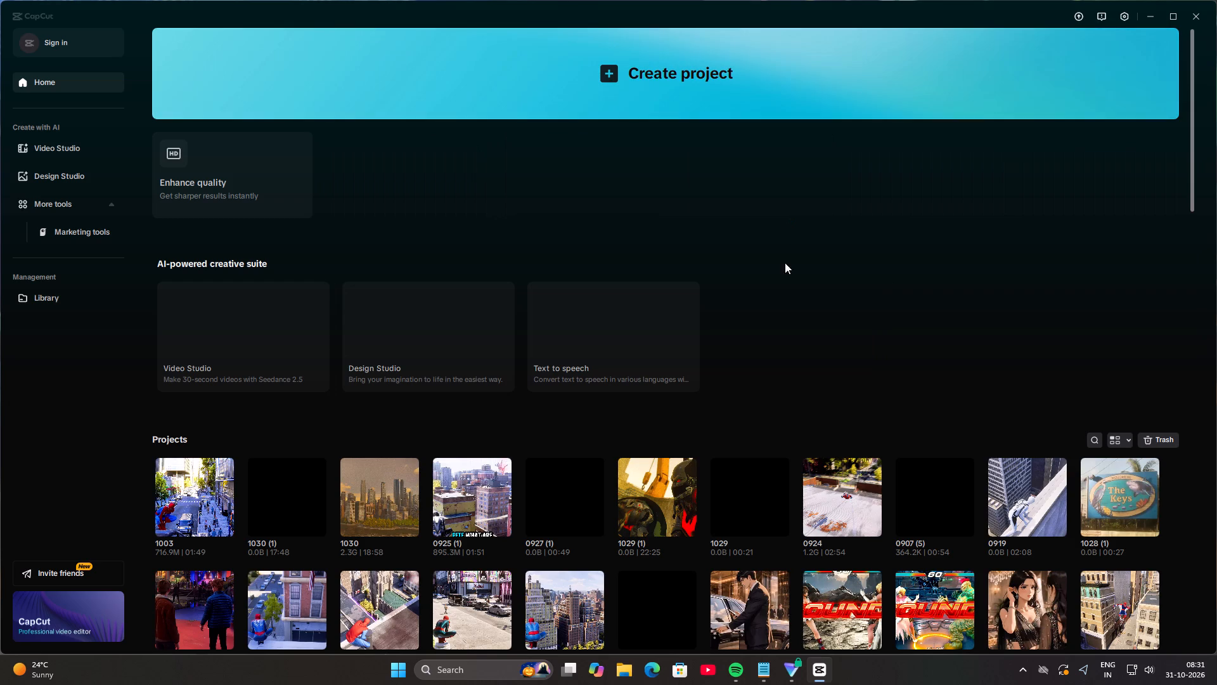
pyautogui.scroll(-11, 845, 367)
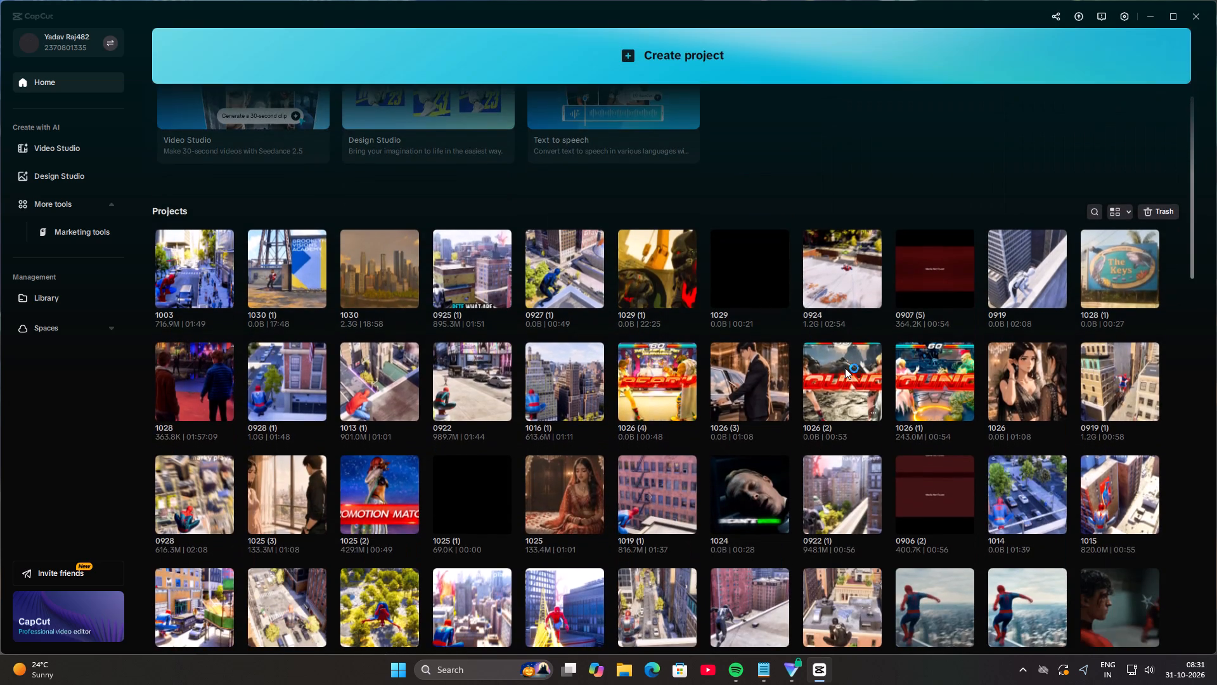
pyautogui.scroll(-11, 845, 368)
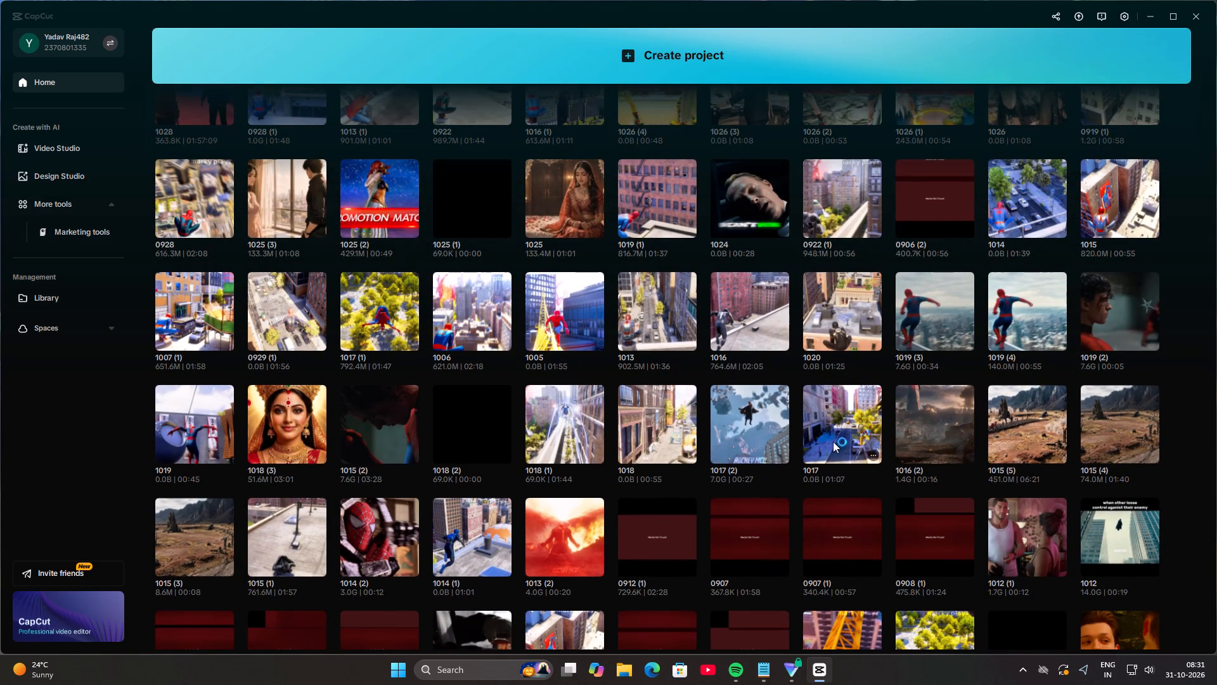
pyautogui.click(563, 422)
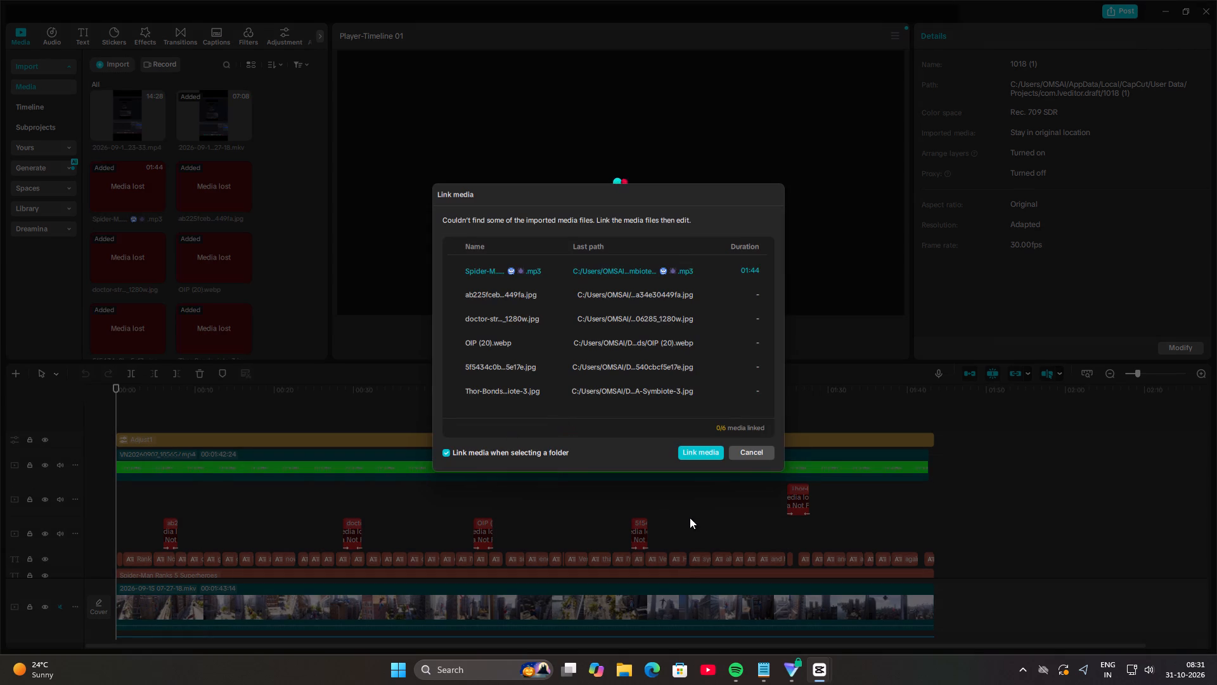
pyautogui.click(749, 450)
# Delete the missing Spider-Man MP3 audio clip from the bottom of the timeline.
pyautogui.scroll(-6, 378, 512)
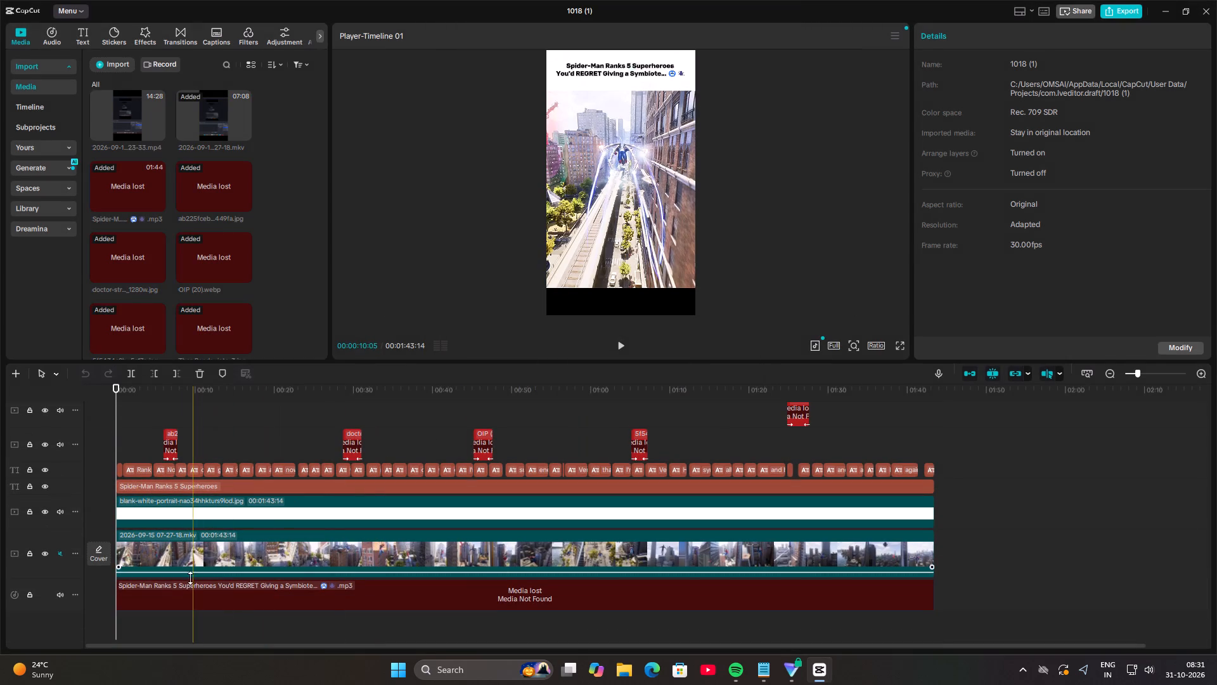
pyautogui.click(184, 598)
pyautogui.press('Delete')
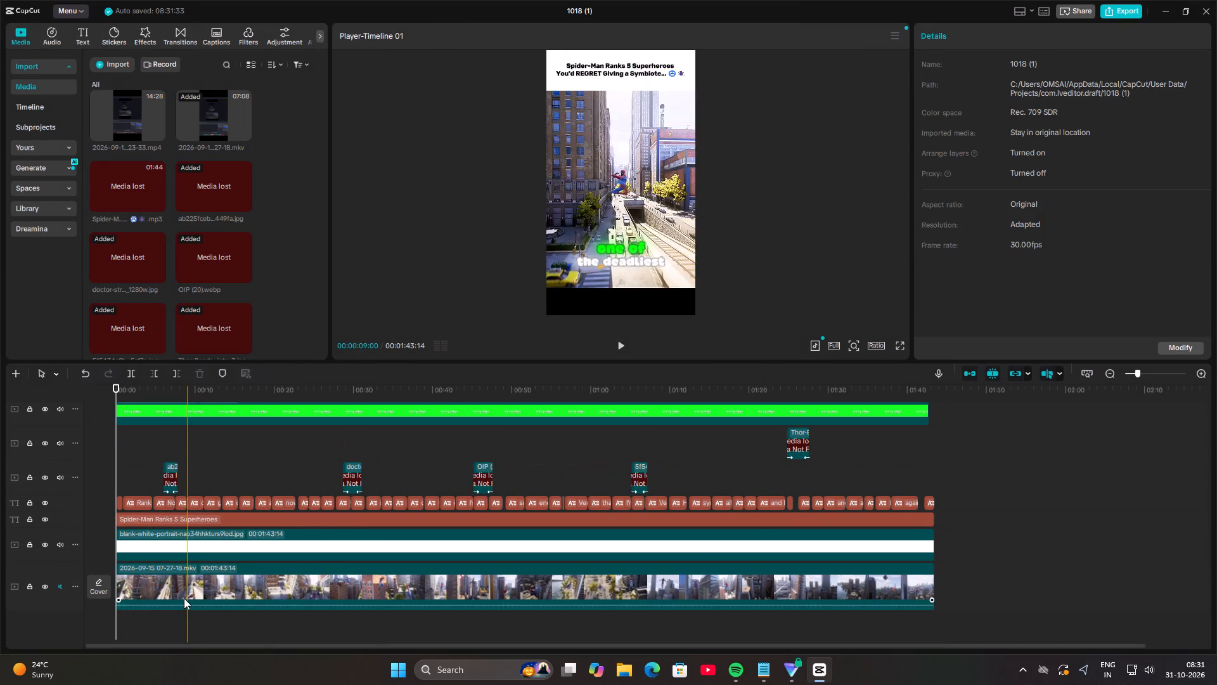
# Hide the caption text track and the two overlay tracks that hold the missing images.
pyautogui.click(42, 507)
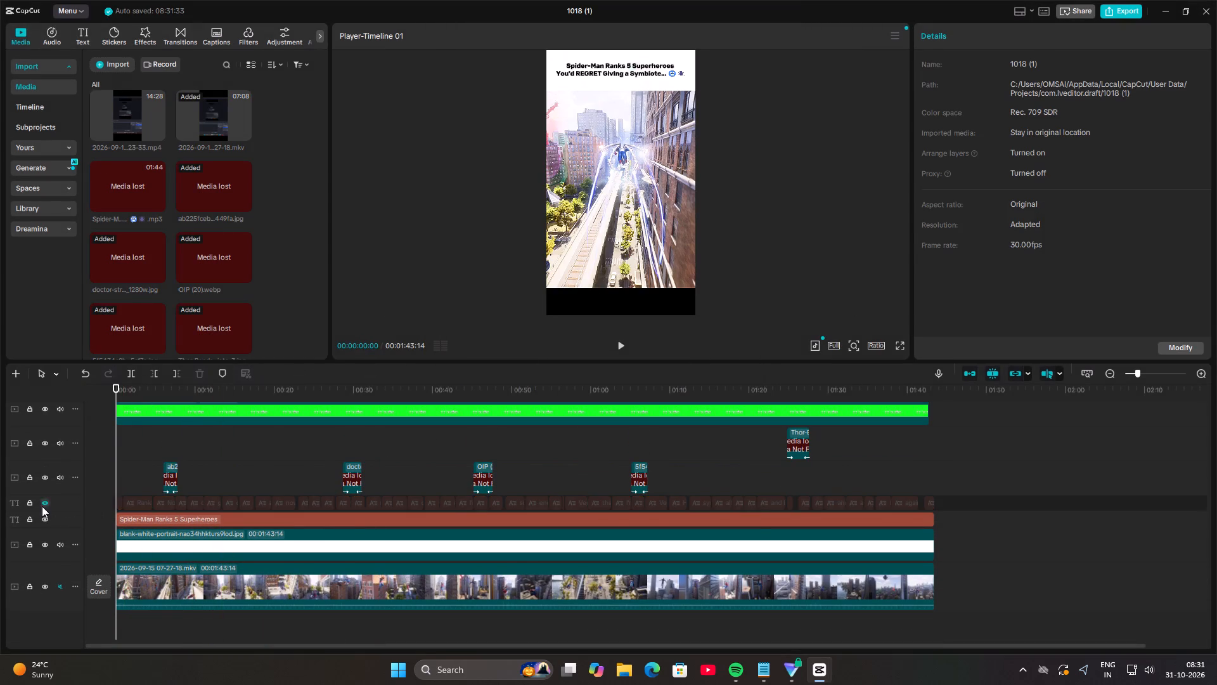
pyautogui.click(42, 482)
pyautogui.scroll(4, 273, 483)
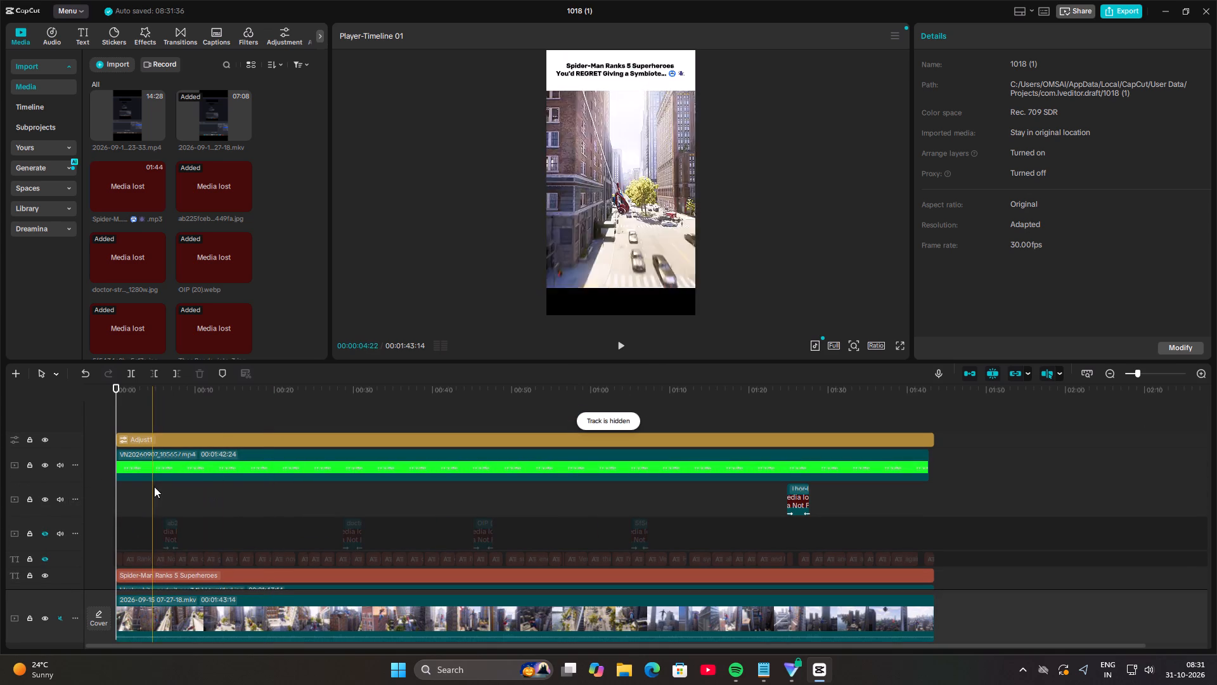
pyautogui.click(45, 499)
pyautogui.scroll(-5, 290, 499)
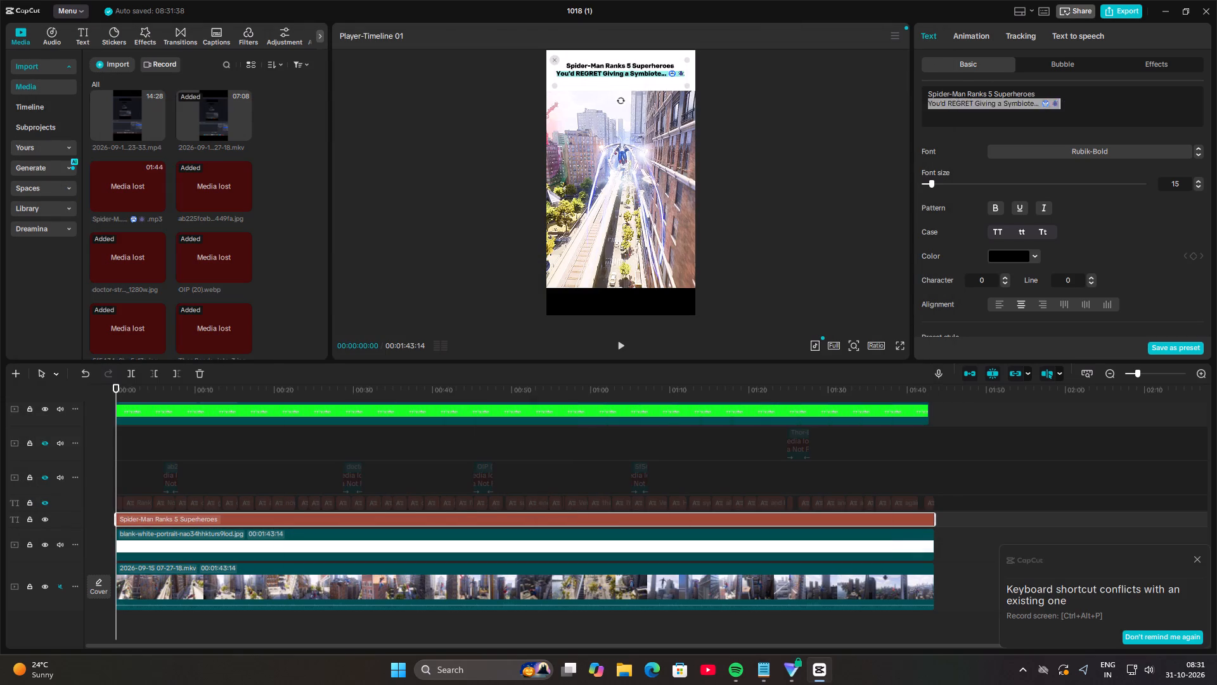
pyautogui.moveTo(1059, 100); pyautogui.dragTo(1046, 129)
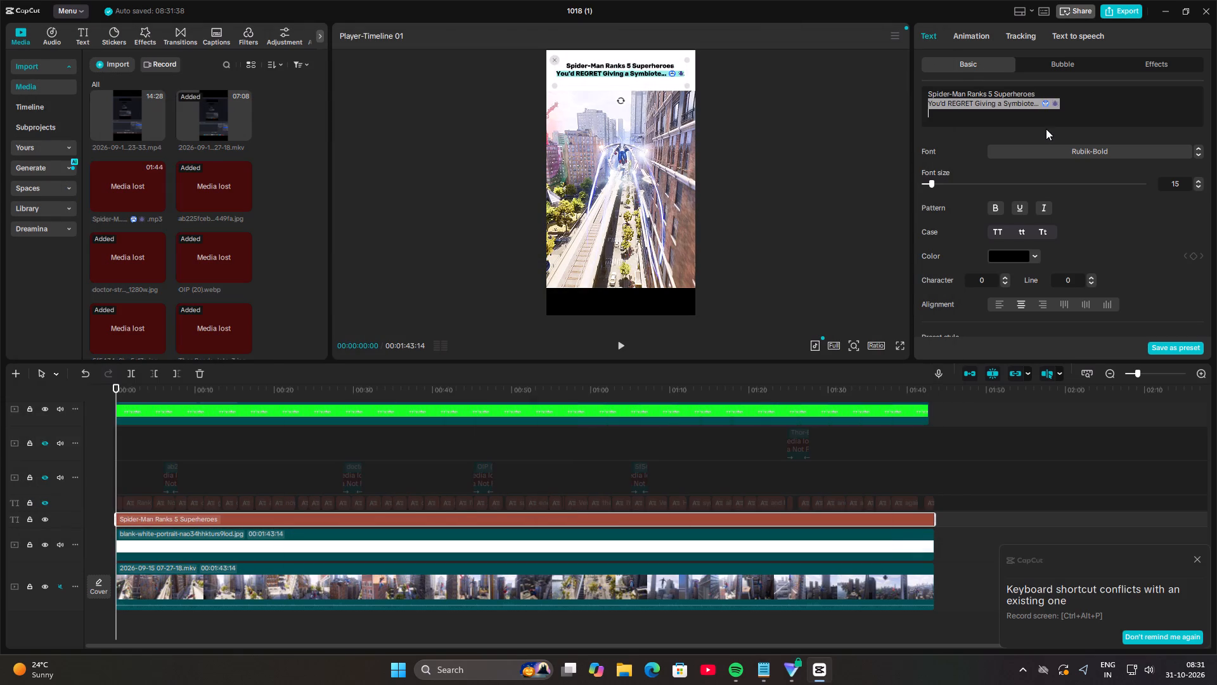
pyautogui.press('Delete')
pyautogui.moveTo(1052, 94); pyautogui.dragTo(840, 67)
pyautogui.press('Delete')
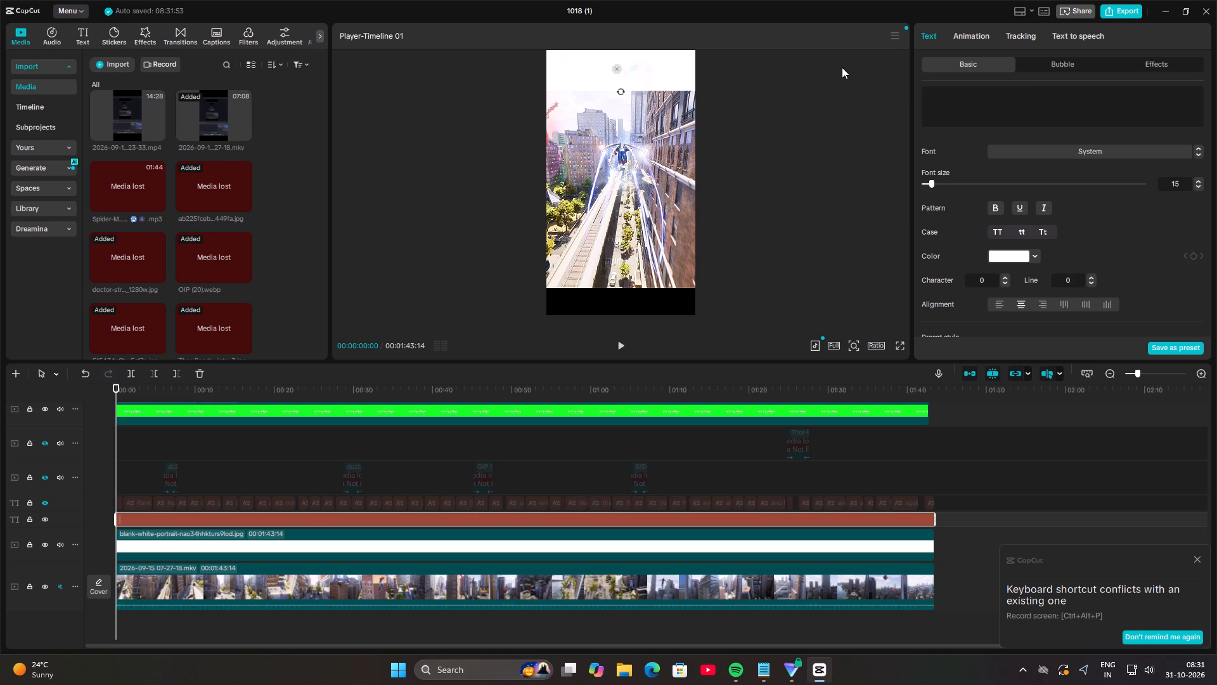
pyautogui.hotkey('ctrl', 'v')
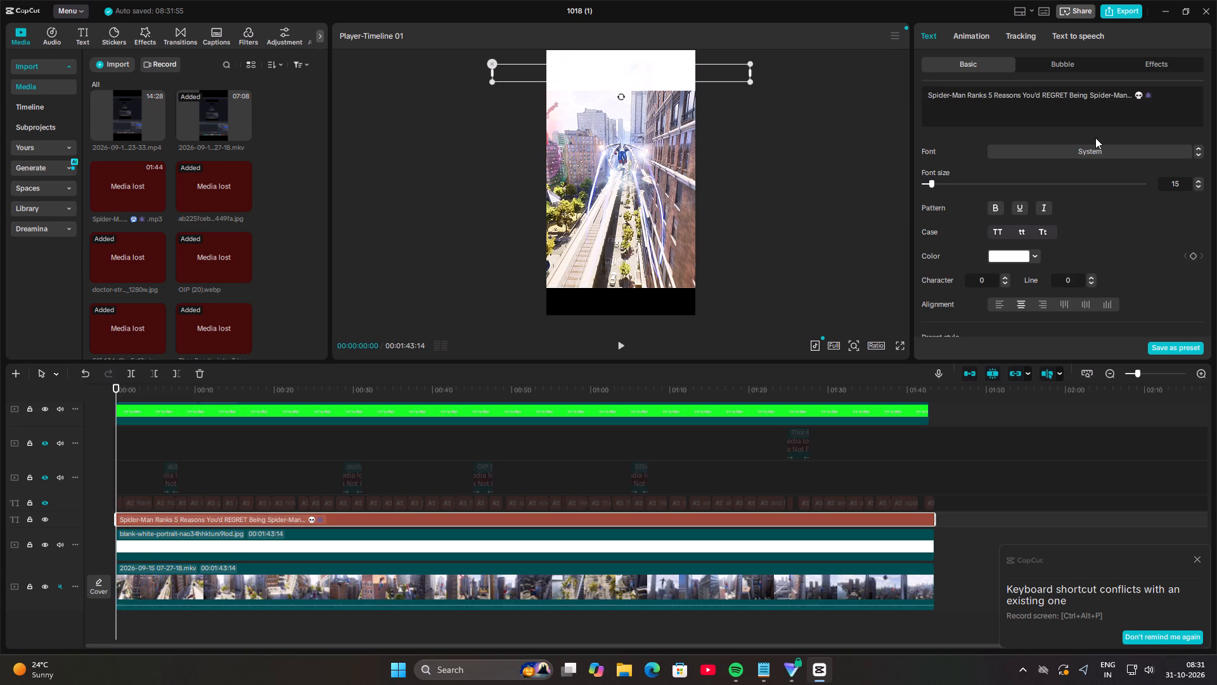
pyautogui.click(1026, 92)
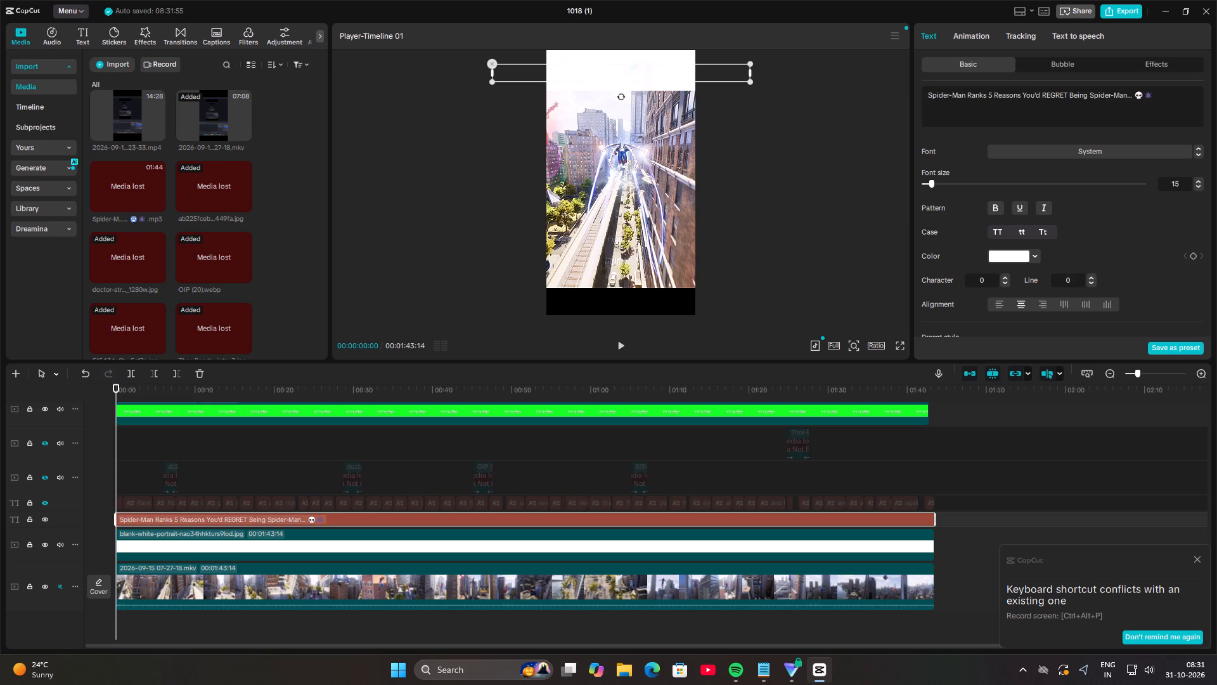
pyautogui.click(1023, 92)
pyautogui.press('Return')
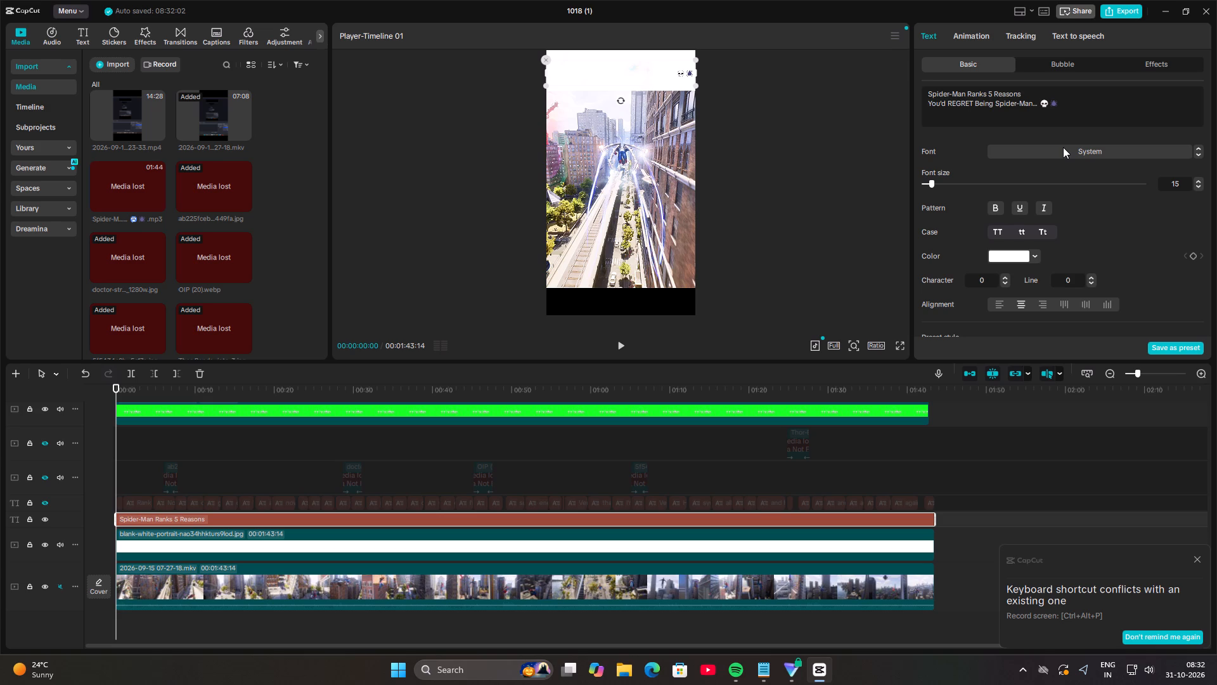
# Set the title's font to Rubik-Bold and its color to black (000000), and enlarge it slightly in the preview.
pyautogui.click(1088, 146)
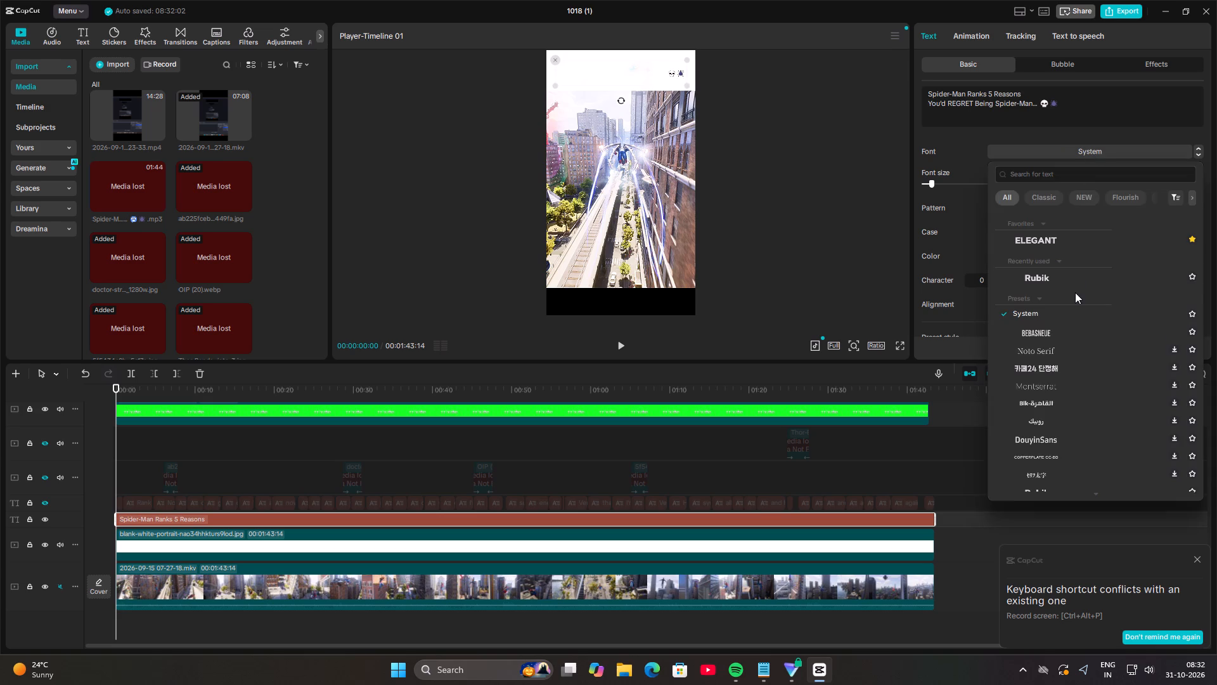
pyautogui.click(1075, 271)
pyautogui.click(1007, 254)
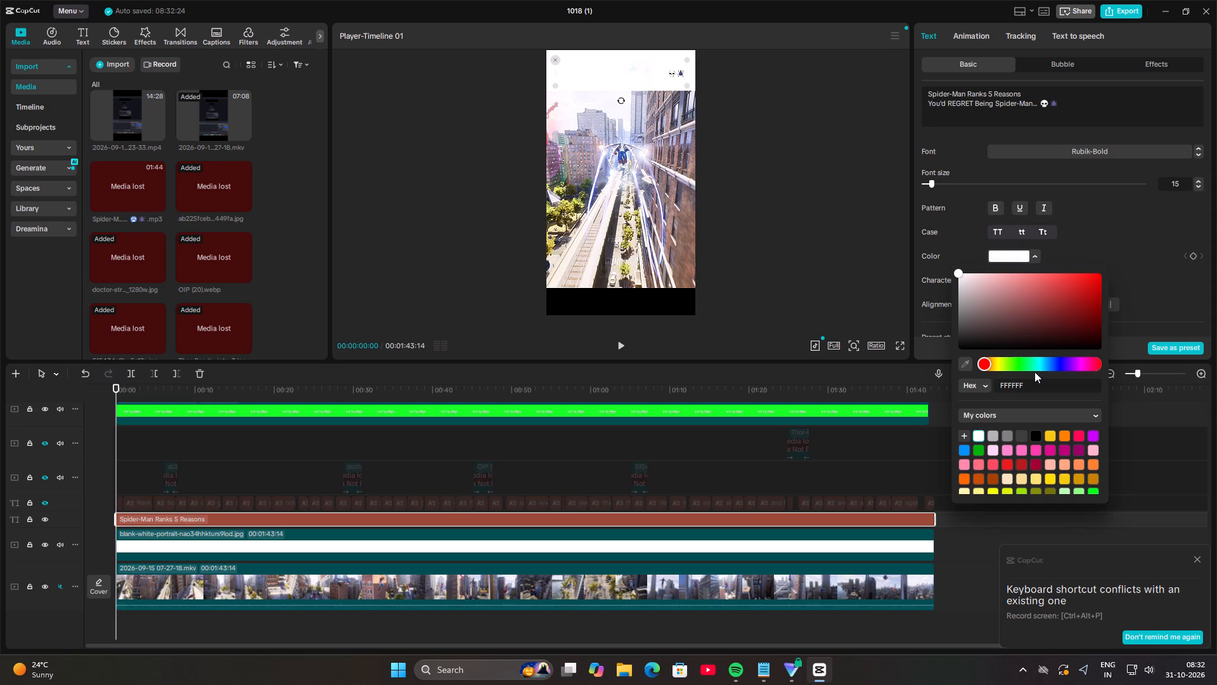
pyautogui.click(1034, 433)
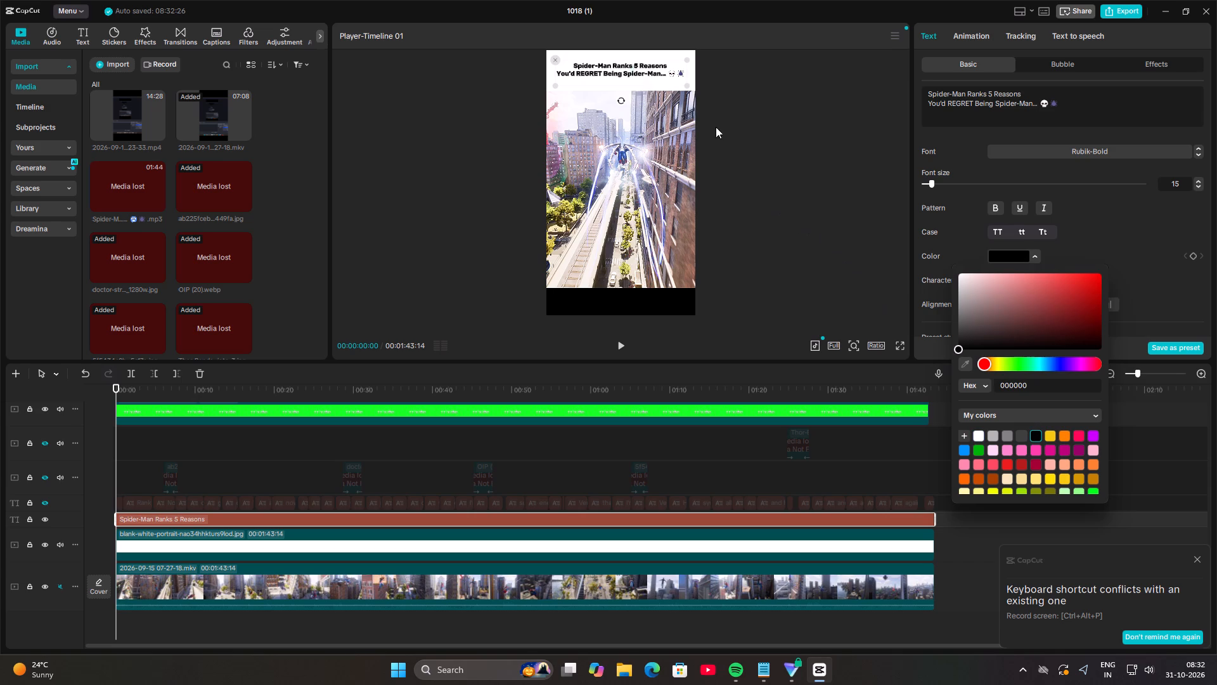
pyautogui.click(685, 88)
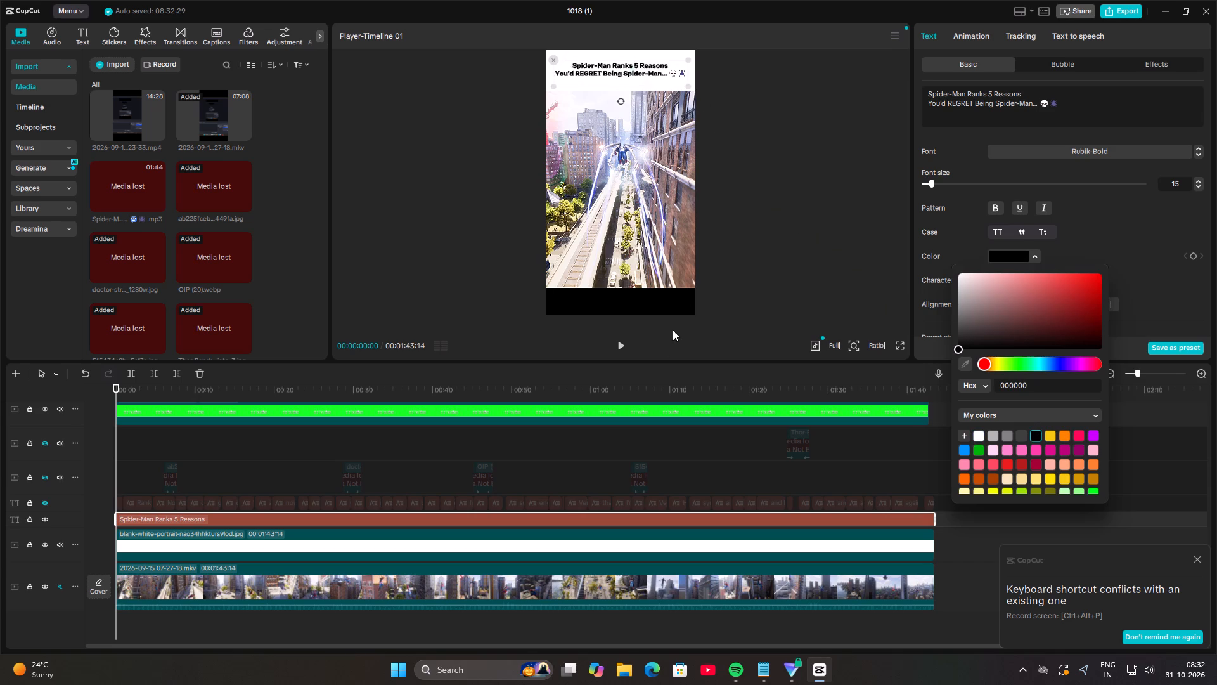
pyautogui.click(873, 303)
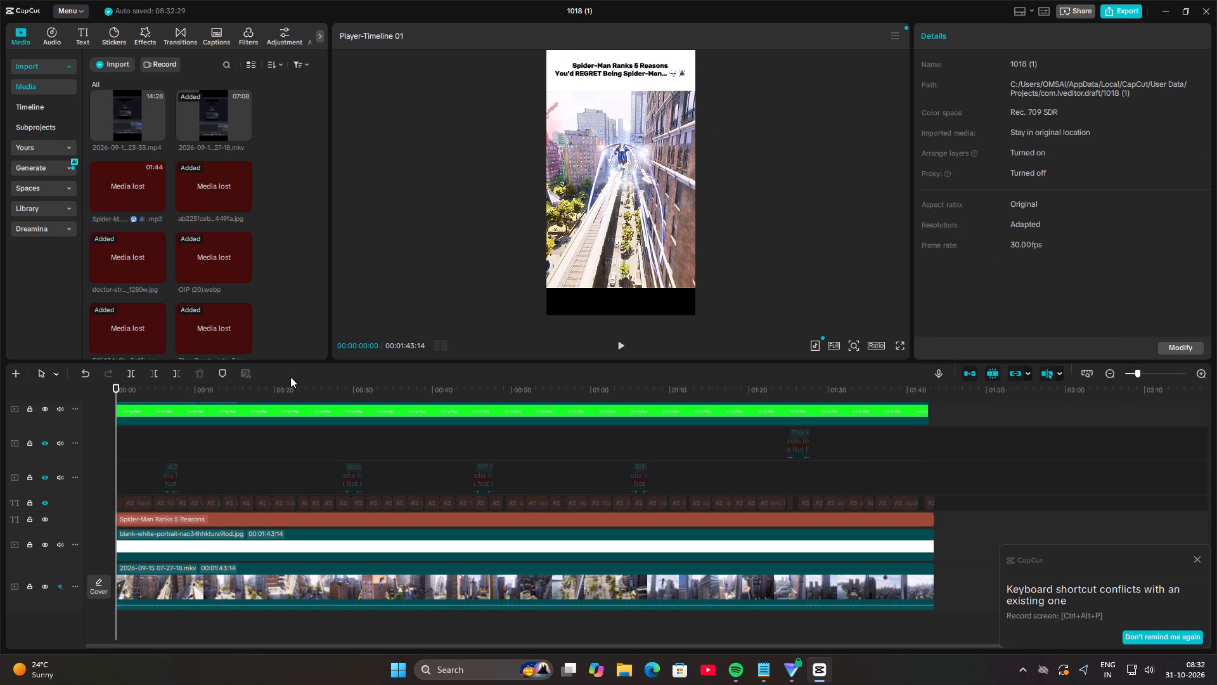
# Import the MP3 "Spider-Man Ranks 5 Reasons You'd REGRET Being Spider-Man…" from Downloads and add it at the start of the timeline.
pyautogui.scroll(13, 274, 418)
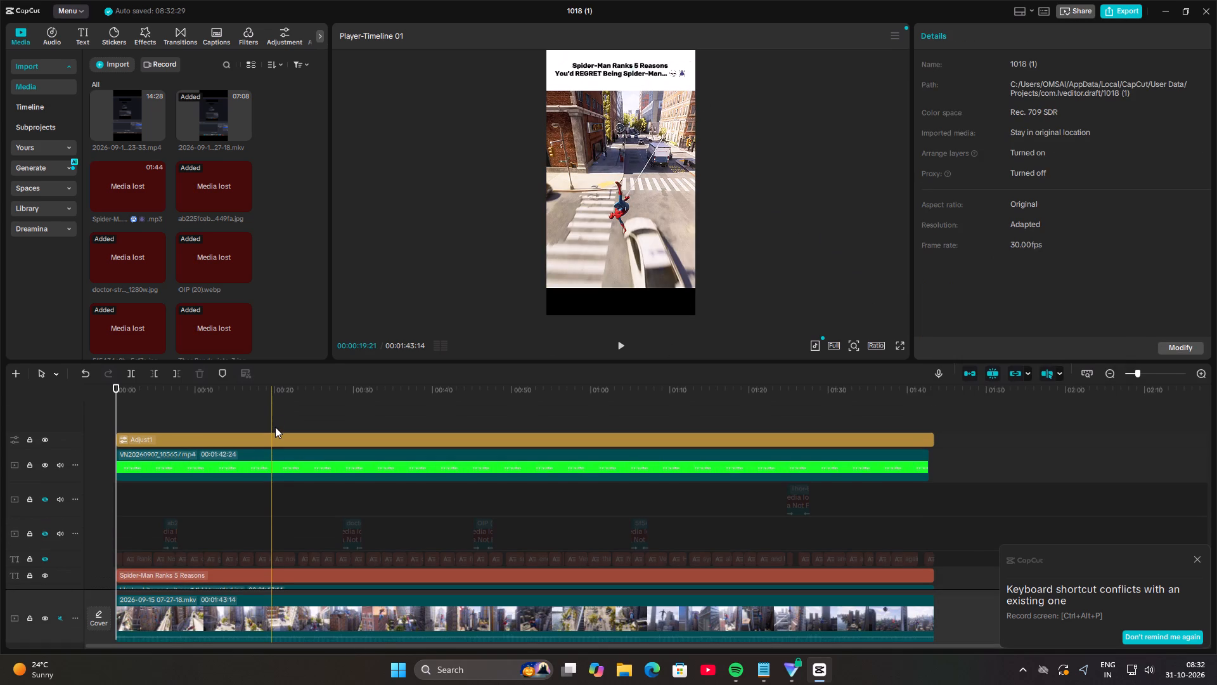
pyautogui.scroll(2, 275, 427)
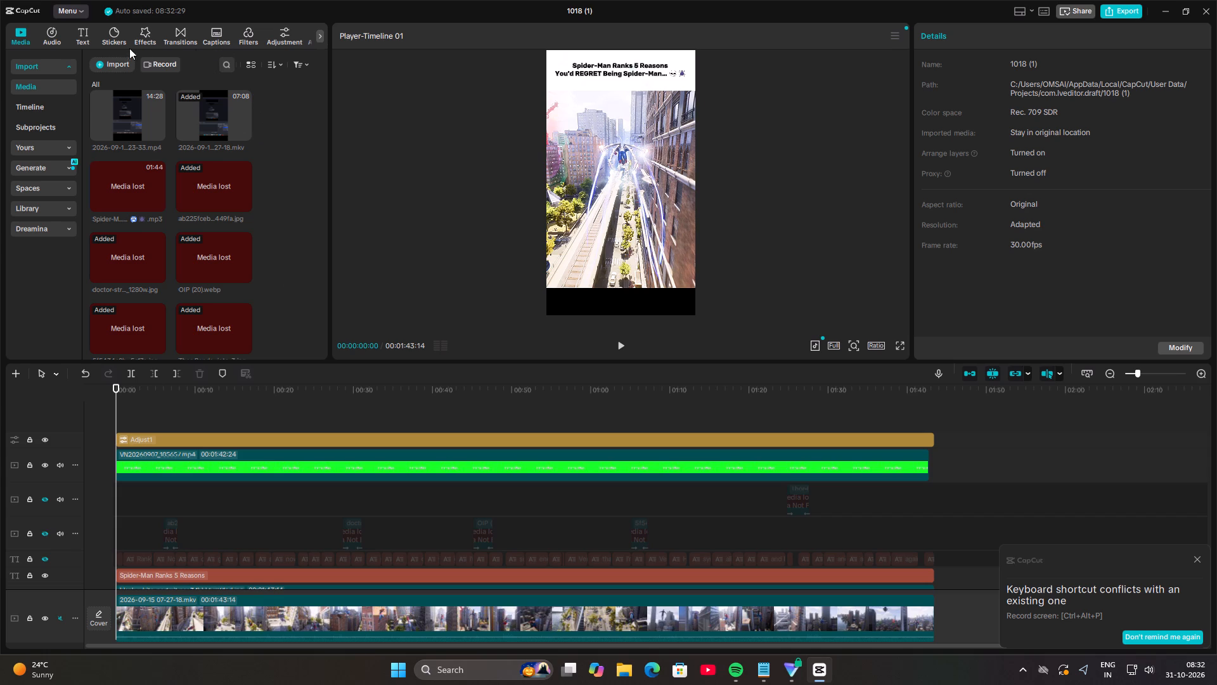
pyautogui.click(119, 68)
pyautogui.click(141, 89)
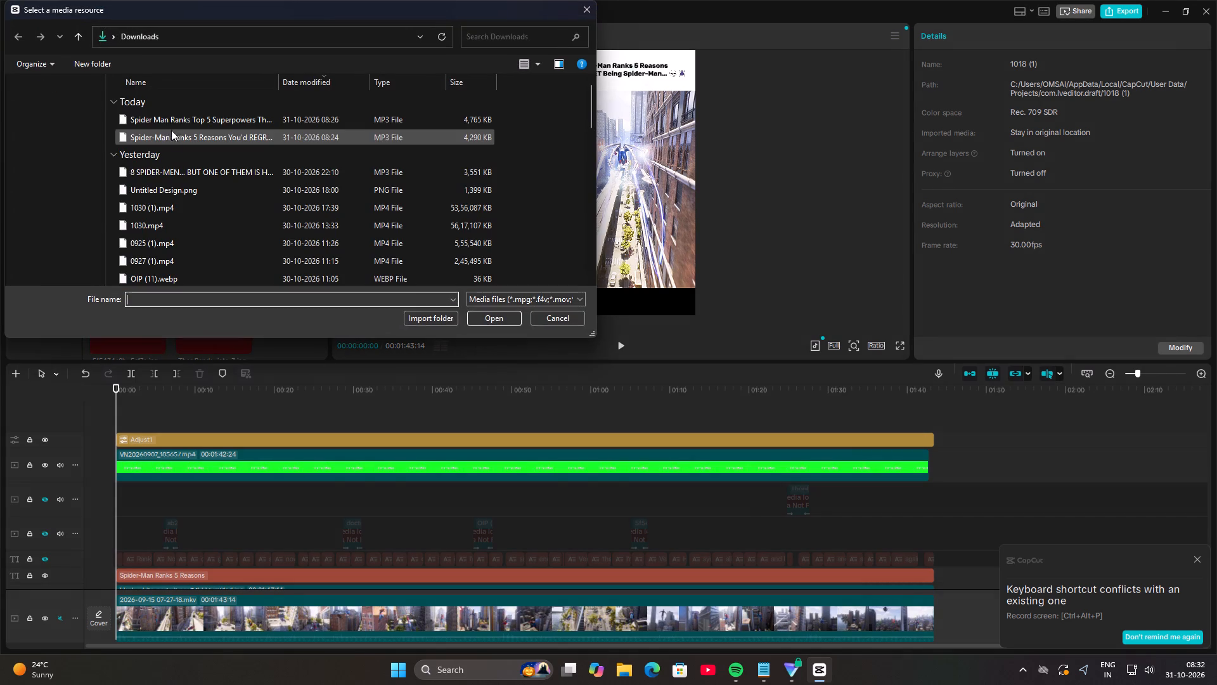
pyautogui.click(248, 136)
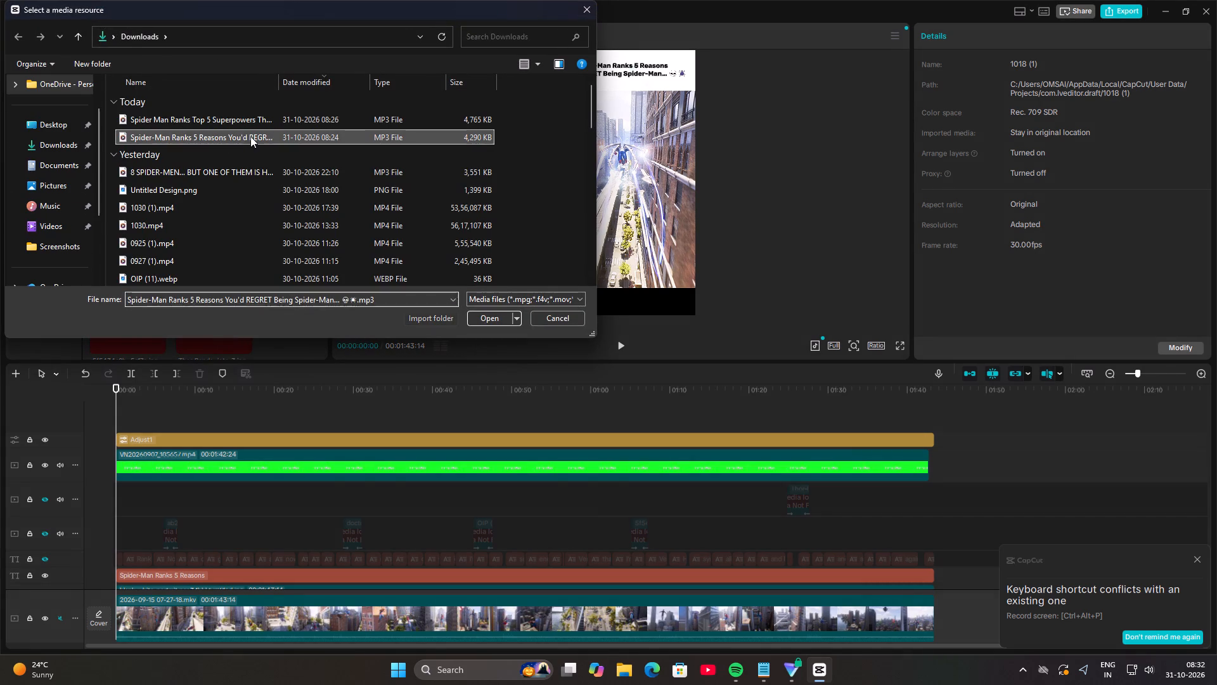
pyautogui.click(489, 321)
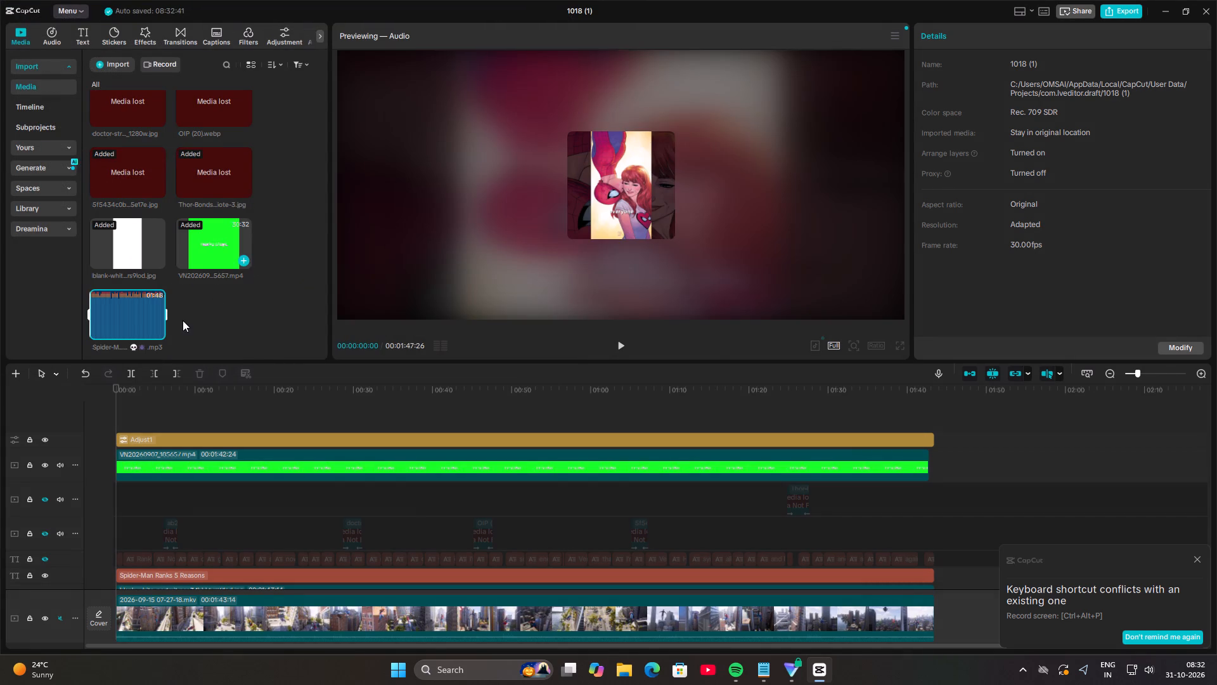
pyautogui.click(158, 329)
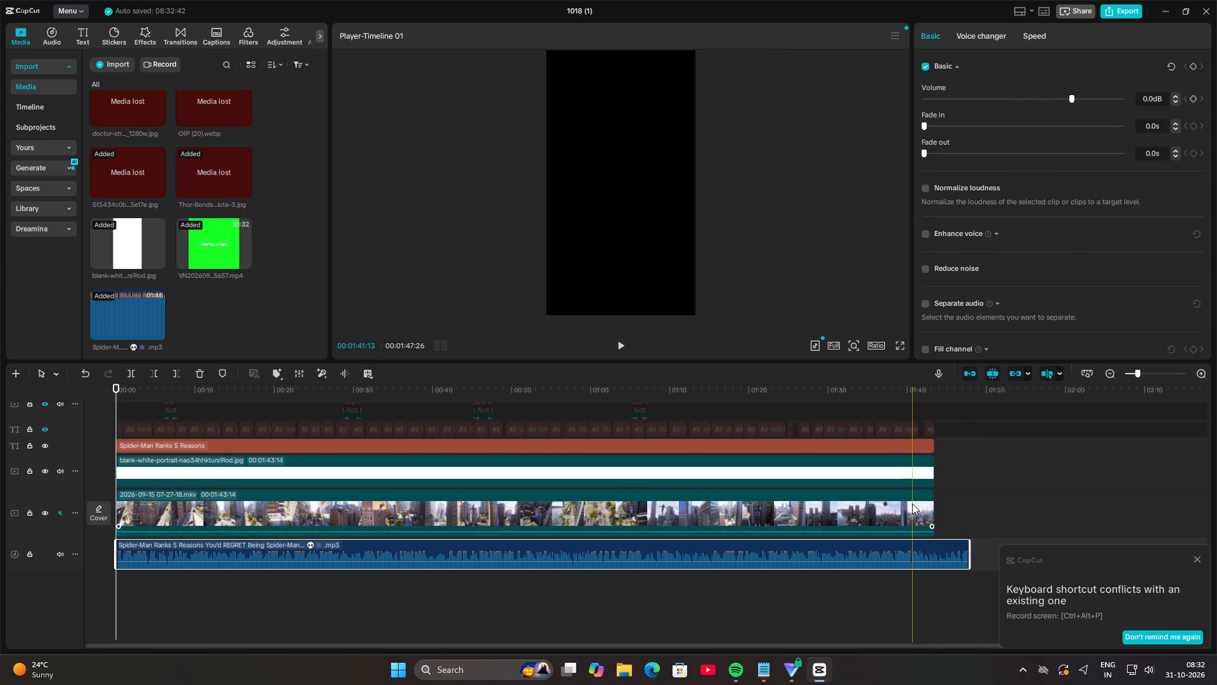
# Extend the main gameplay video clip and the white background image to the end of the new audio, at 00:01:47:26.
pyautogui.click(912, 504)
pyautogui.moveTo(934, 506); pyautogui.dragTo(959, 509)
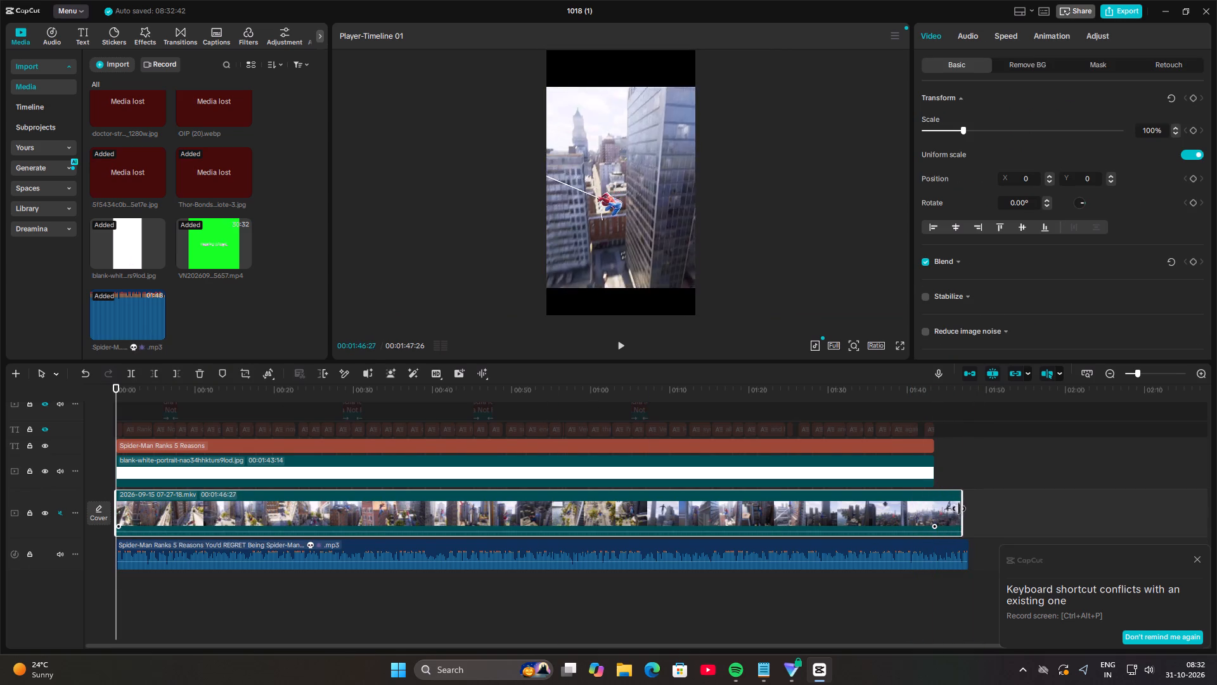
pyautogui.moveTo(959, 509); pyautogui.dragTo(962, 510)
pyautogui.click(918, 463)
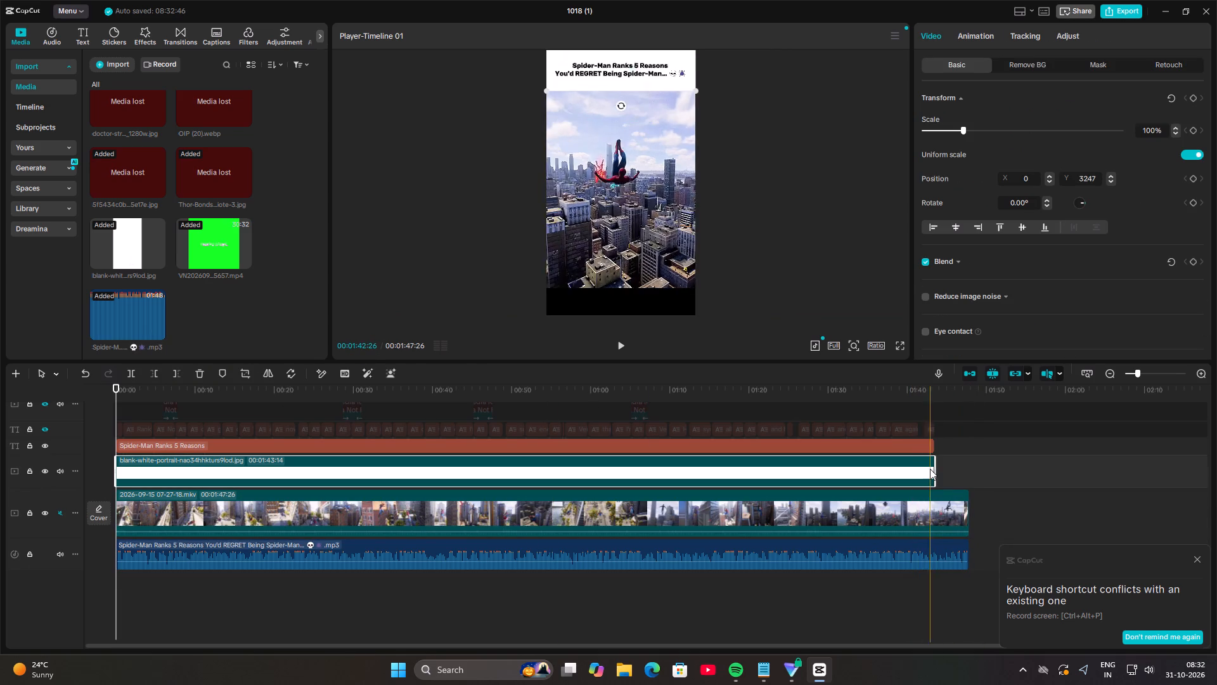
pyautogui.moveTo(934, 469); pyautogui.dragTo(959, 477)
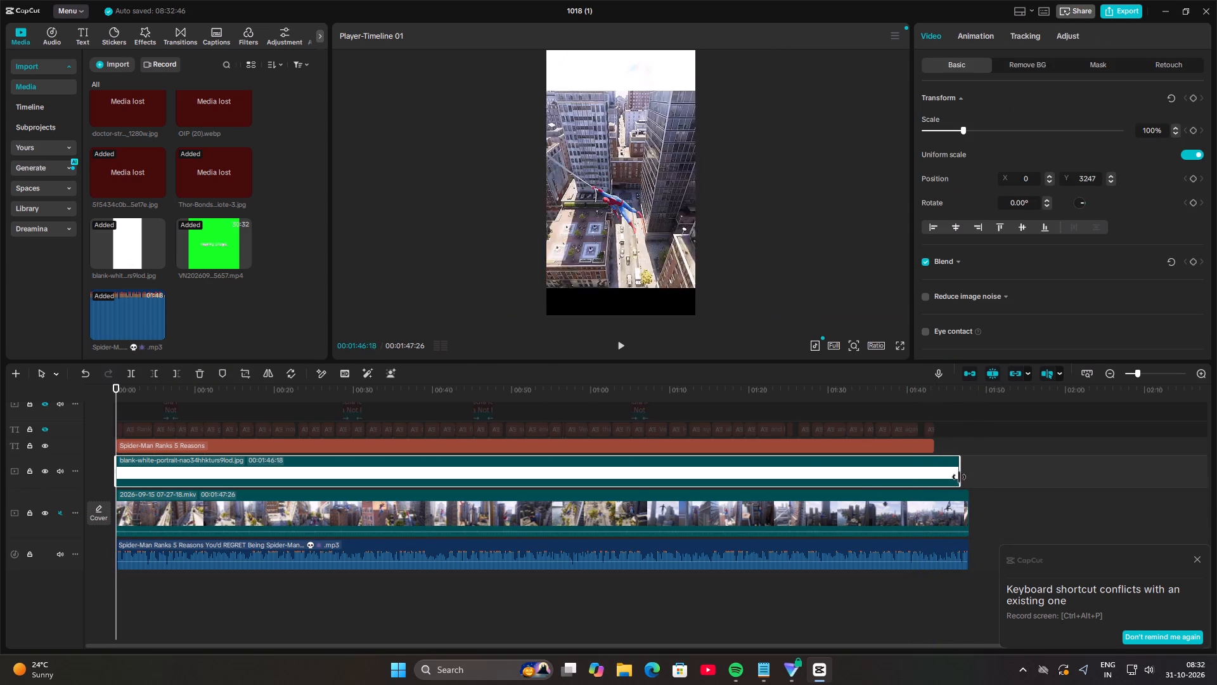
pyautogui.moveTo(959, 477); pyautogui.dragTo(965, 481)
# Extend the title text clip and the green-screen overlay video to the end of the main video, at 00:01:47:26.
pyautogui.scroll(4, 1030, 506)
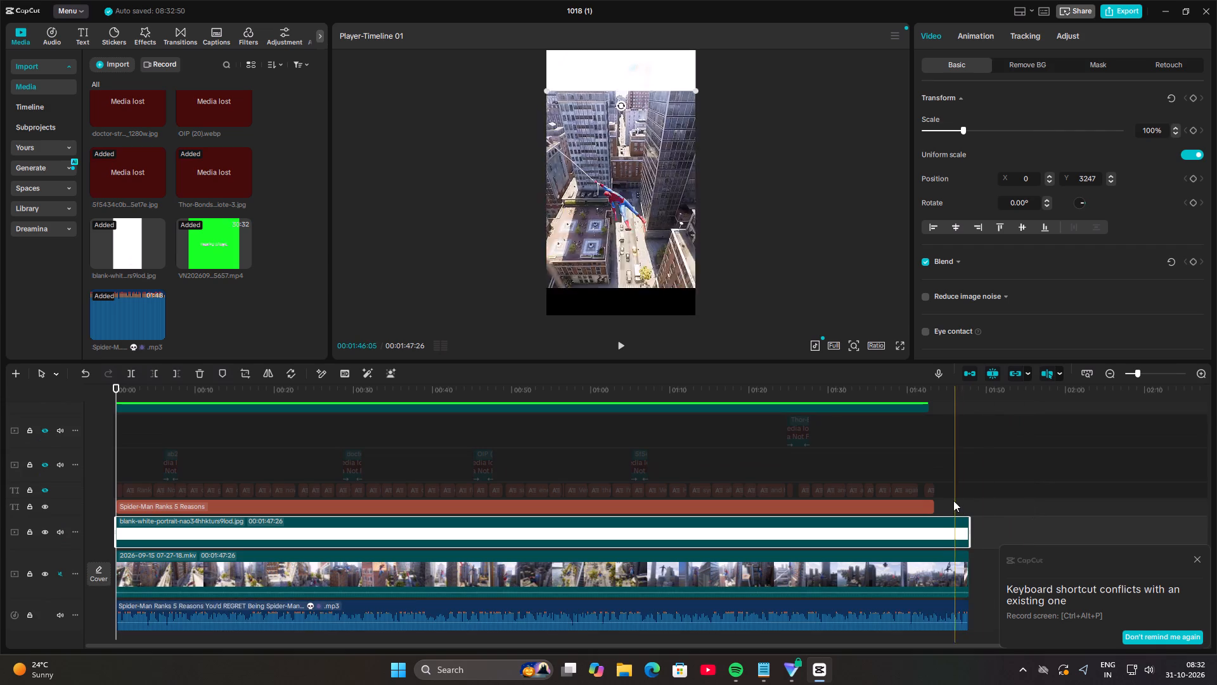
pyautogui.click(937, 501)
pyautogui.click(932, 501)
pyautogui.moveTo(937, 502); pyautogui.dragTo(967, 511)
pyautogui.scroll(5, 997, 511)
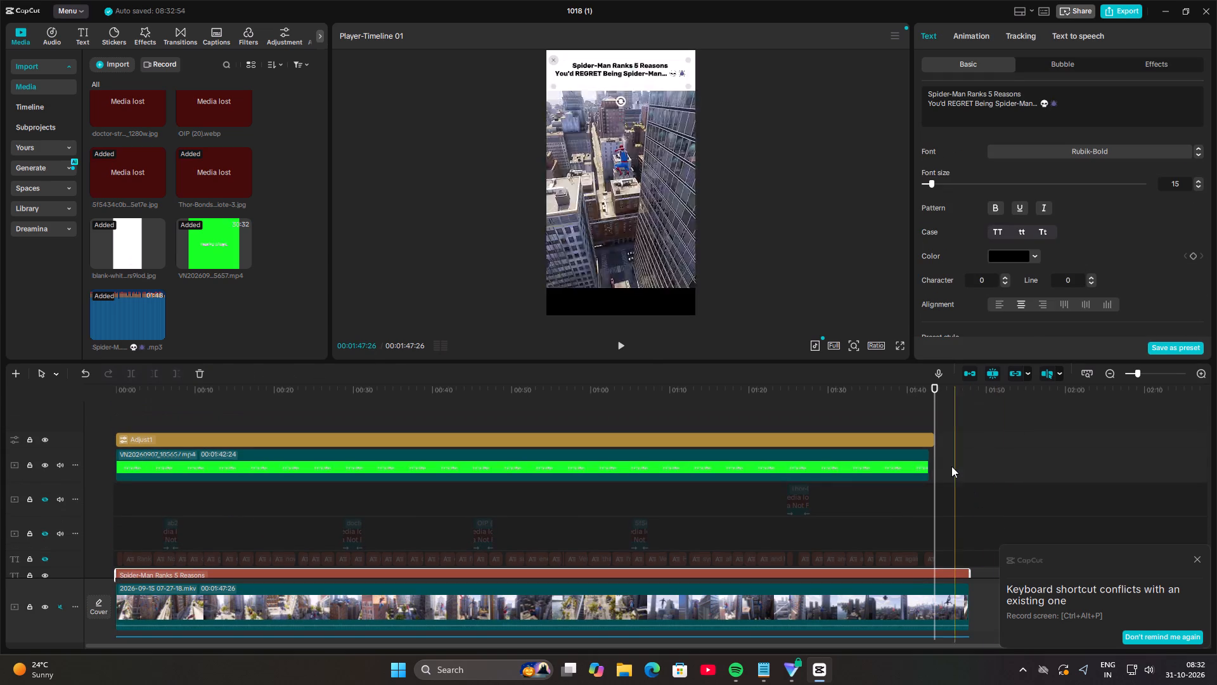
pyautogui.click(917, 463)
pyautogui.moveTo(927, 463); pyautogui.dragTo(956, 468)
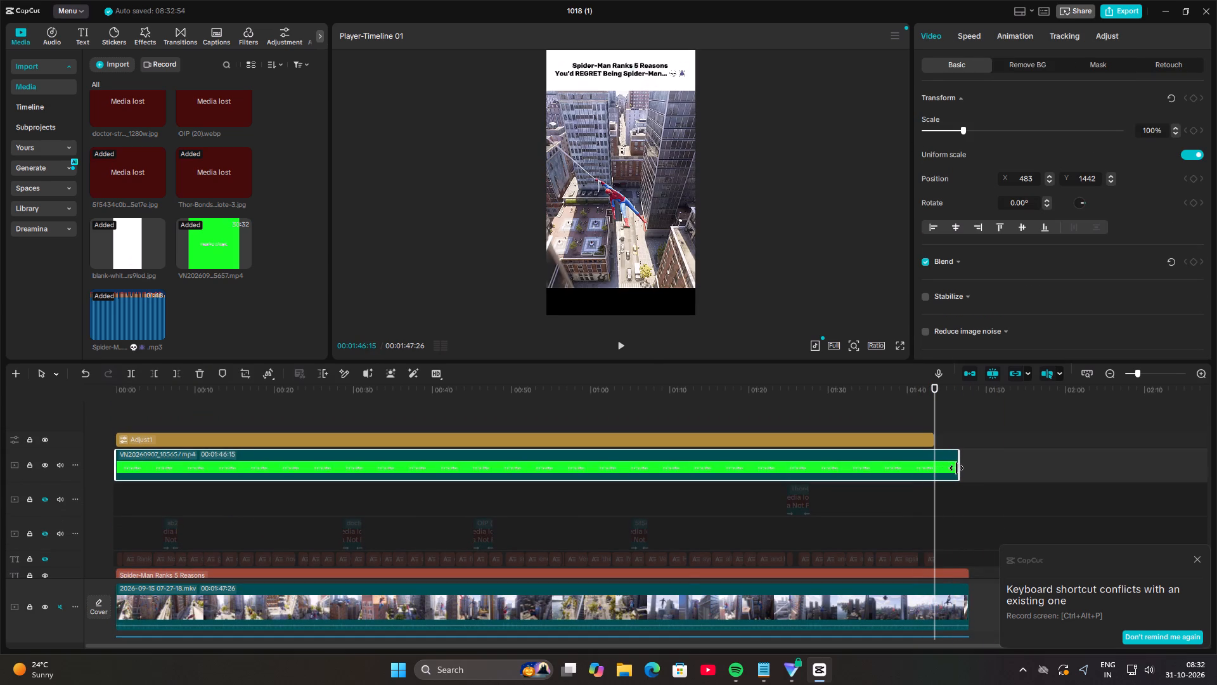
pyautogui.moveTo(956, 468); pyautogui.dragTo(967, 471)
# Extend the Adjust1 adjustment layer to the same end point as the other clips, at 00:01:47:26.
pyautogui.scroll(3, 1001, 476)
pyautogui.click(930, 432)
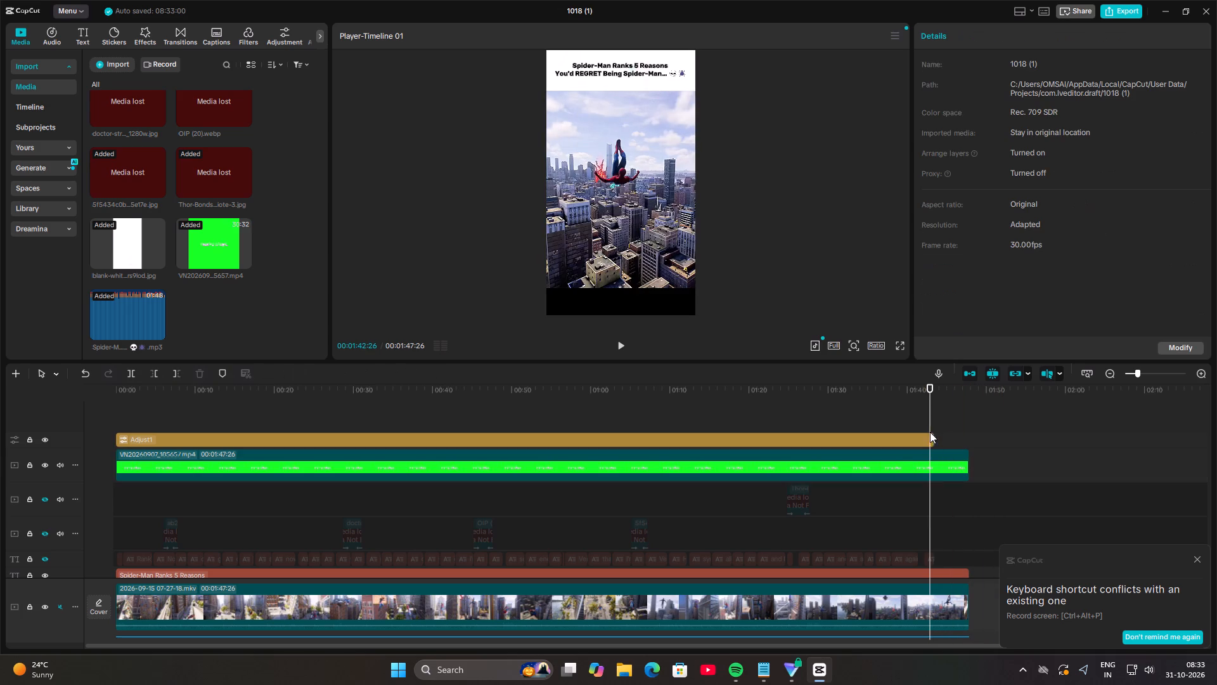
pyautogui.click(932, 436)
pyautogui.moveTo(934, 441); pyautogui.dragTo(964, 448)
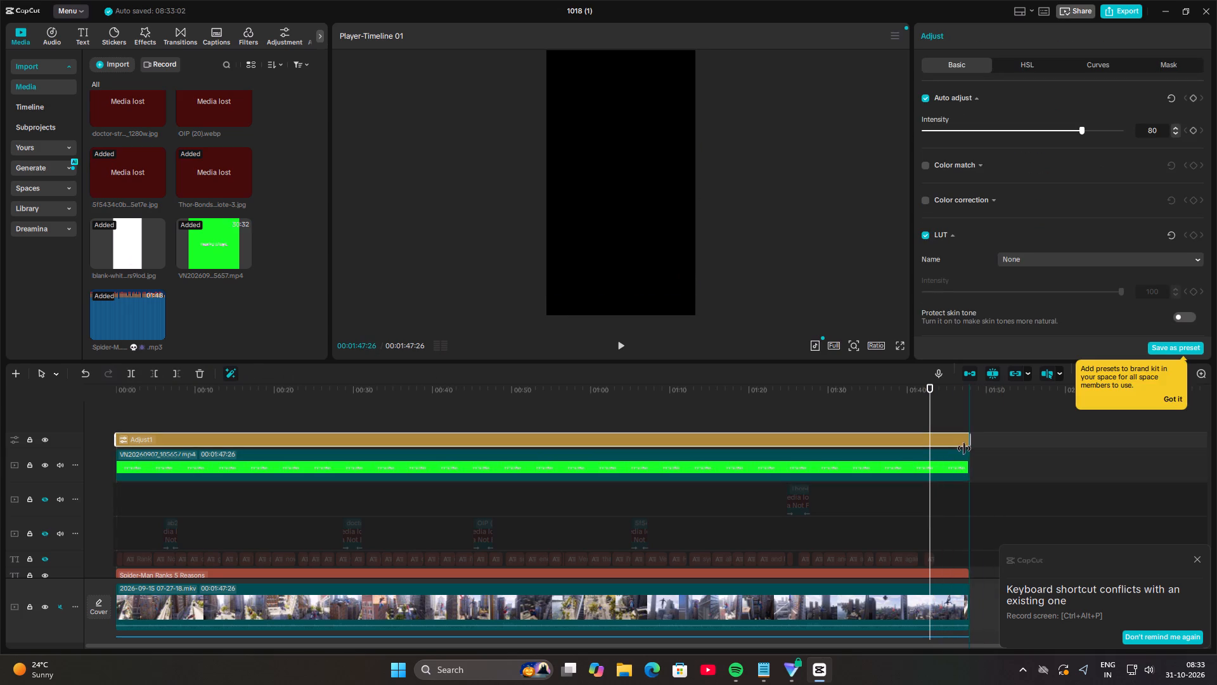
pyautogui.moveTo(964, 448); pyautogui.dragTo(964, 449)
# Generate English auto captions for the timeline, keeping the current captions and leaving AI emojis and filler-word identification off.
pyautogui.scroll(9, 1010, 466)
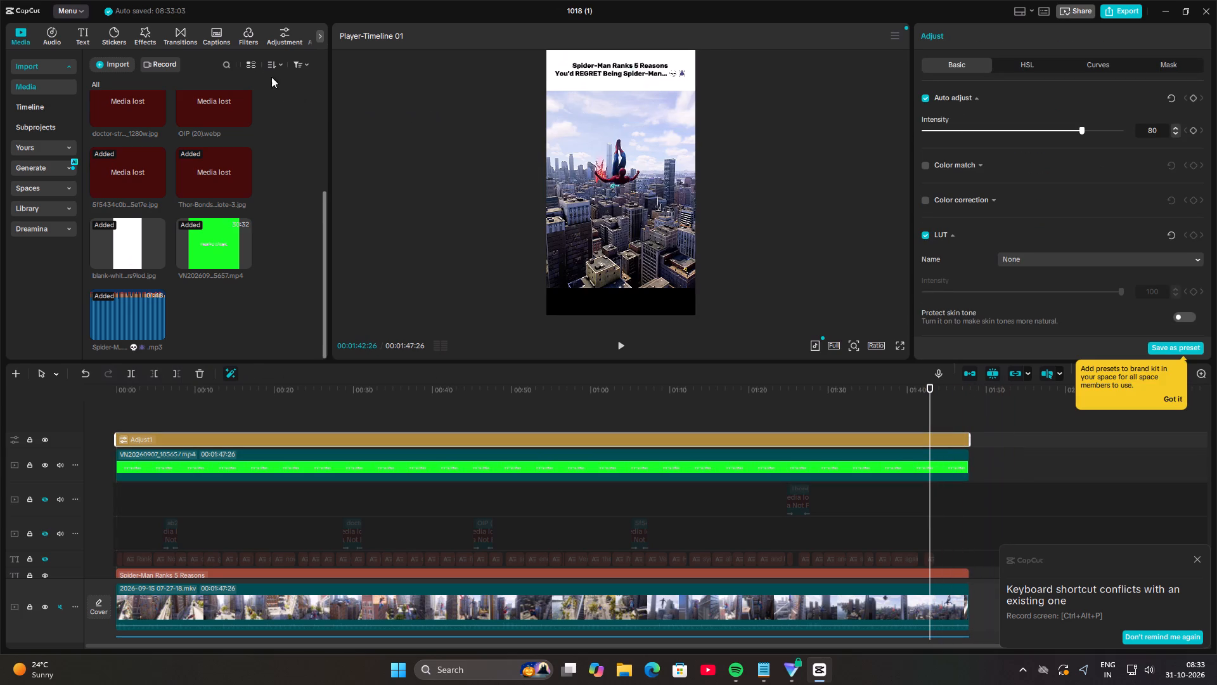
pyautogui.click(212, 41)
pyautogui.click(292, 348)
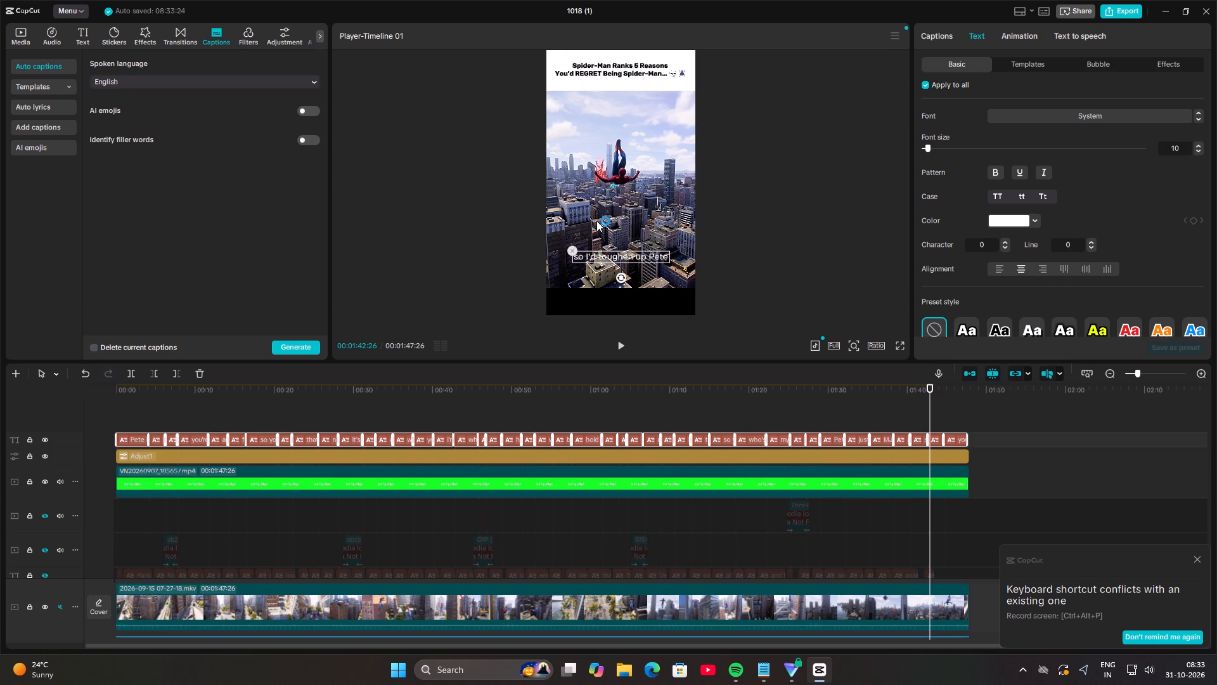
# Open the text templates for the newly generated captions, with changes applying to all of them.
pyautogui.click(1012, 71)
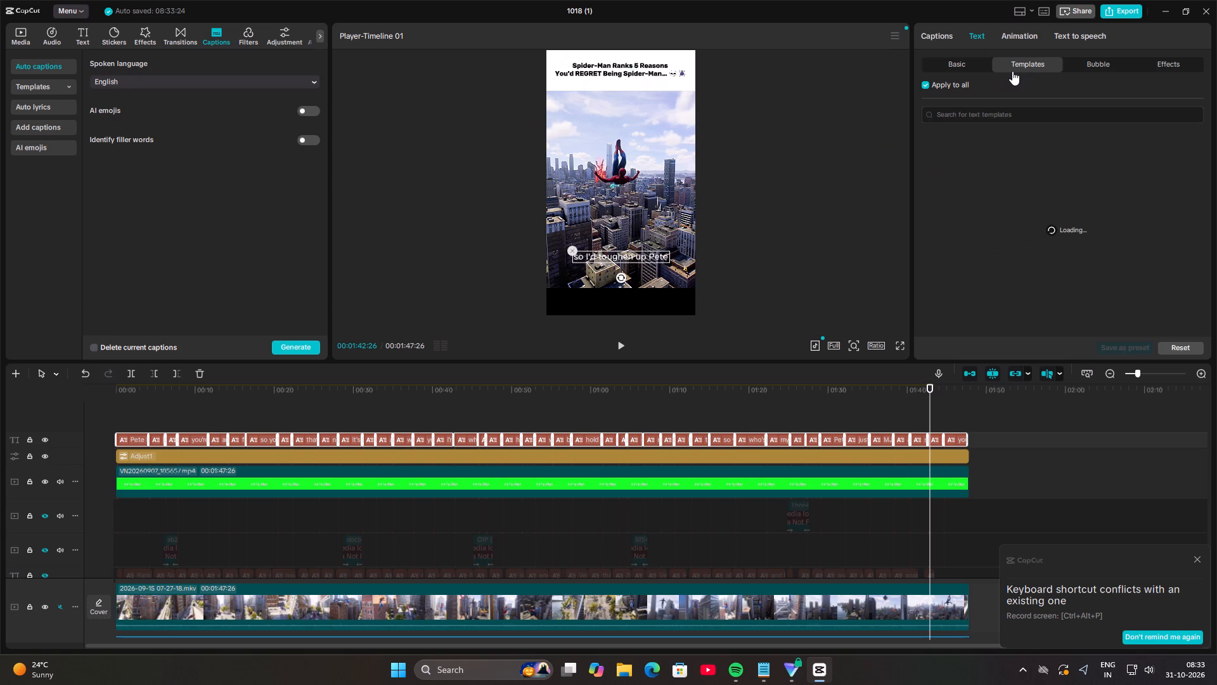
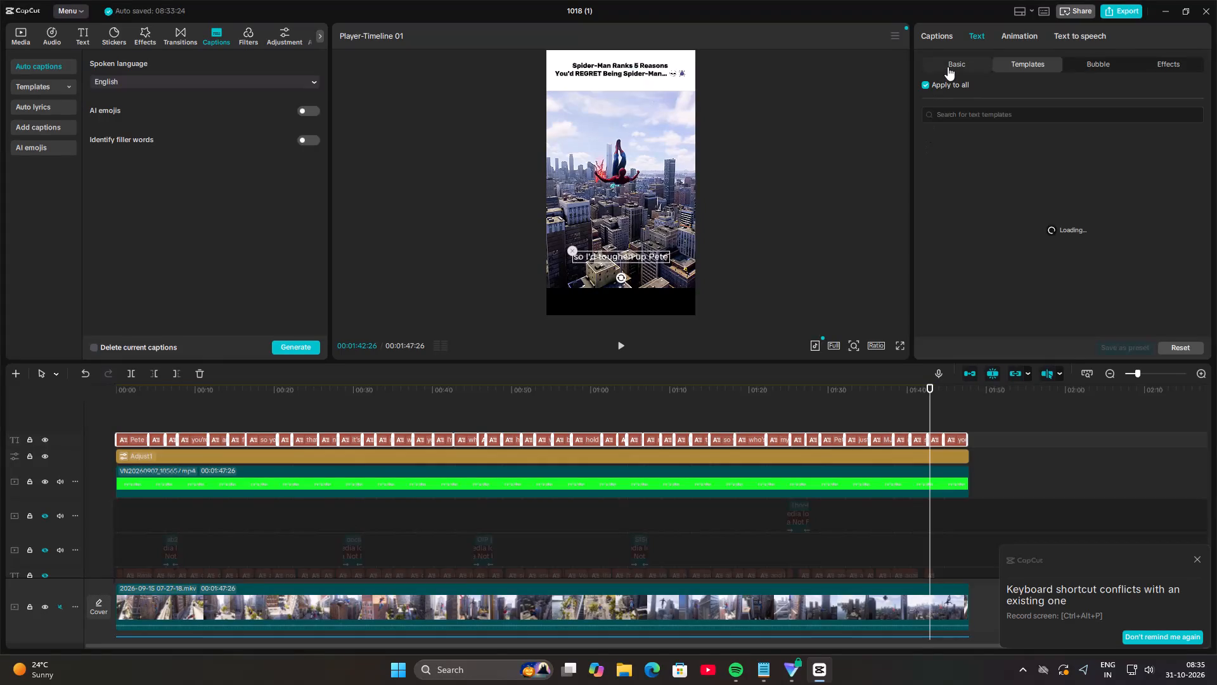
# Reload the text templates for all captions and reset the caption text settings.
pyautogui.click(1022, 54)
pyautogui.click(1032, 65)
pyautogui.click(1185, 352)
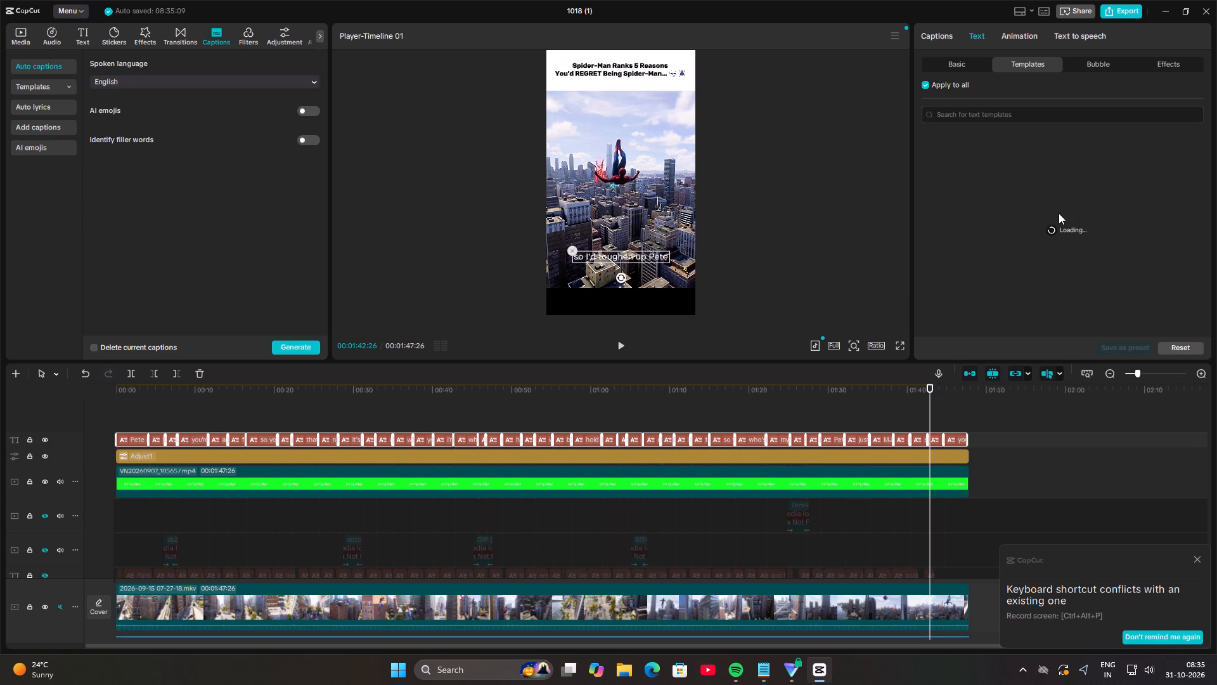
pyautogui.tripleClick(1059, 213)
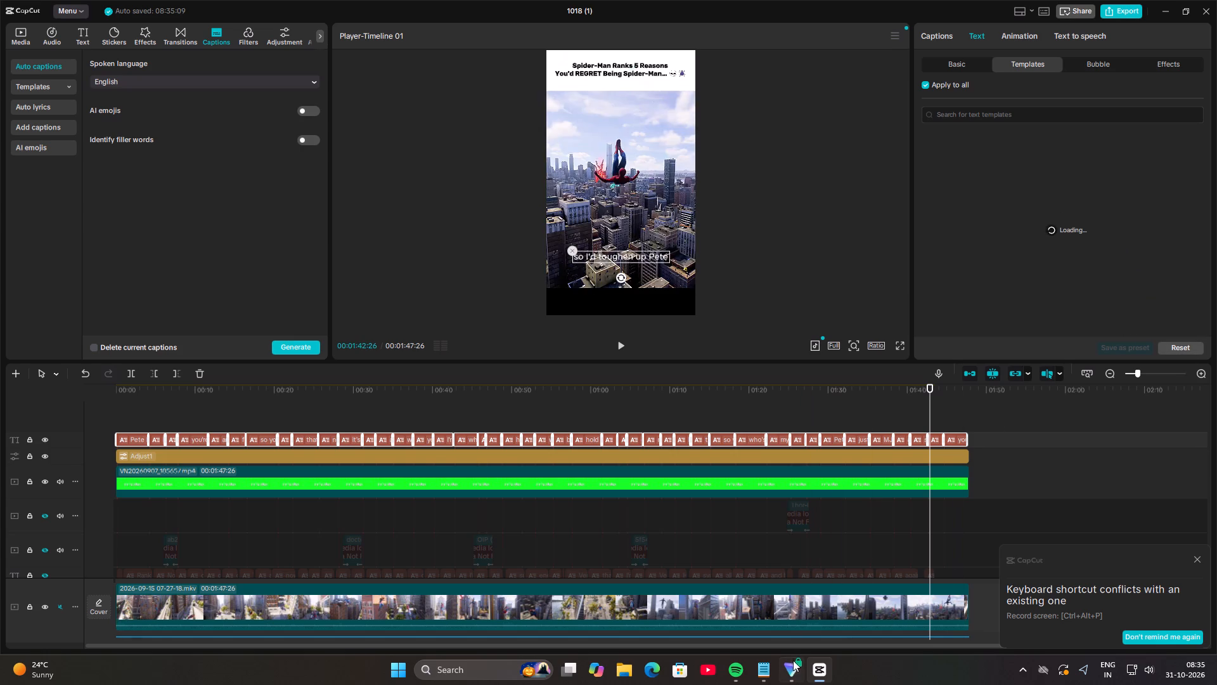
# Switch to Proton VPN and change to another free server.
pyautogui.click(792, 662)
pyautogui.click(587, 101)
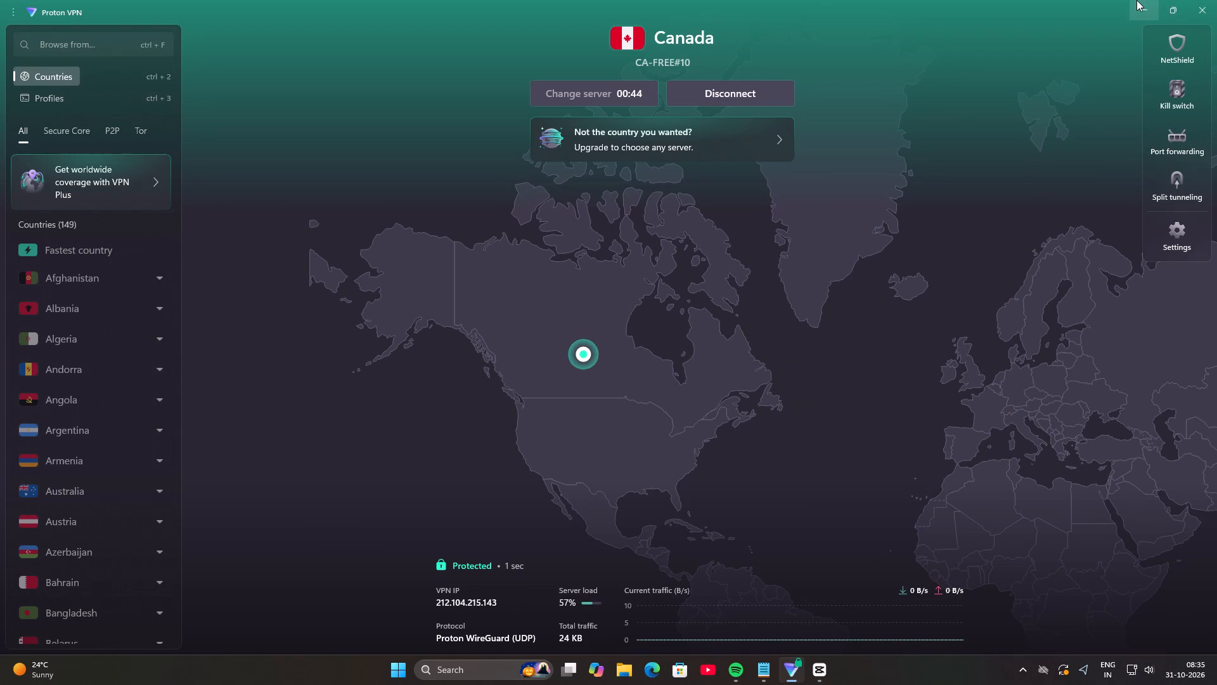
pyautogui.click(1137, 0)
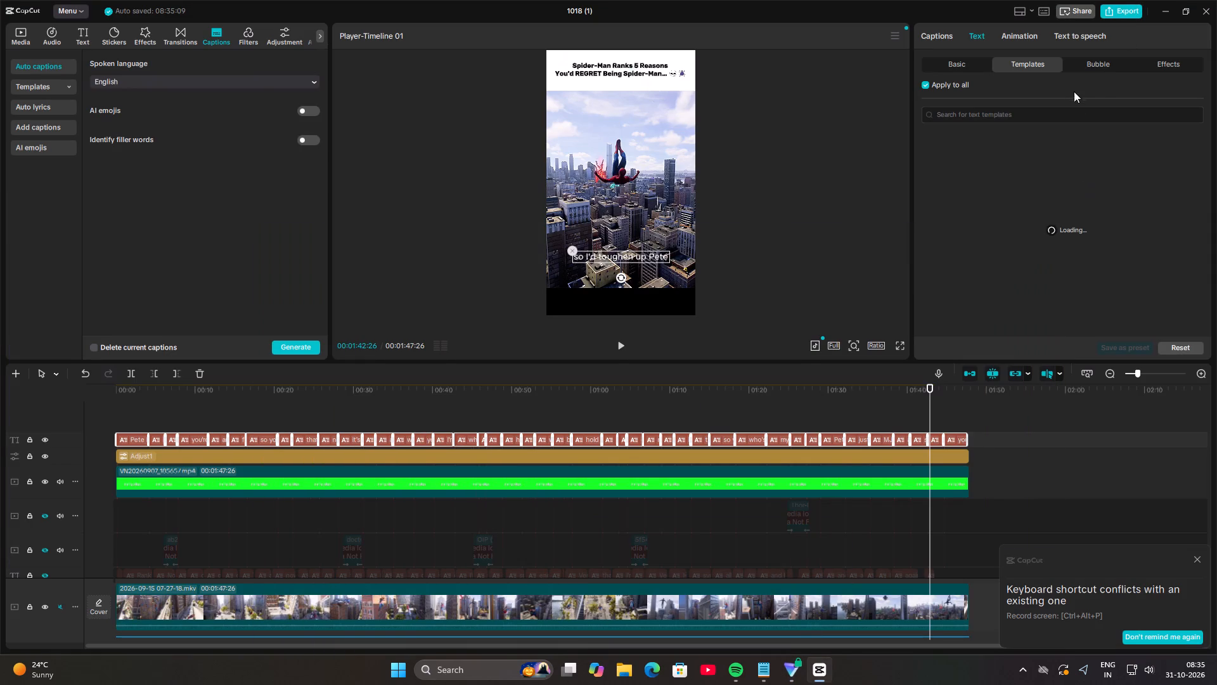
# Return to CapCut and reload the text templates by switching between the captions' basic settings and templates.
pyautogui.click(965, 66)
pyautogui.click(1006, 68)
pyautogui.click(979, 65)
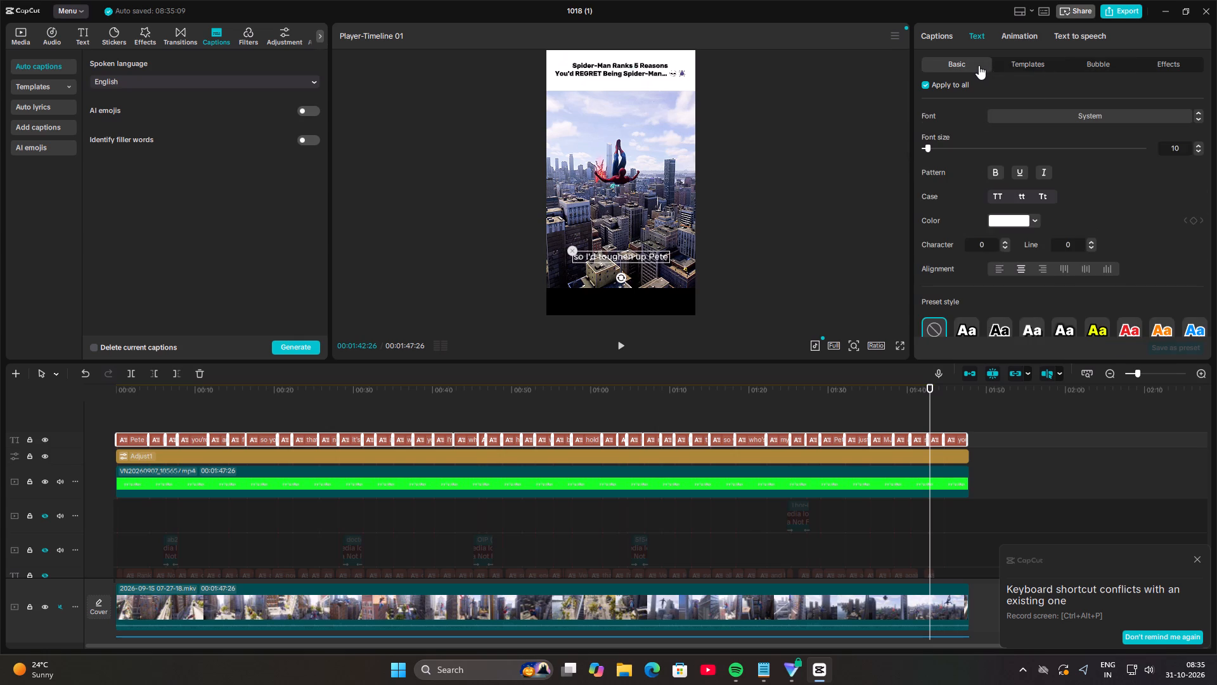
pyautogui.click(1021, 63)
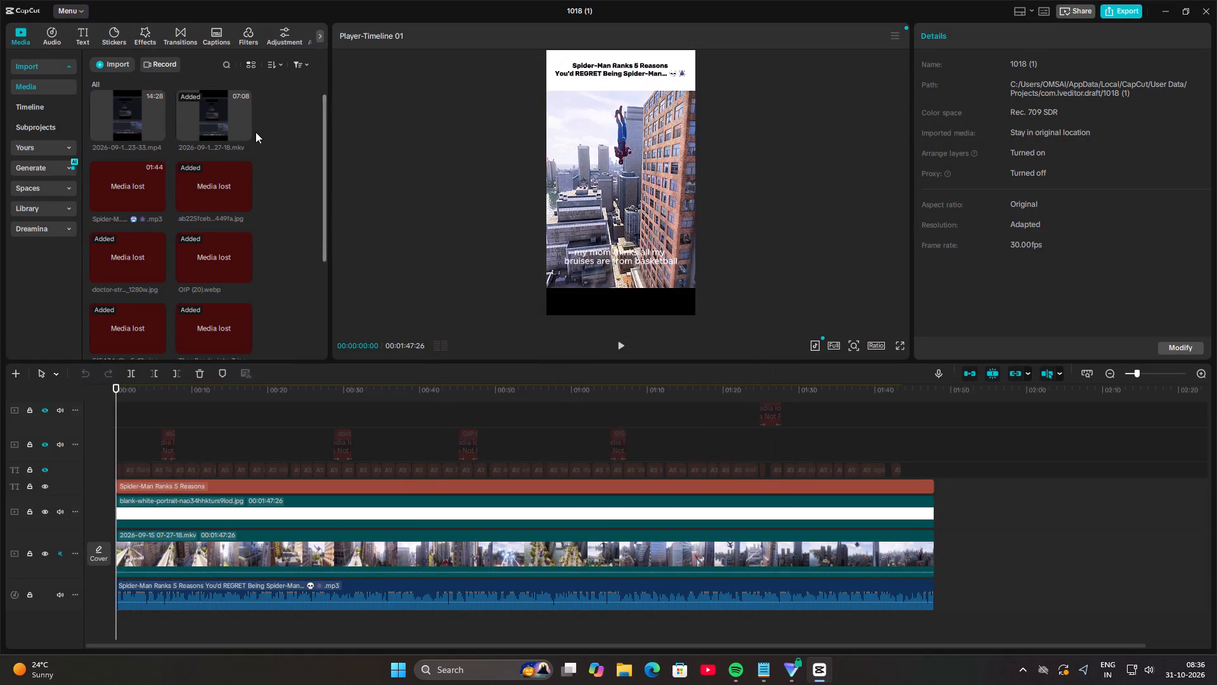
# Generate English auto captions for the timeline again, with deletion of current captions, AI emojis and filler-word identification off.
pyautogui.click(218, 28)
pyautogui.click(307, 342)
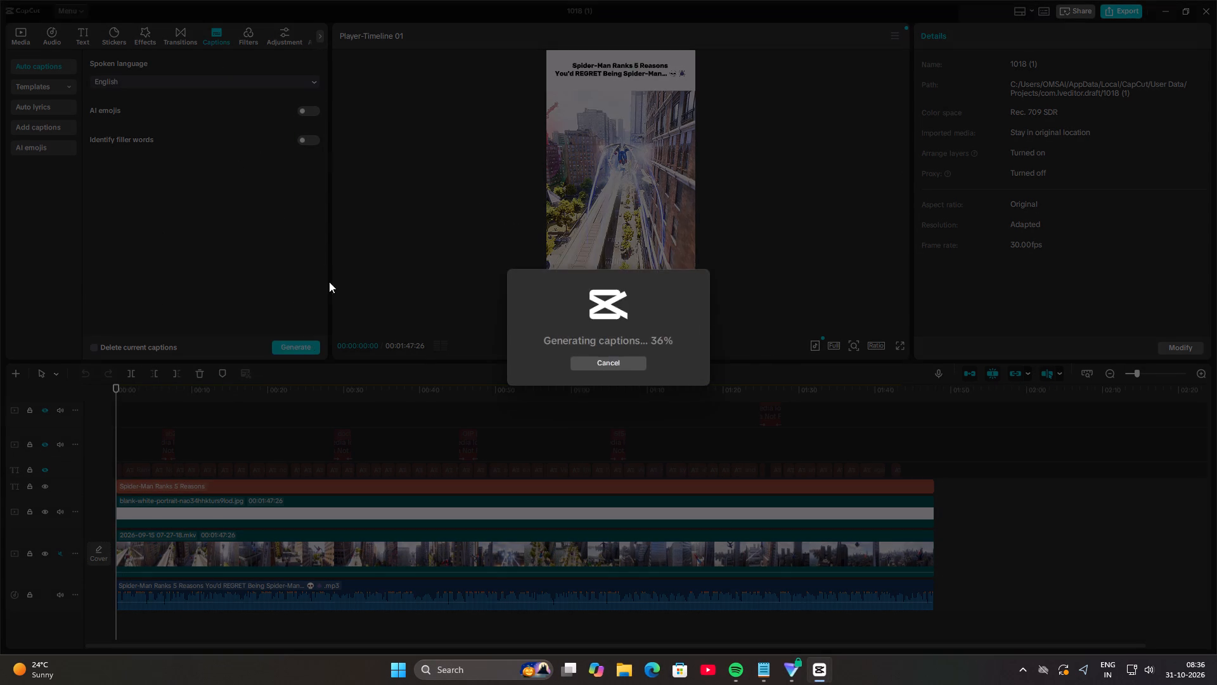
# Open the text templates for one of the new captions, with changes applying to all main captions.
pyautogui.scroll(3, 866, 489)
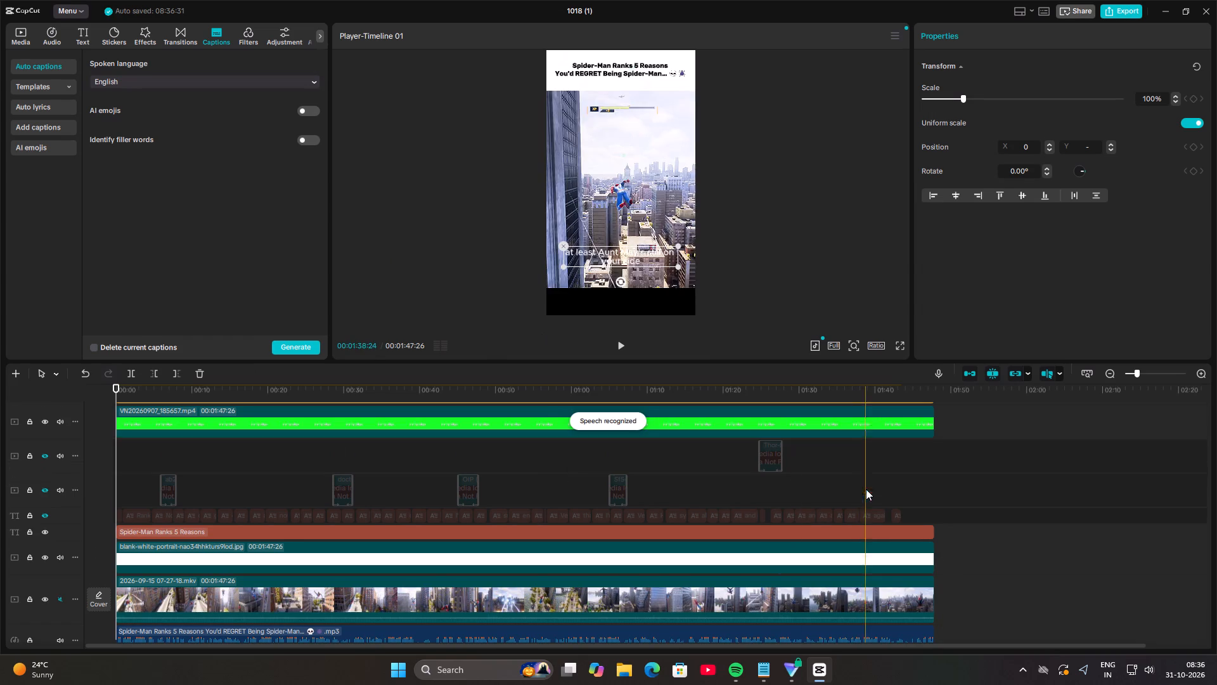
pyautogui.scroll(2, 952, 358)
pyautogui.scroll(5, 852, 419)
pyautogui.scroll(3, 565, 473)
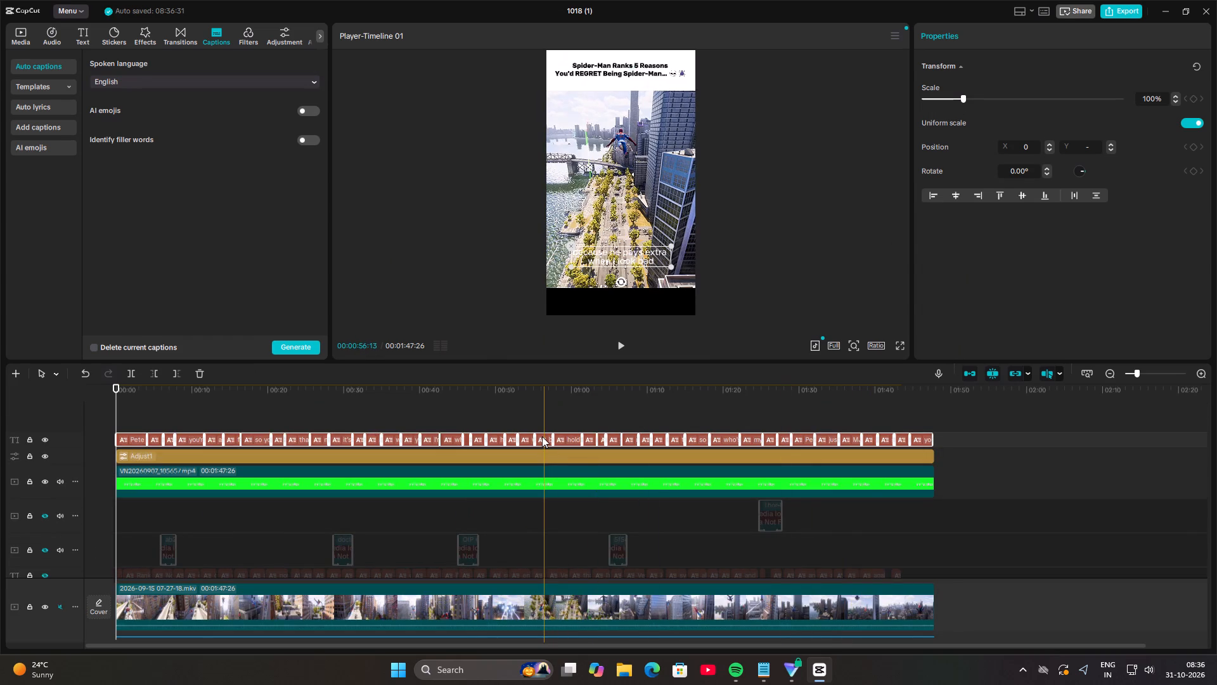
pyautogui.click(542, 436)
pyautogui.click(1020, 64)
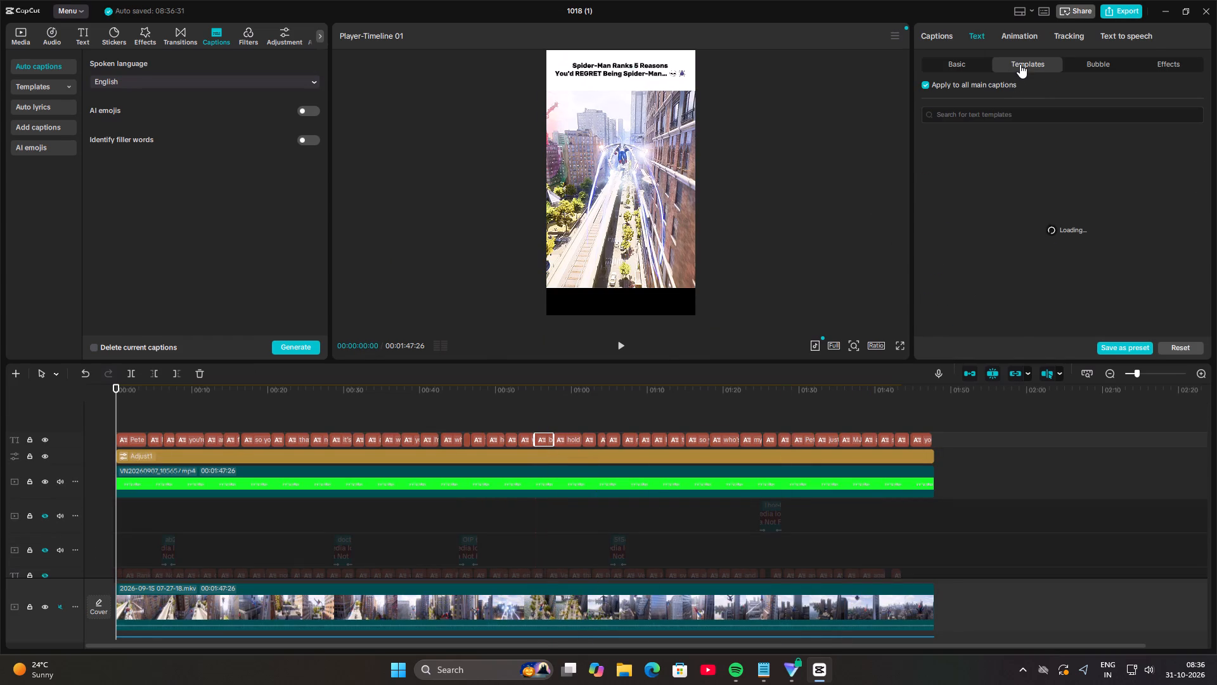
# Save the selected caption's text style as a preset.
pyautogui.click(1133, 350)
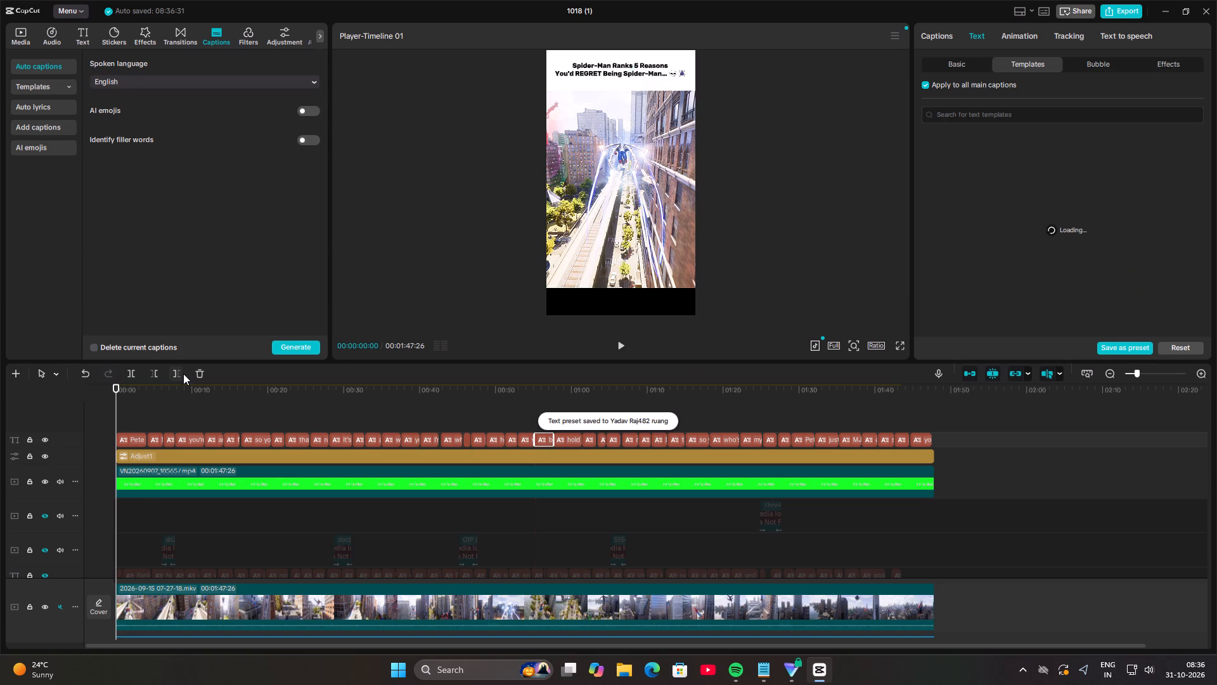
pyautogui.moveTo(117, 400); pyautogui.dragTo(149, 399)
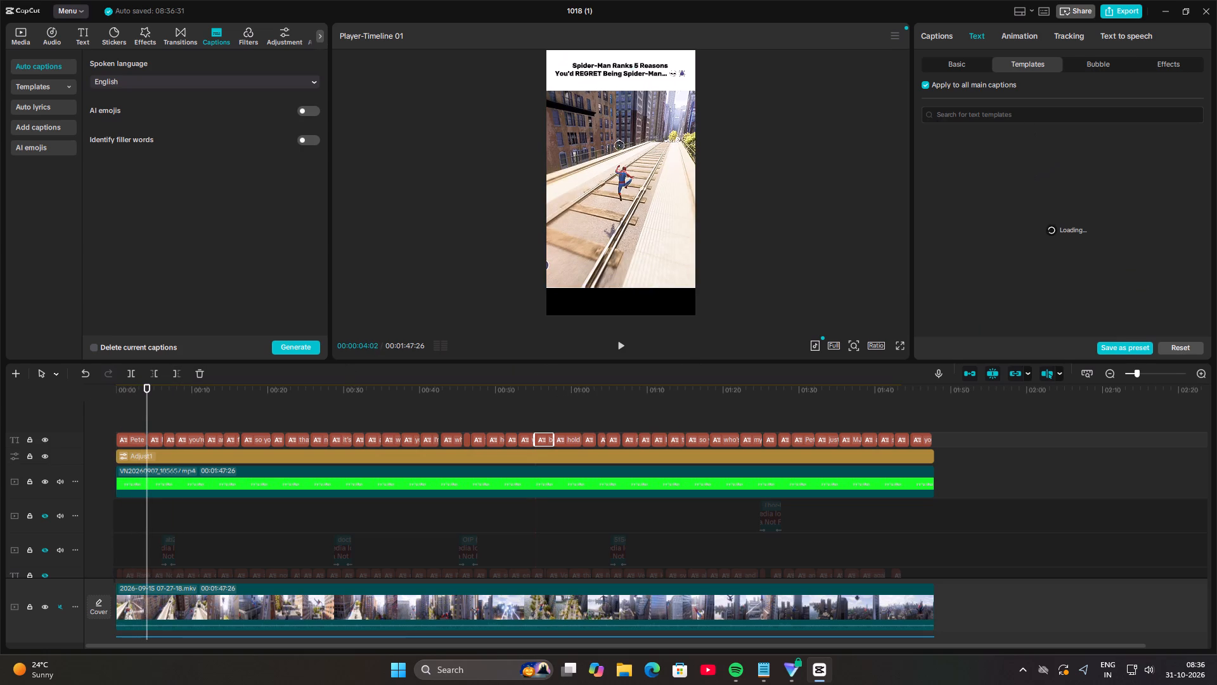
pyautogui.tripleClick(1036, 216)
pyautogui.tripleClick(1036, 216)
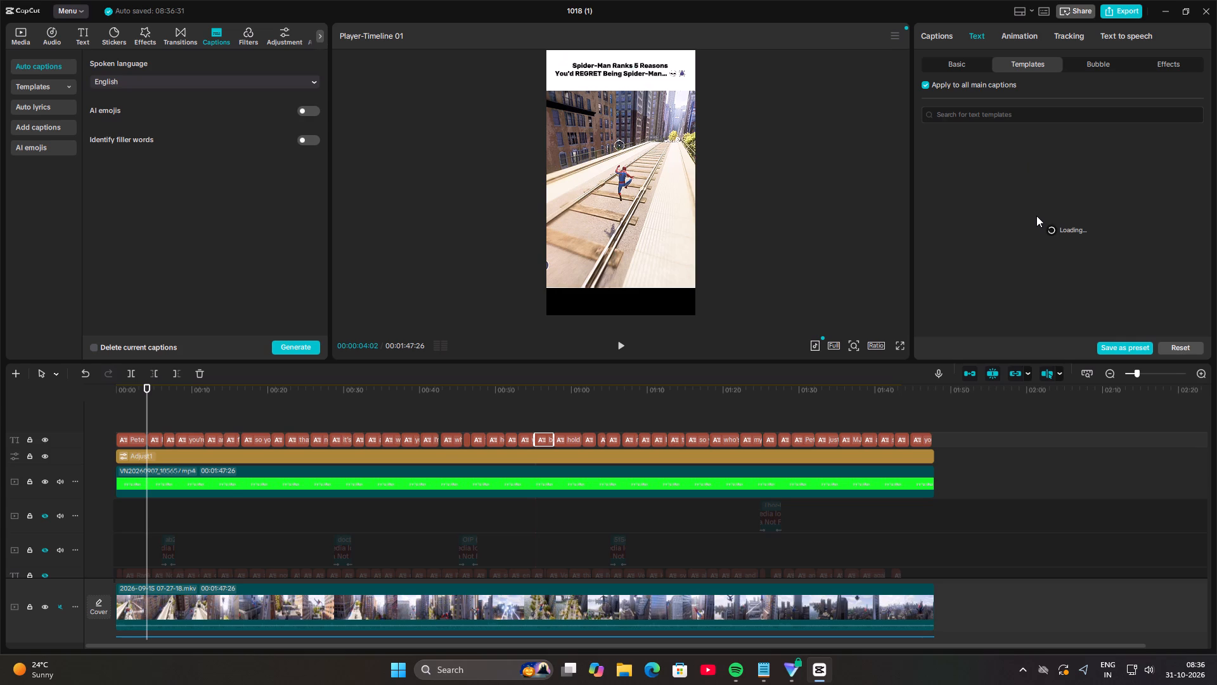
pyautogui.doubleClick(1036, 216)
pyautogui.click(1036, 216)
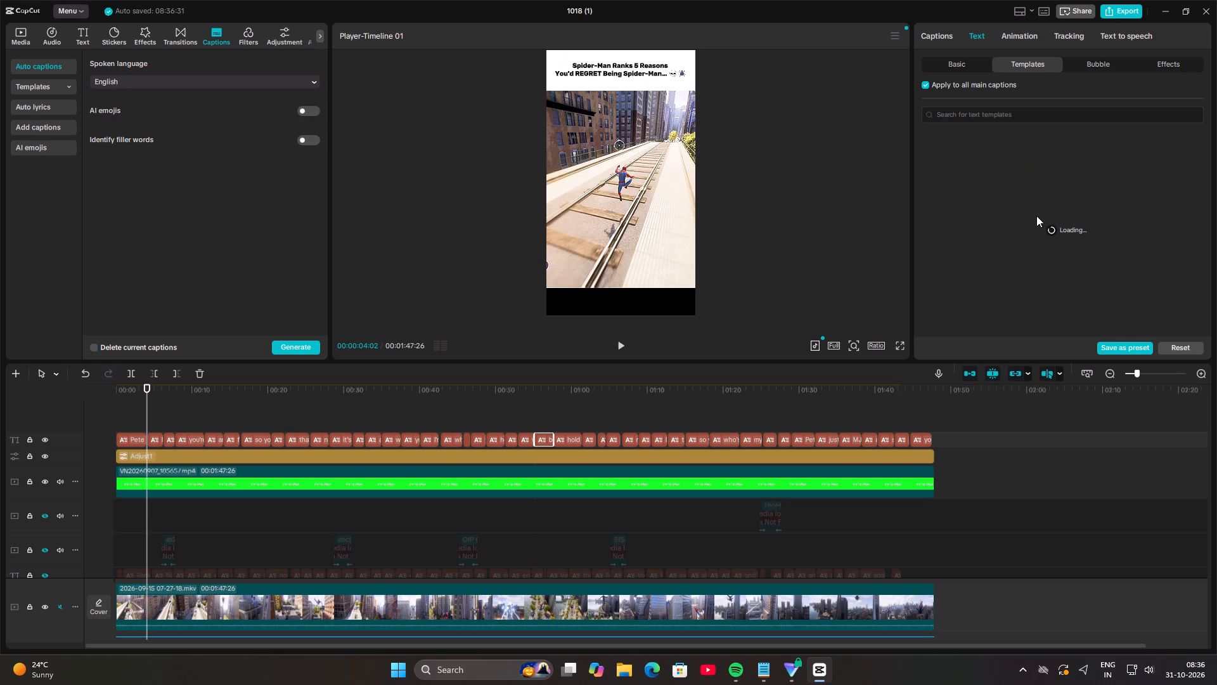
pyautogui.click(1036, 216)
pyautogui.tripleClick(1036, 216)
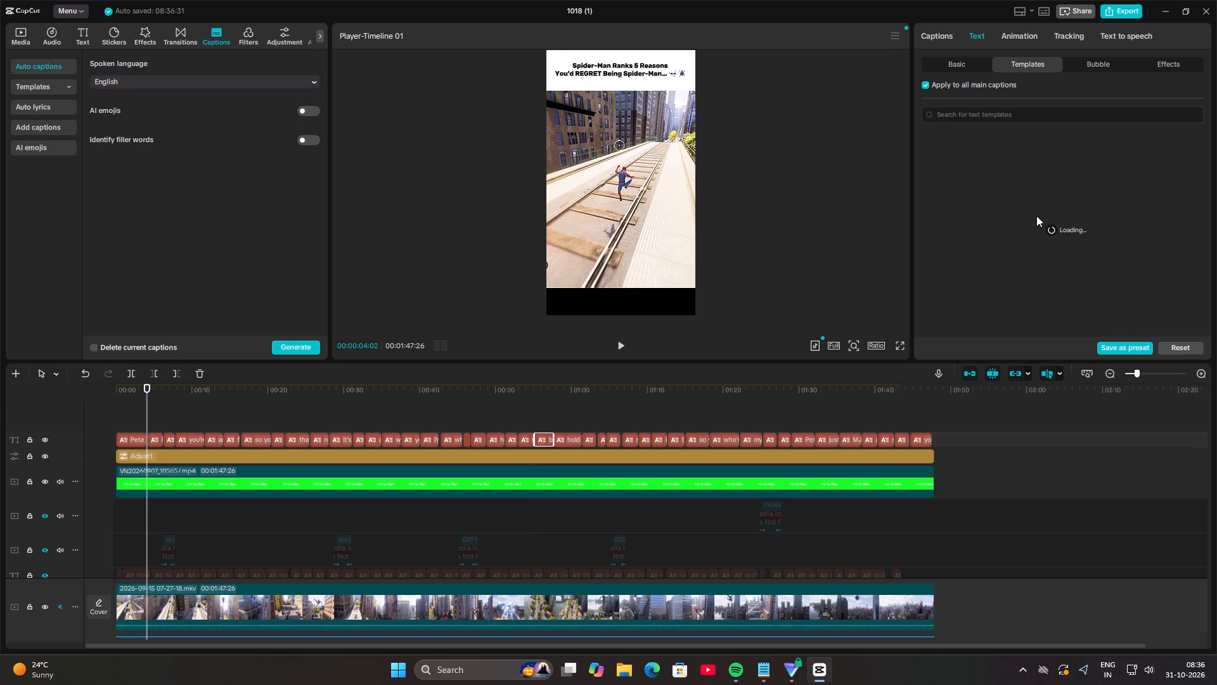
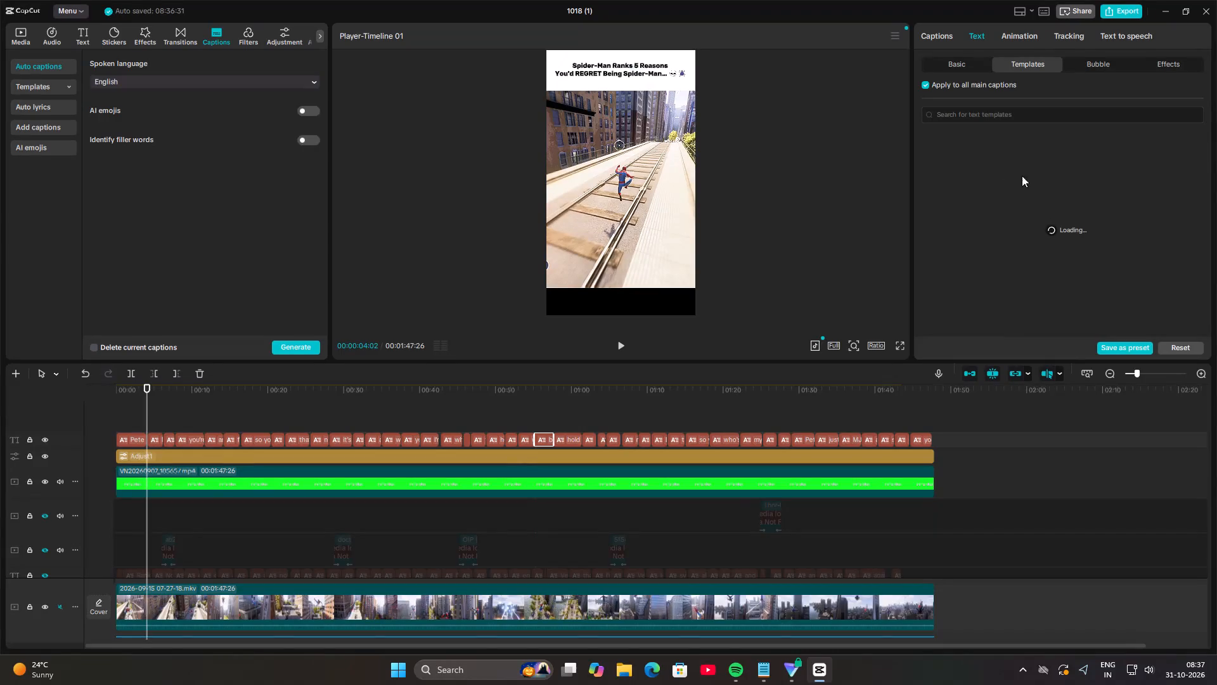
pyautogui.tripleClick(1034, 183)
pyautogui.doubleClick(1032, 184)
# Try the red neon In animation on the selected caption, replace it with the green highlight one, and browse further animations.
pyautogui.click(1054, 33)
pyautogui.click(1033, 35)
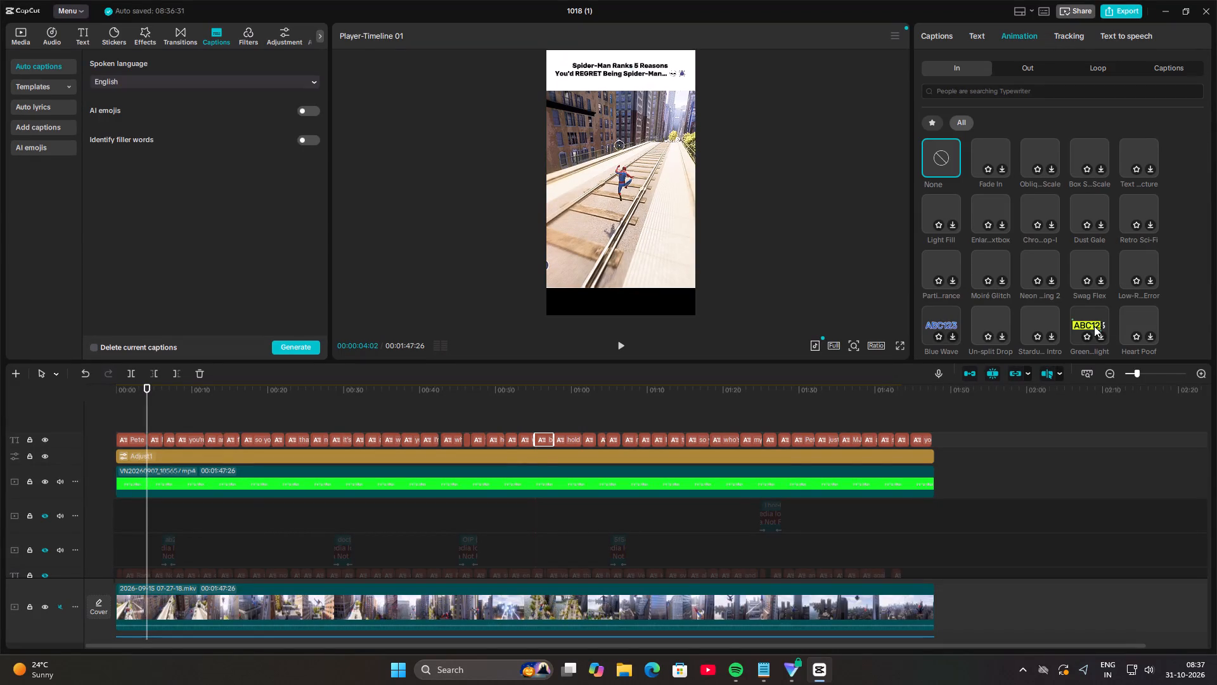
pyautogui.click(1037, 264)
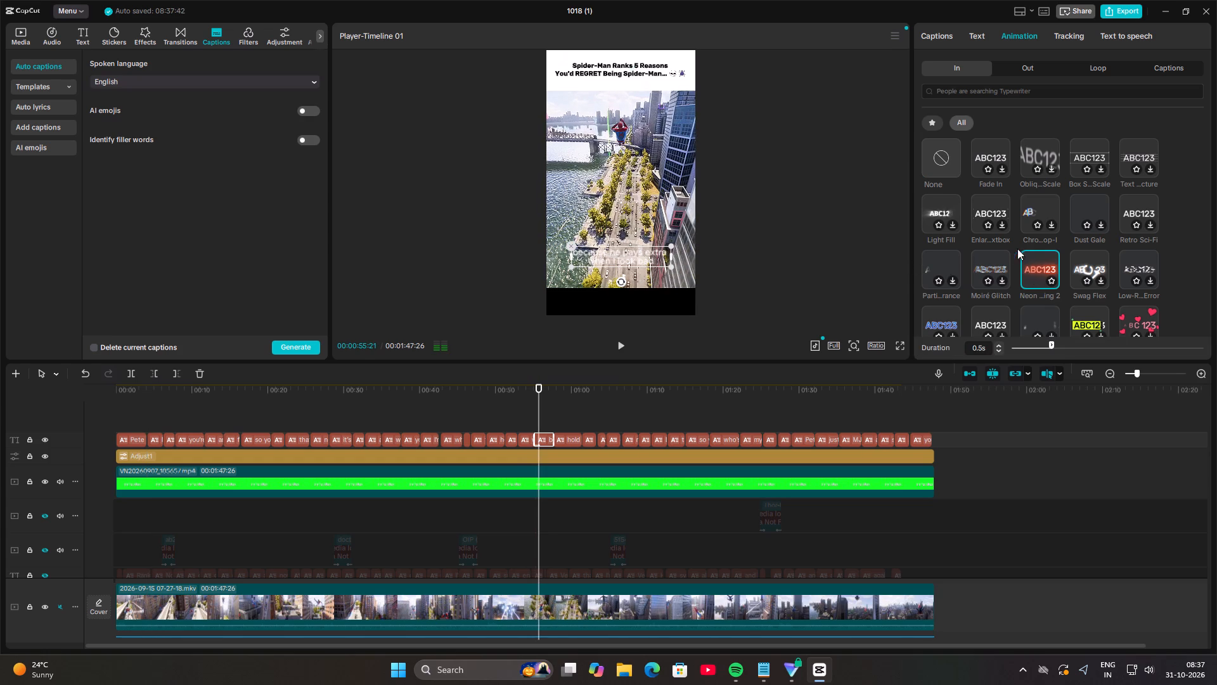
pyautogui.scroll(-2, 1084, 240)
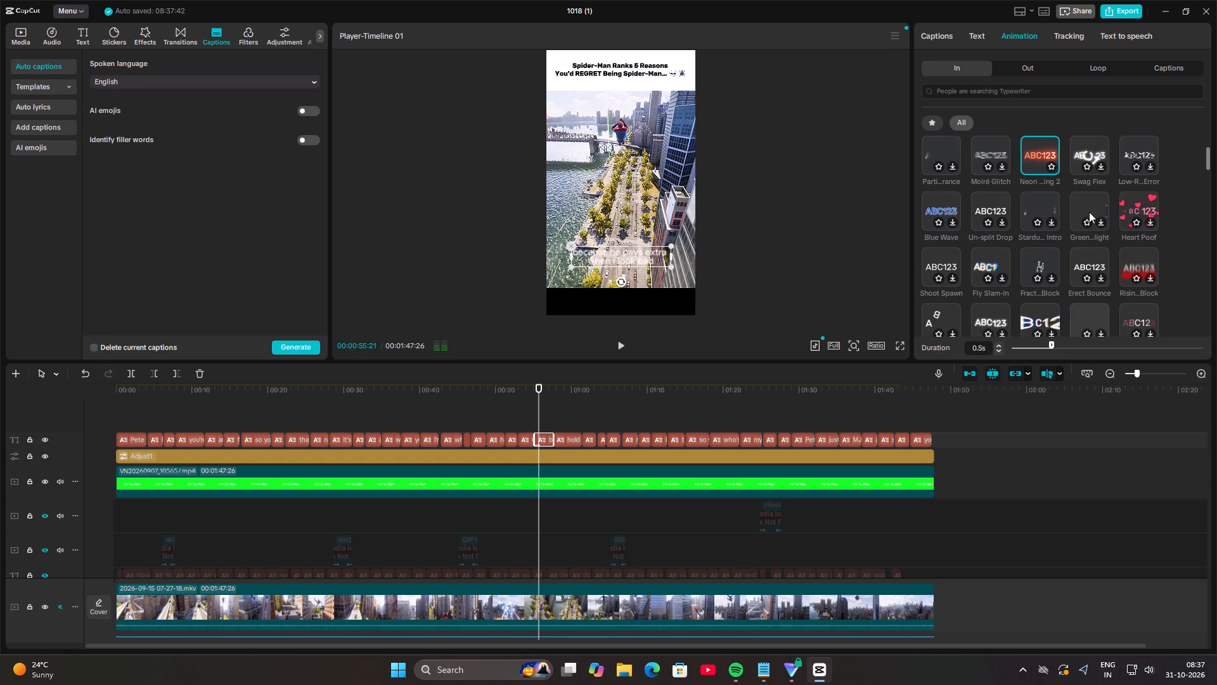
pyautogui.click(1088, 207)
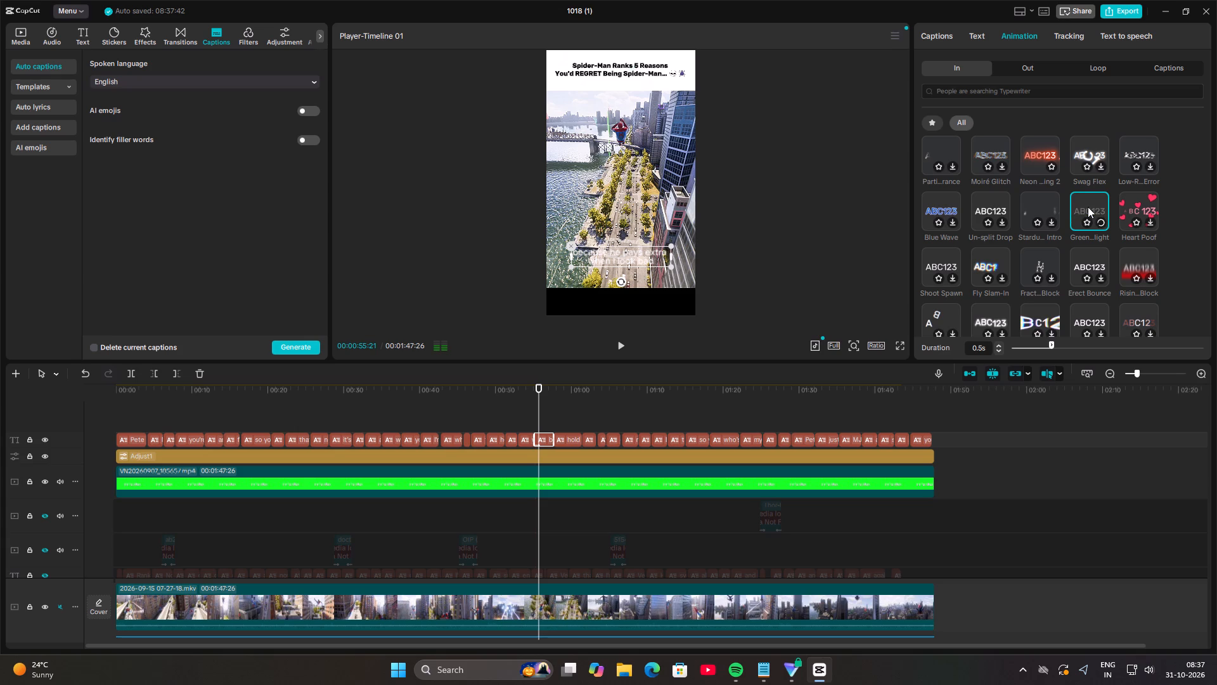
pyautogui.scroll(-4, 1088, 207)
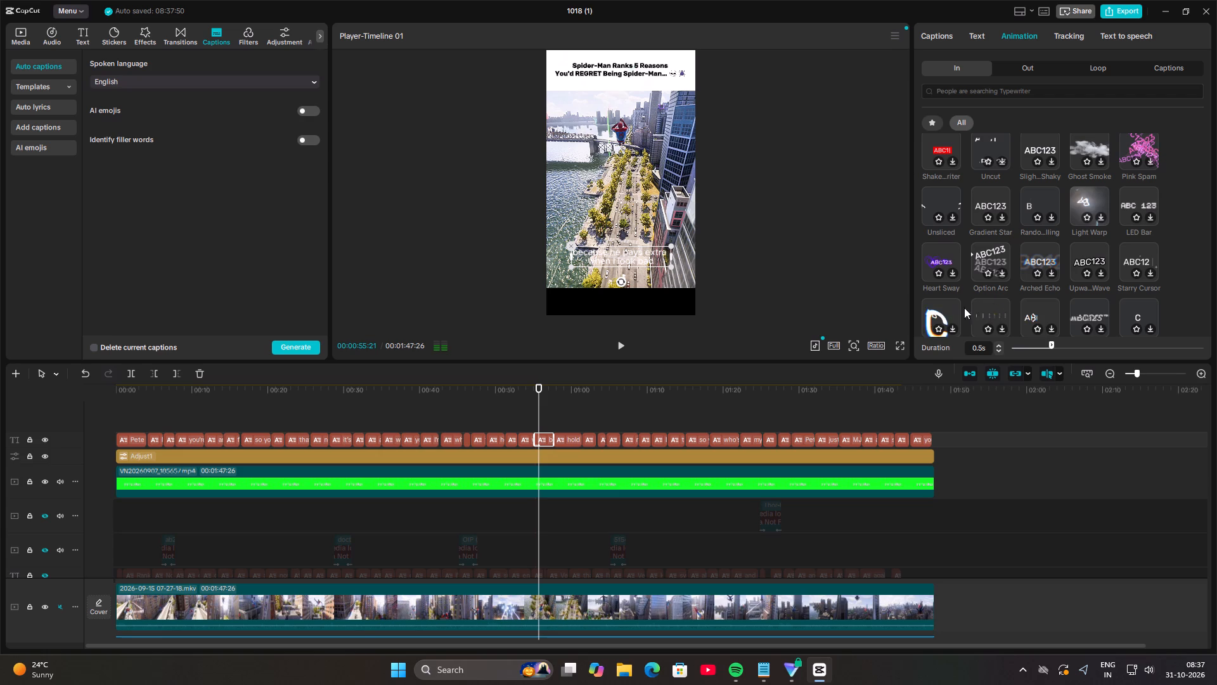
pyautogui.scroll(-5, 1030, 289)
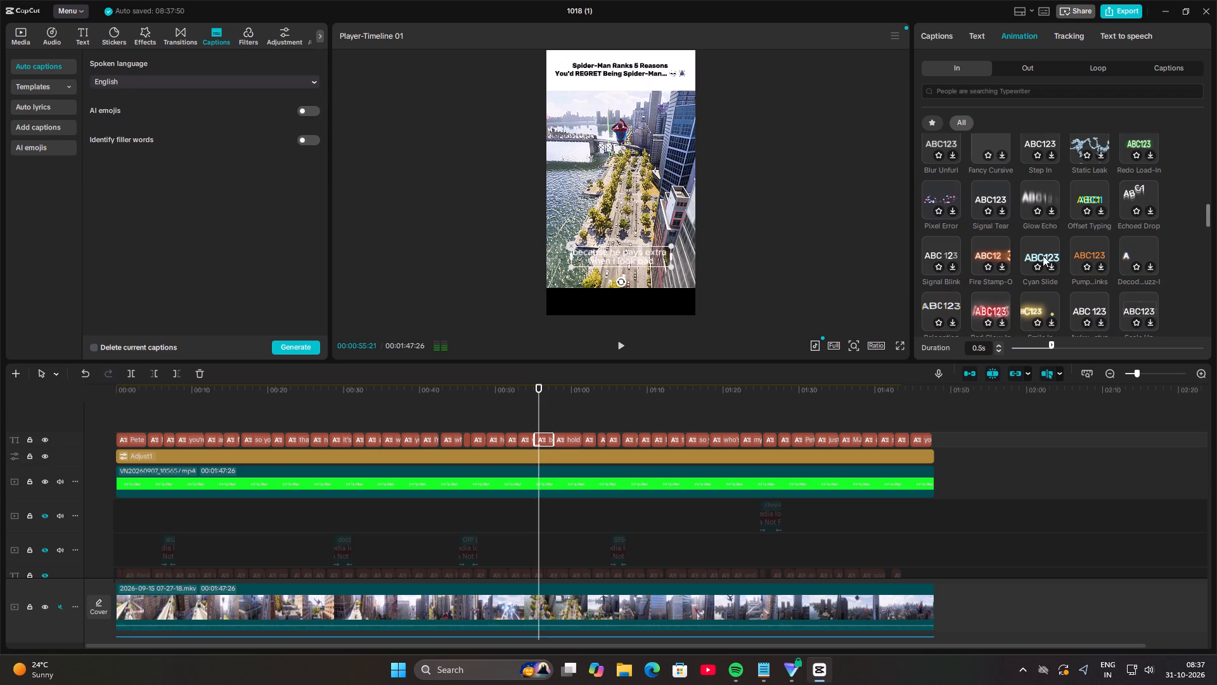
pyautogui.scroll(19, 1046, 240)
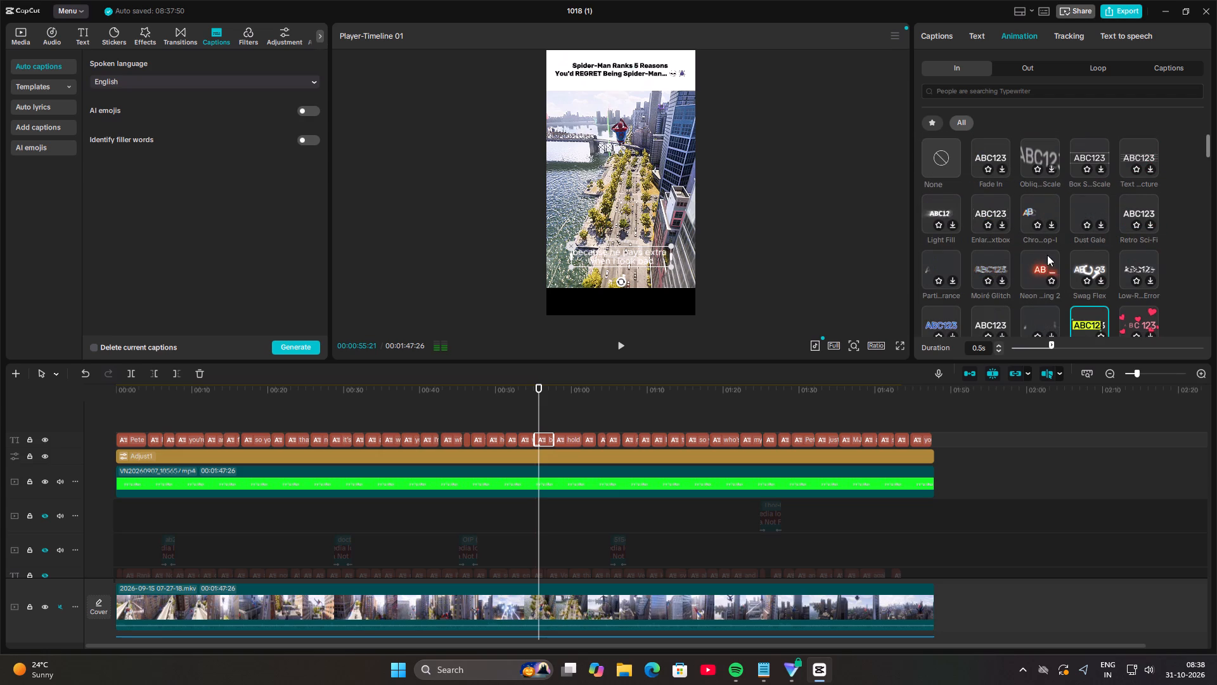
pyautogui.scroll(4, 1047, 255)
# Check the bubble, effects and template choices offered for the selected caption's text.
pyautogui.click(974, 39)
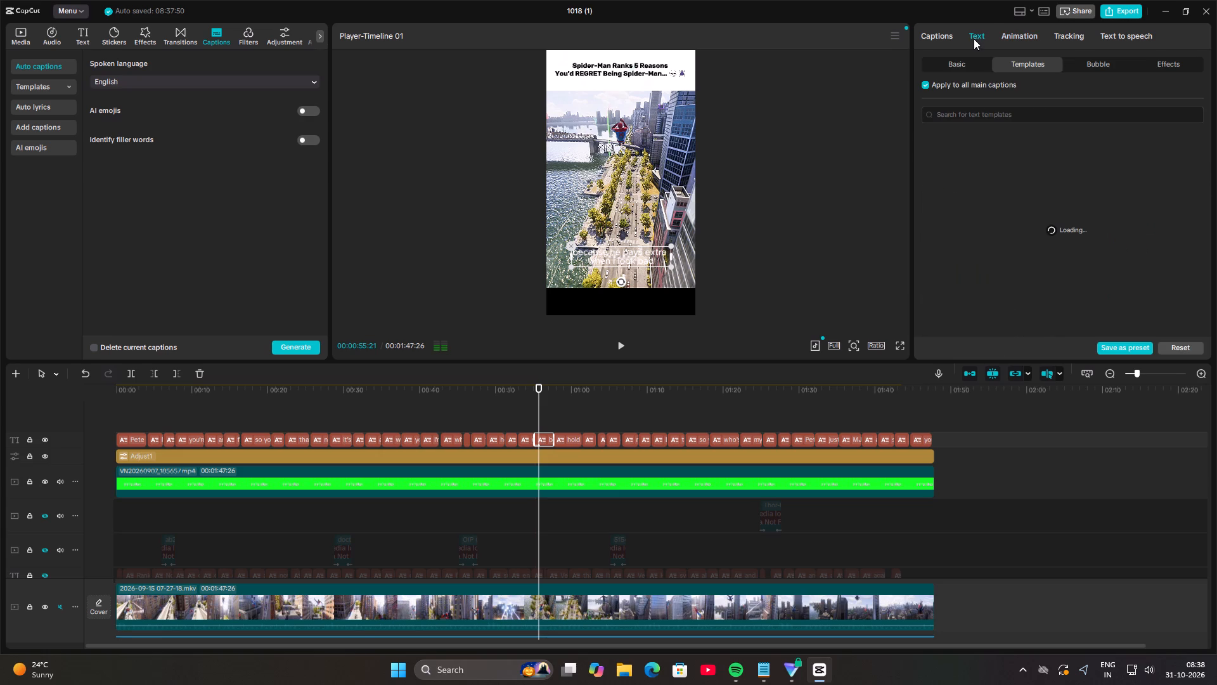
pyautogui.doubleClick(1059, 78)
pyautogui.click(1079, 71)
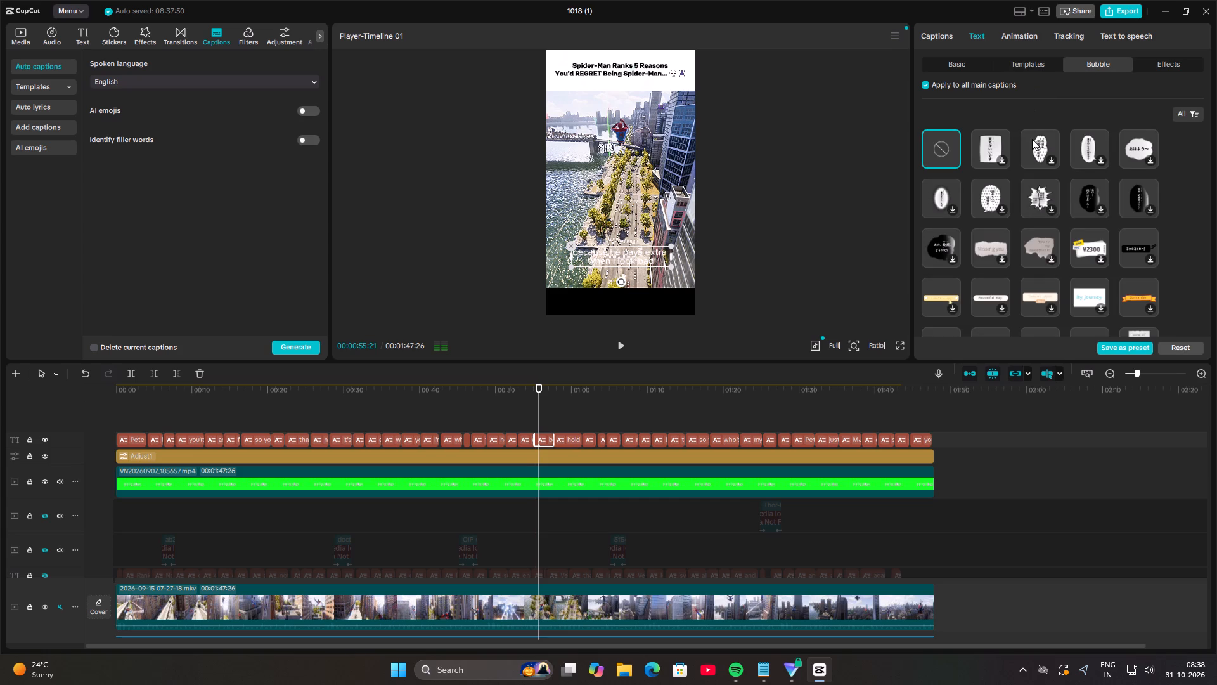
pyautogui.click(1040, 58)
pyautogui.doubleClick(1040, 58)
pyautogui.click(1178, 65)
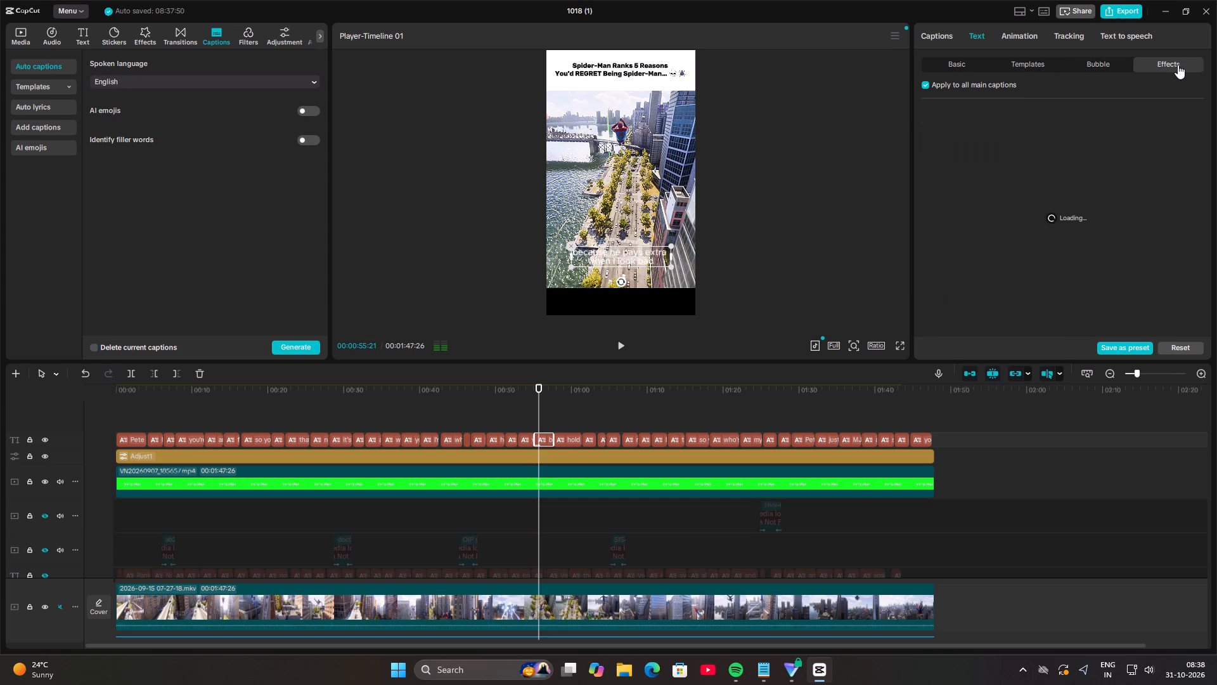
pyautogui.click(1029, 60)
pyautogui.tripleClick(1029, 60)
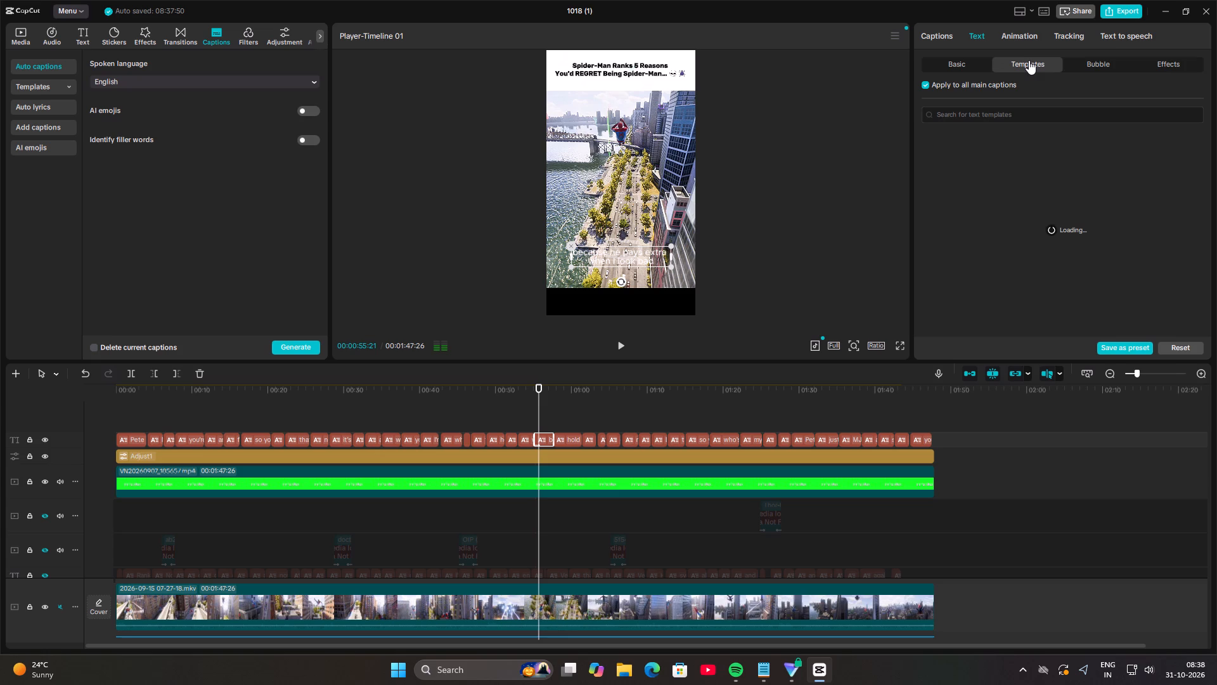
pyautogui.tripleClick(1029, 60)
pyautogui.tripleClick(1029, 60)
pyautogui.tripleClick(1029, 60)
# Close project 1018 (1).
pyautogui.click(1199, 13)
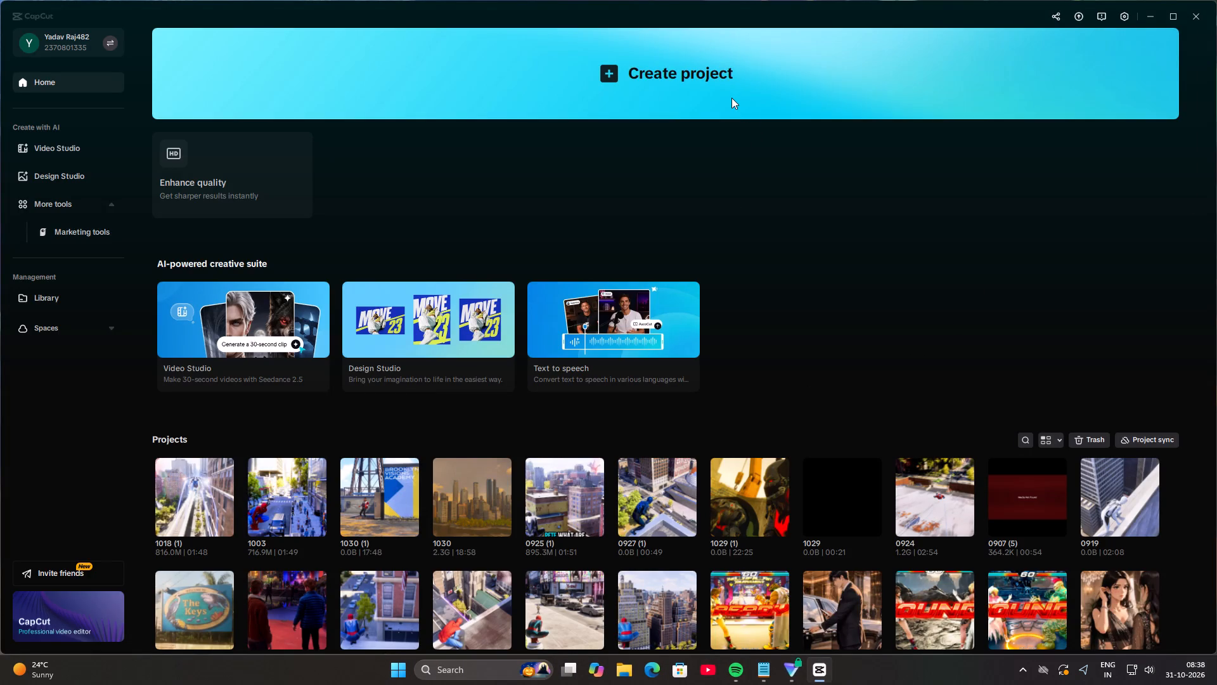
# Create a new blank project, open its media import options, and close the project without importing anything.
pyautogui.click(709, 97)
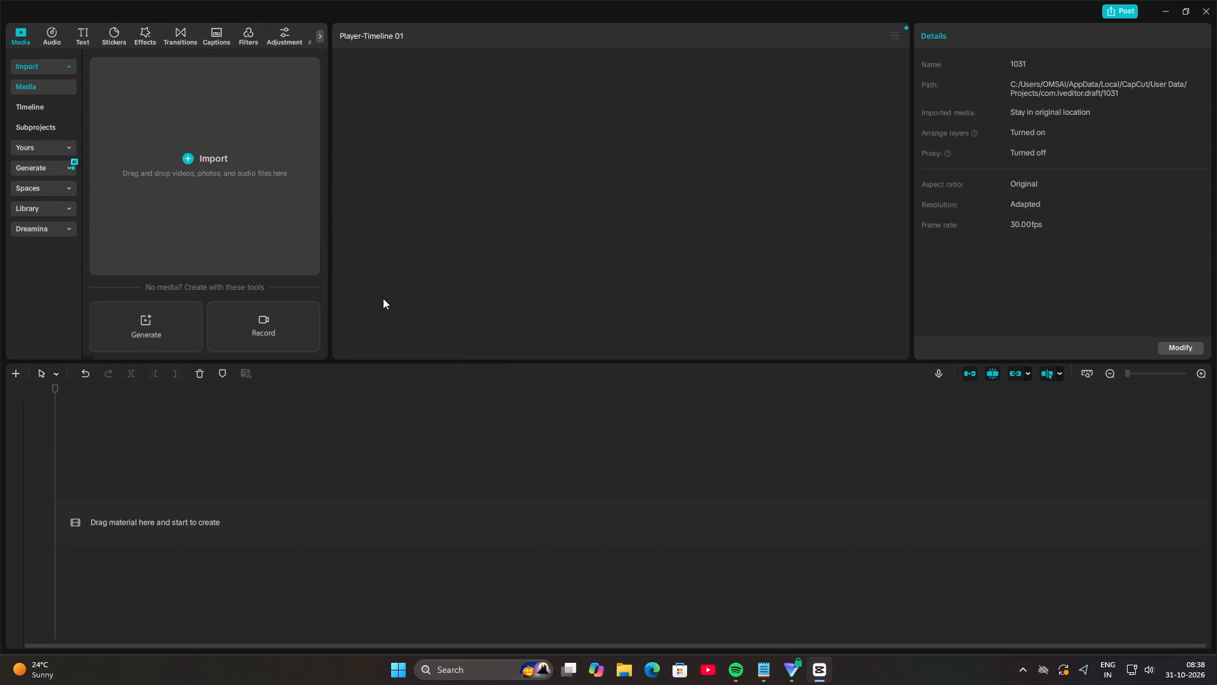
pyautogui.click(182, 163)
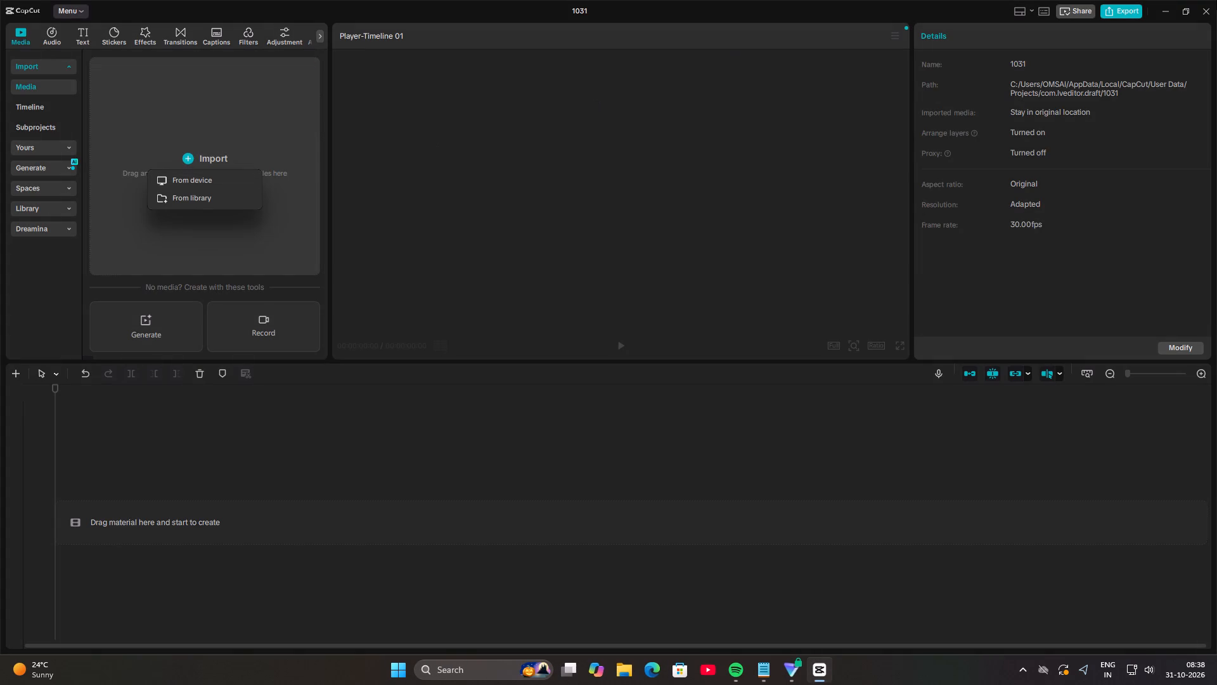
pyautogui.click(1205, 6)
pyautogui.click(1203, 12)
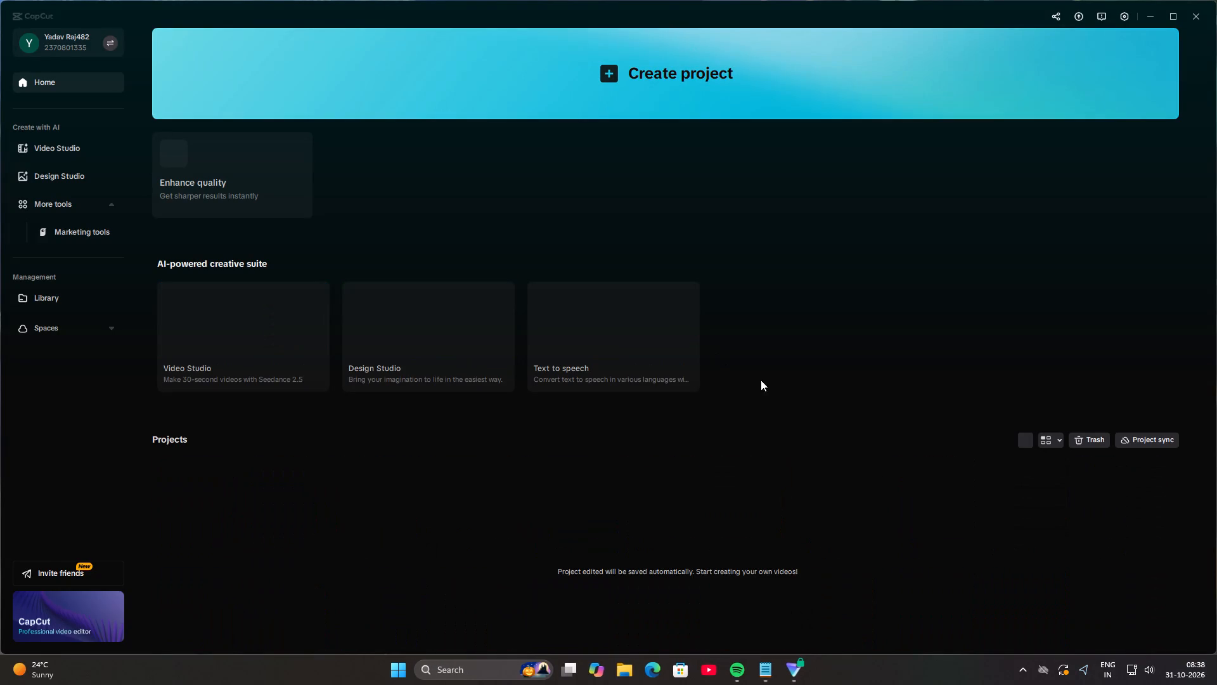
# Find project 1002 in the project list and open it, skipping the relinking of missing media.
pyautogui.scroll(-16, 797, 395)
pyautogui.scroll(-16, 801, 384)
pyautogui.scroll(-5, 800, 382)
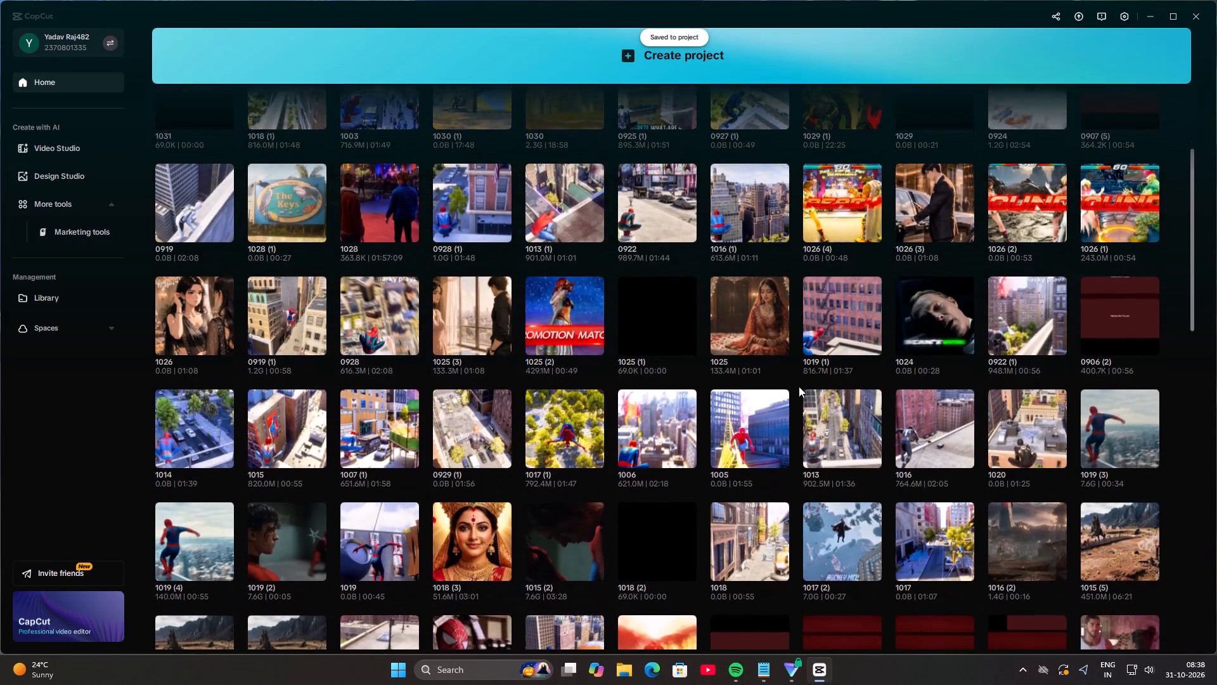
pyautogui.scroll(-20, 799, 386)
pyautogui.scroll(-2, 796, 388)
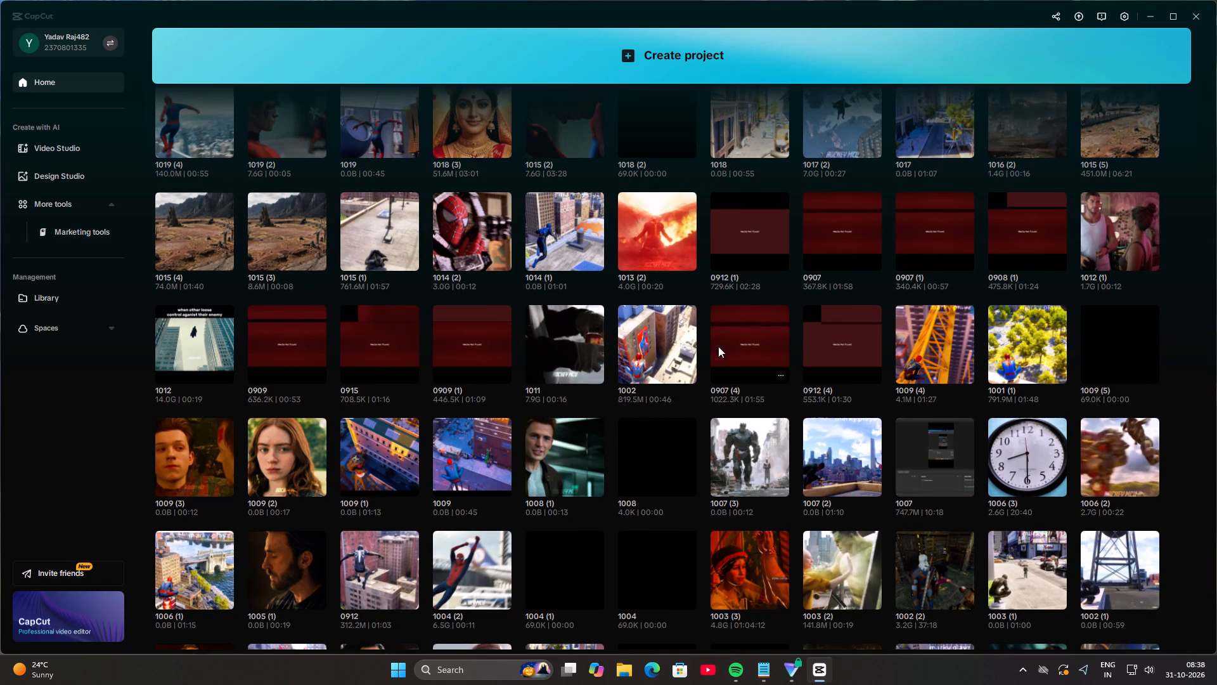
pyautogui.click(662, 356)
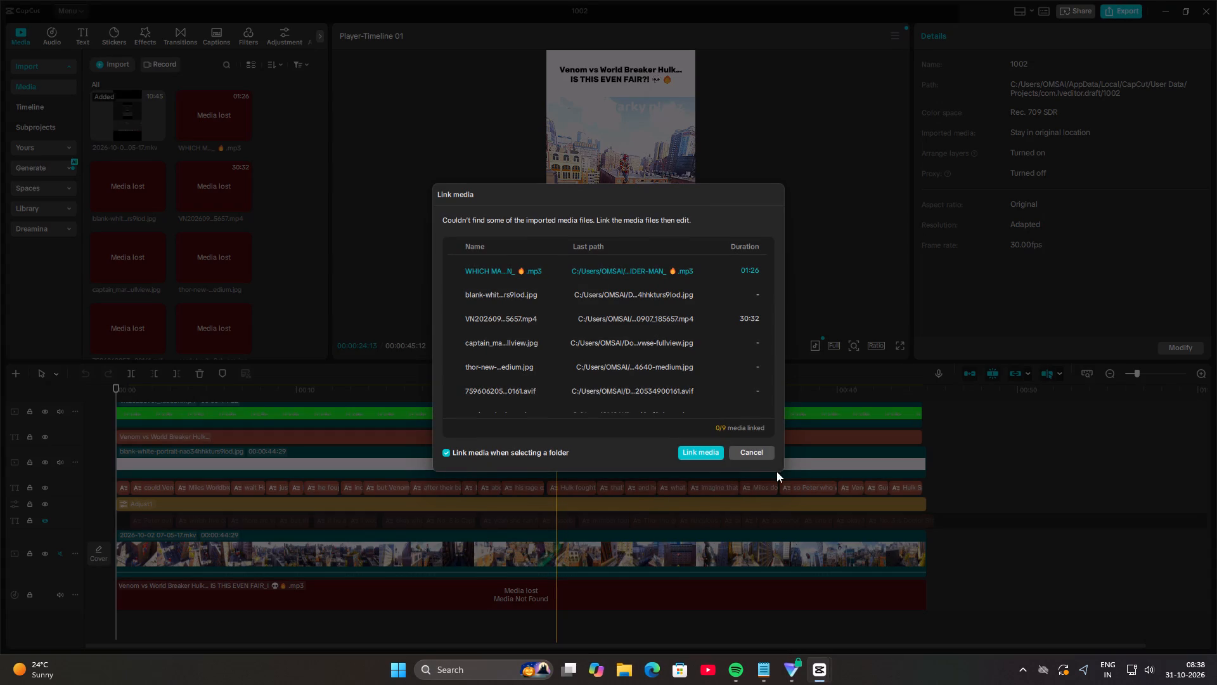
pyautogui.click(745, 452)
# Delete the missing "Venom vs World Breaker Hulk" audio clip from the timeline.
pyautogui.click(626, 599)
pyautogui.press('Delete')
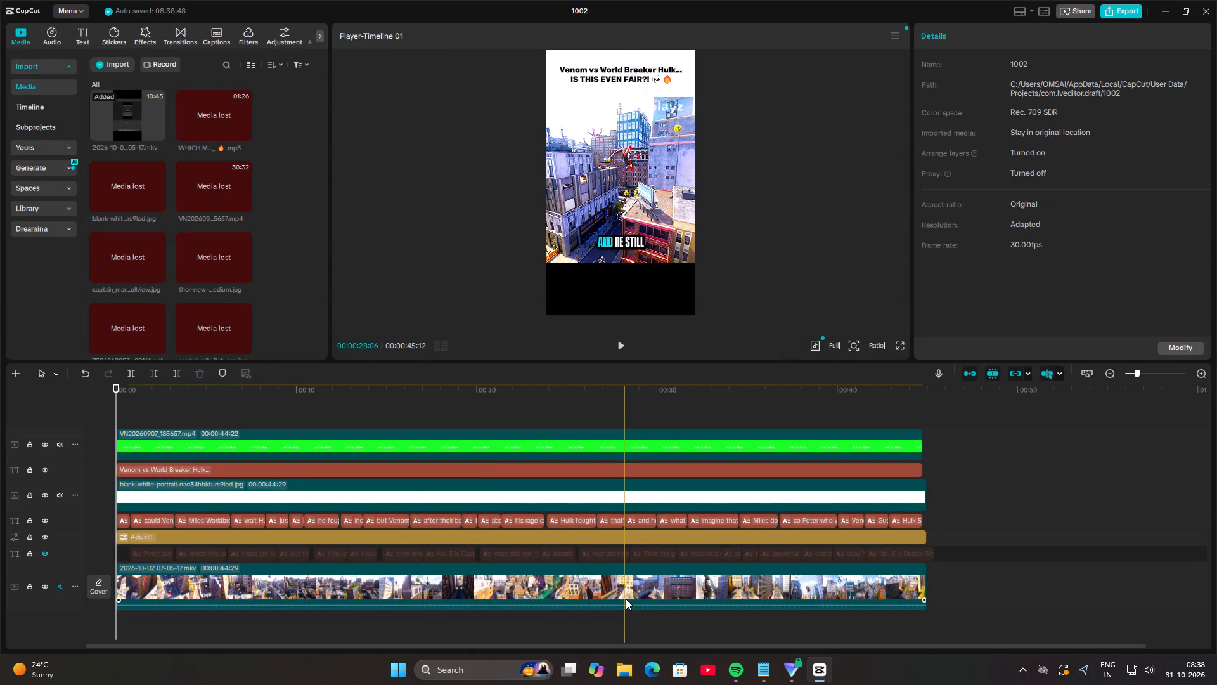
# Hide the visible caption track above the adjustment layer.
pyautogui.click(46, 521)
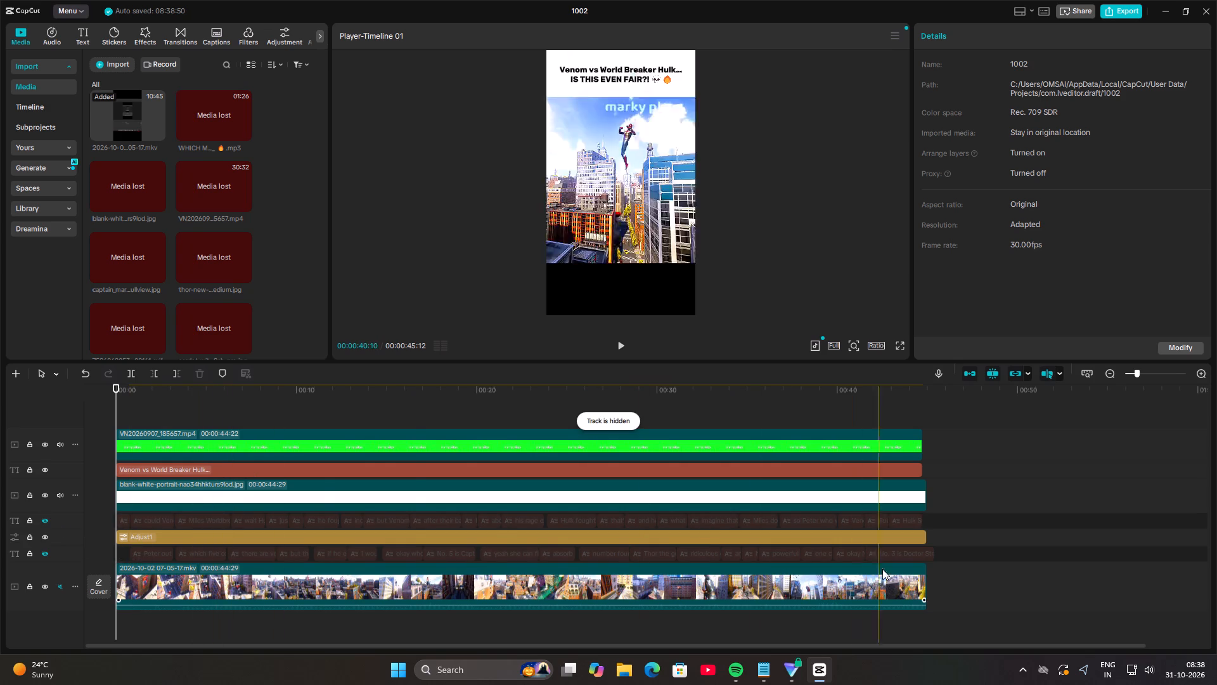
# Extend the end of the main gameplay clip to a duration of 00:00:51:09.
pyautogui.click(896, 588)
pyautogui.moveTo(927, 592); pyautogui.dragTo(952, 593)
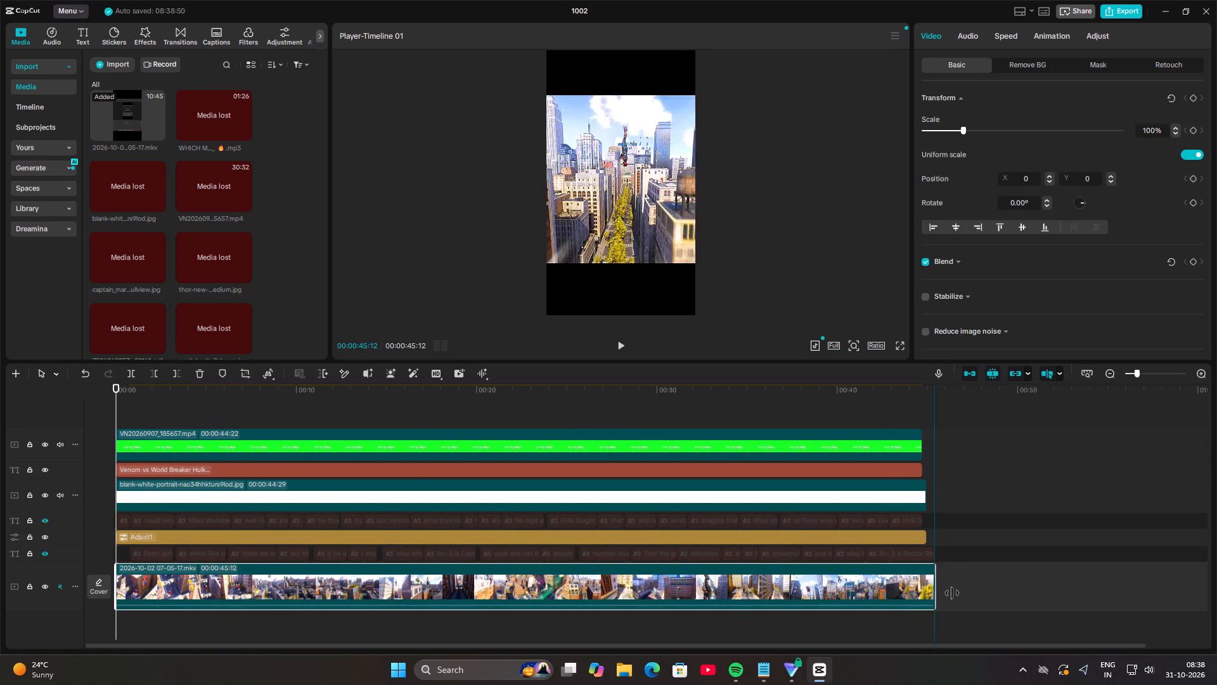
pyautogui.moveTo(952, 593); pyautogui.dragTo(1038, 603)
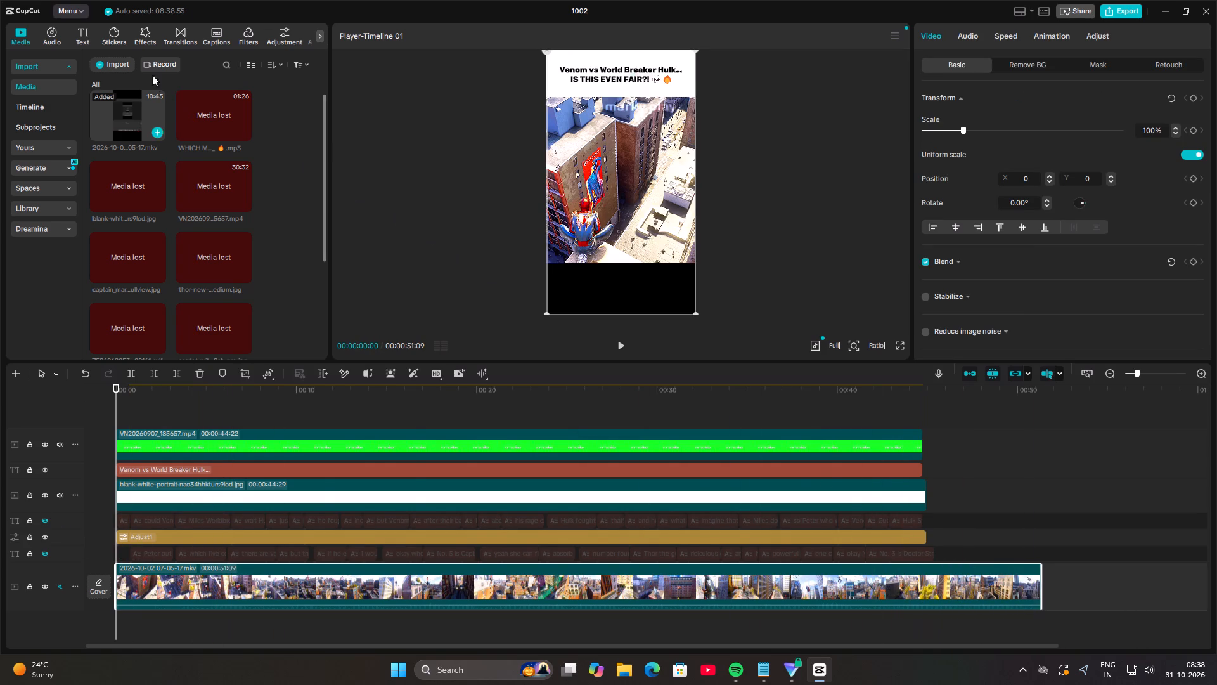
# Import the MP3 "Spider Man Ranks Top 5 Superpowers That Sound Good But Actually Suck" from Downloads and add it at the timeline start.
pyautogui.click(115, 62)
pyautogui.click(116, 81)
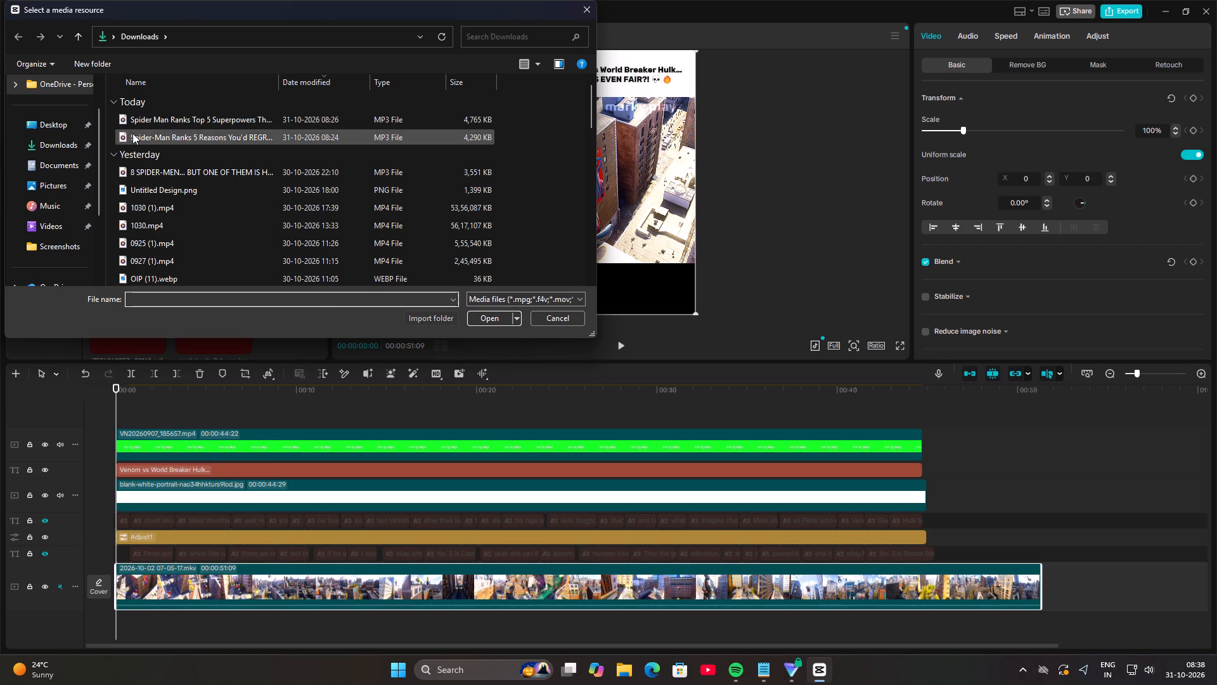
pyautogui.click(154, 120)
pyautogui.click(489, 319)
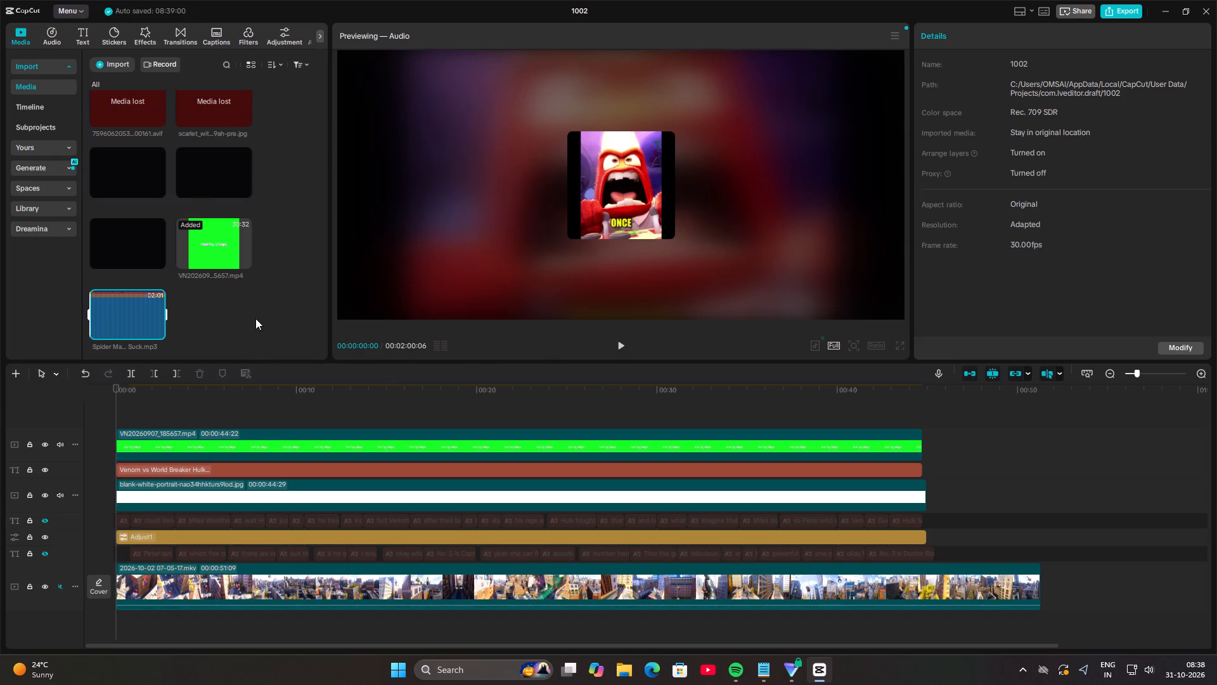
pyautogui.click(159, 332)
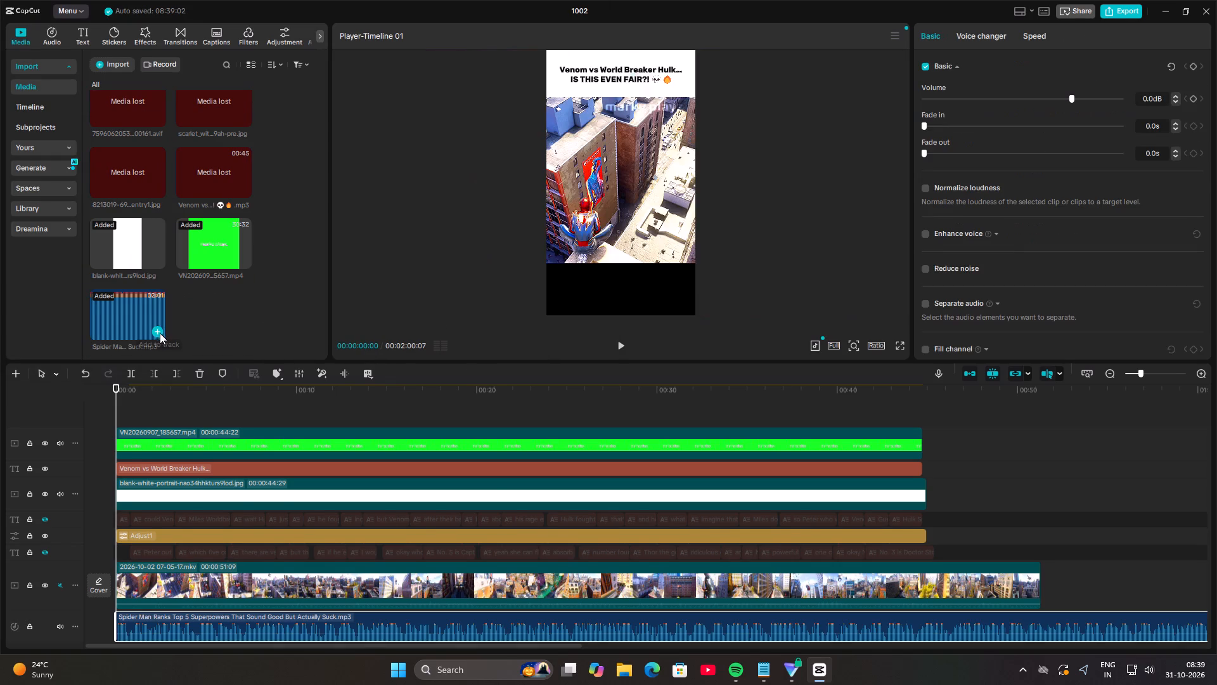
# Extend the main gameplay clip to about two minutes so it ends with the new audio.
pyautogui.click(979, 588)
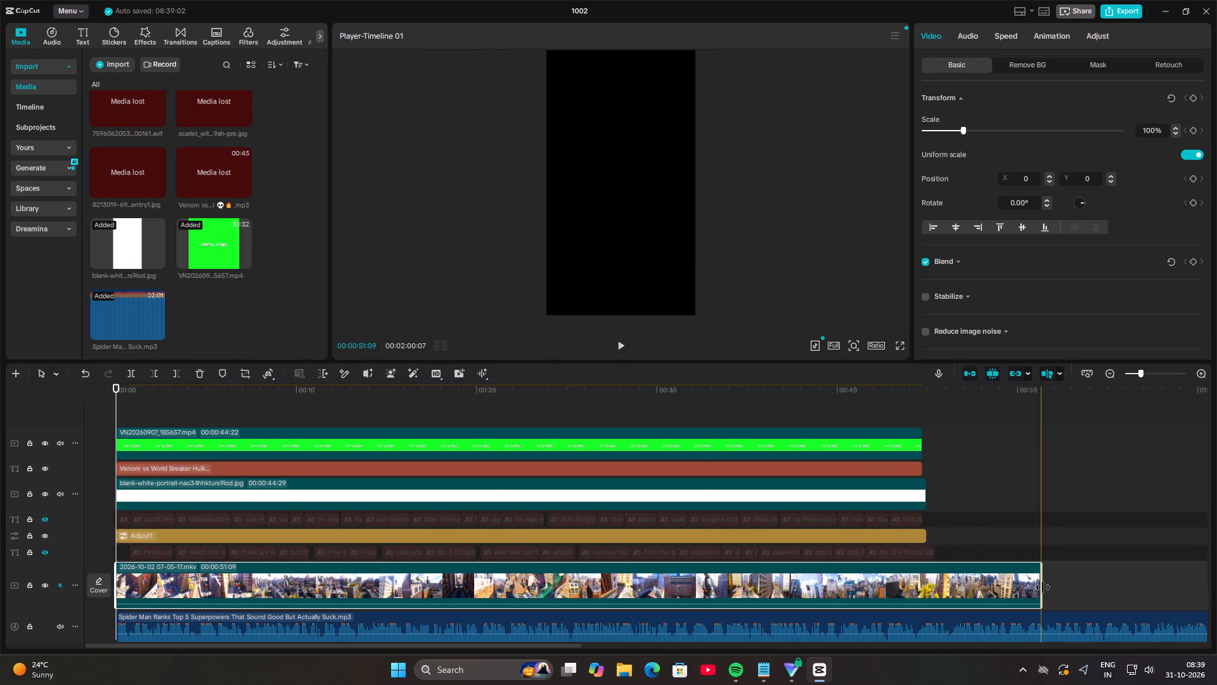
pyautogui.moveTo(1043, 587); pyautogui.dragTo(1216, 613)
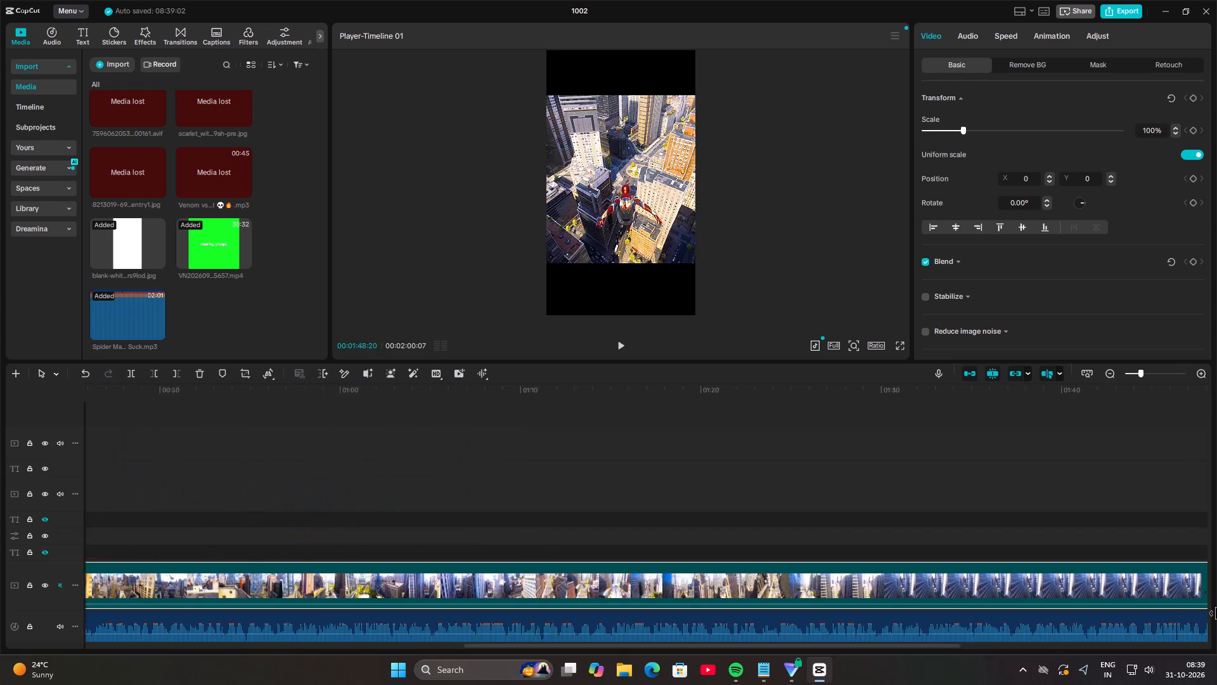
pyautogui.moveTo(1216, 613); pyautogui.dragTo(832, 606)
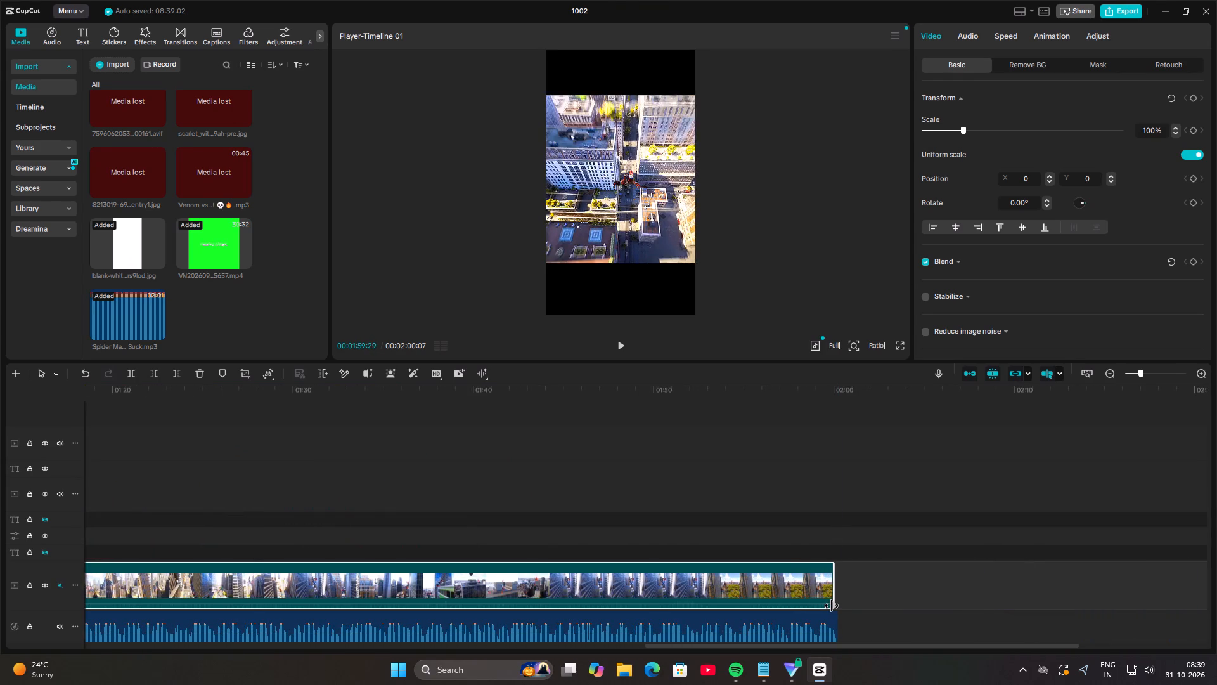
pyautogui.moveTo(832, 606); pyautogui.dragTo(834, 604)
# Extend the white background image clip to 00:02:00:07 so it ends with the main gameplay clip.
pyautogui.moveTo(517, 432); pyautogui.dragTo(352, 419)
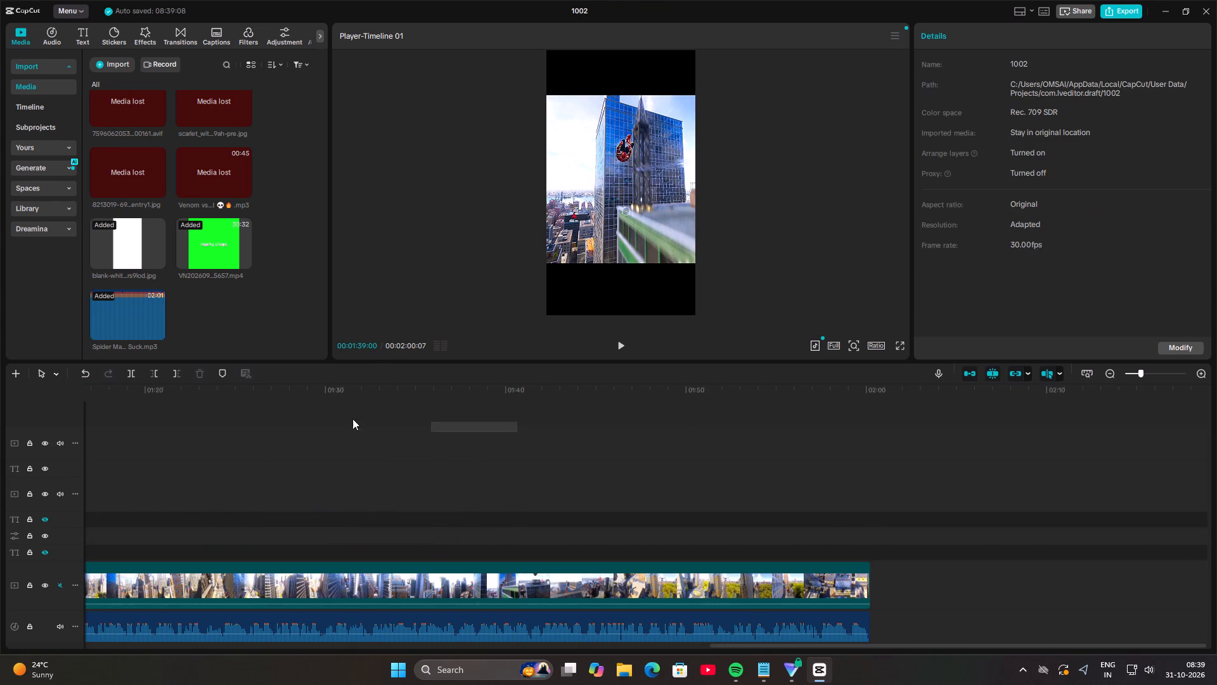
pyautogui.moveTo(352, 419); pyautogui.dragTo(75, 426)
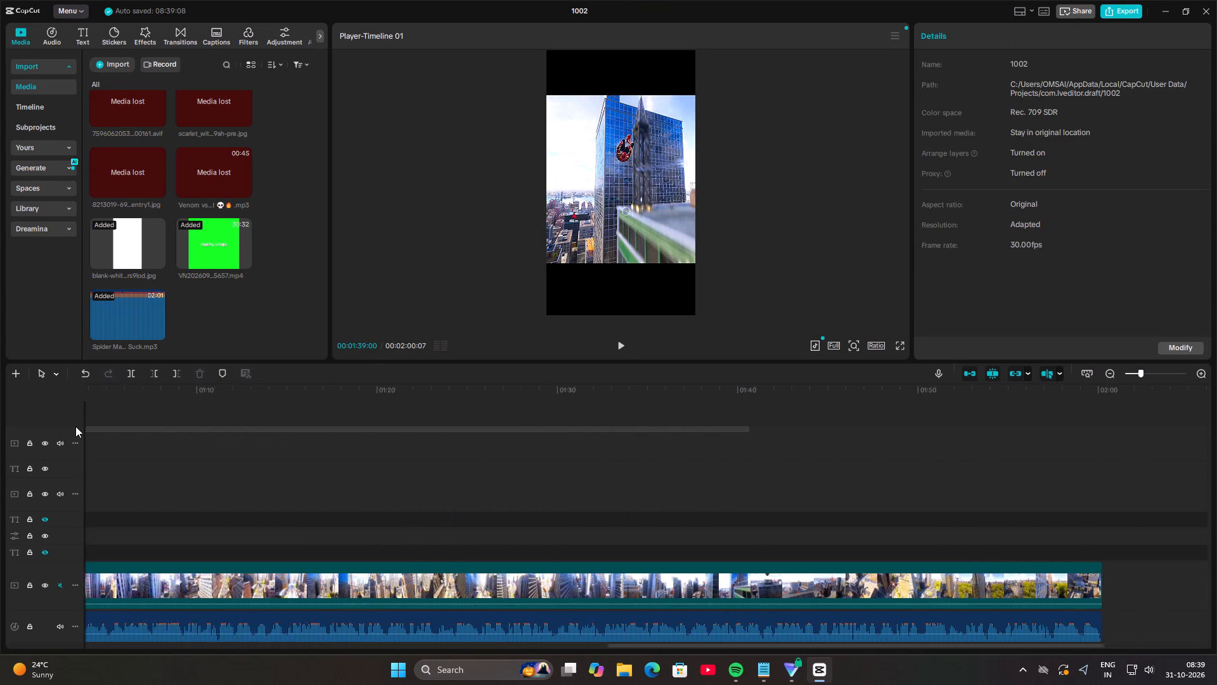
pyautogui.moveTo(75, 426); pyautogui.dragTo(81, 434)
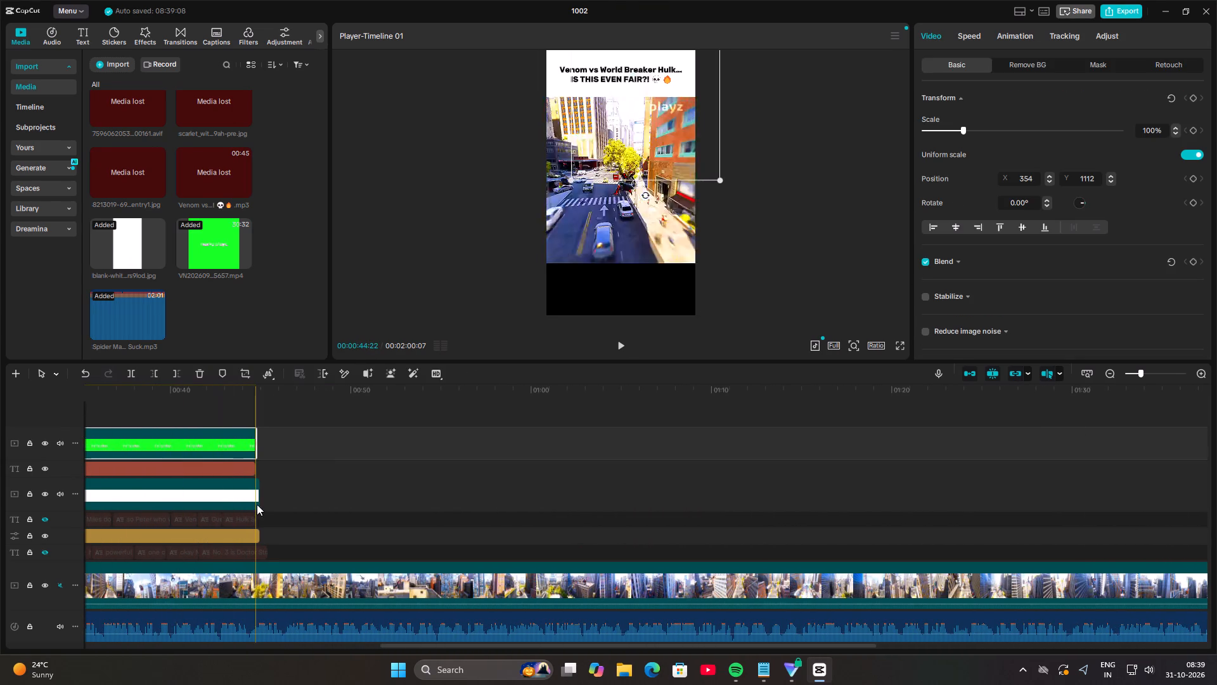
pyautogui.click(248, 499)
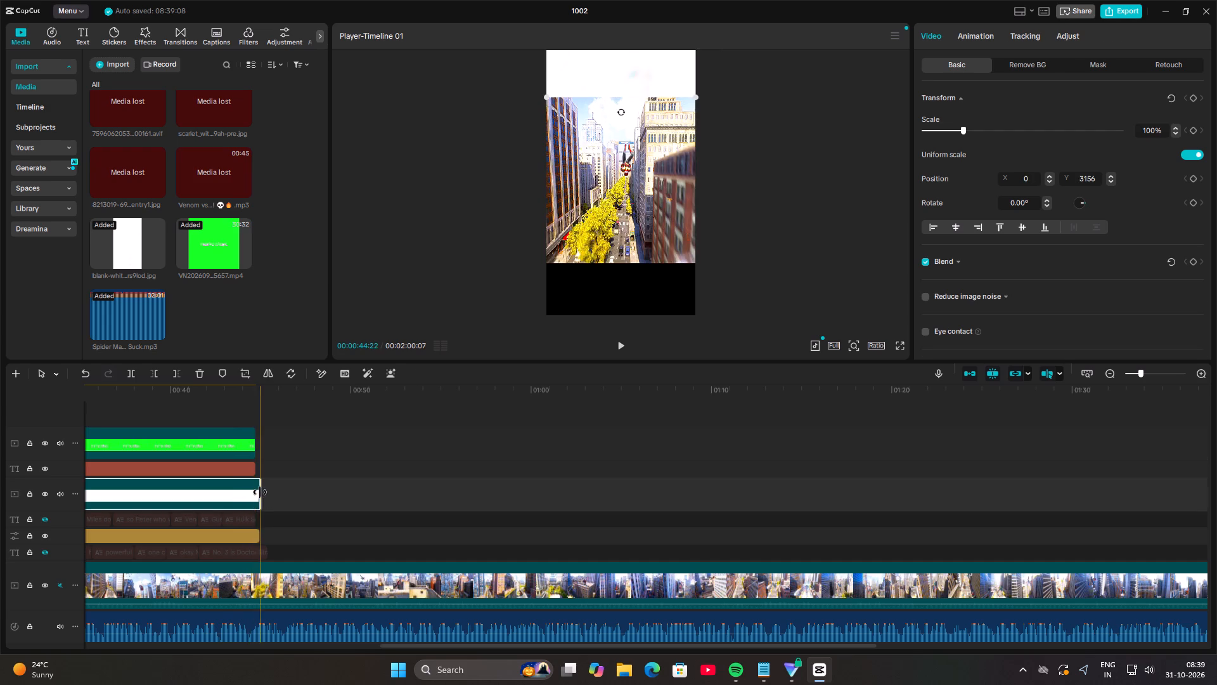
pyautogui.moveTo(260, 492); pyautogui.dragTo(1216, 559)
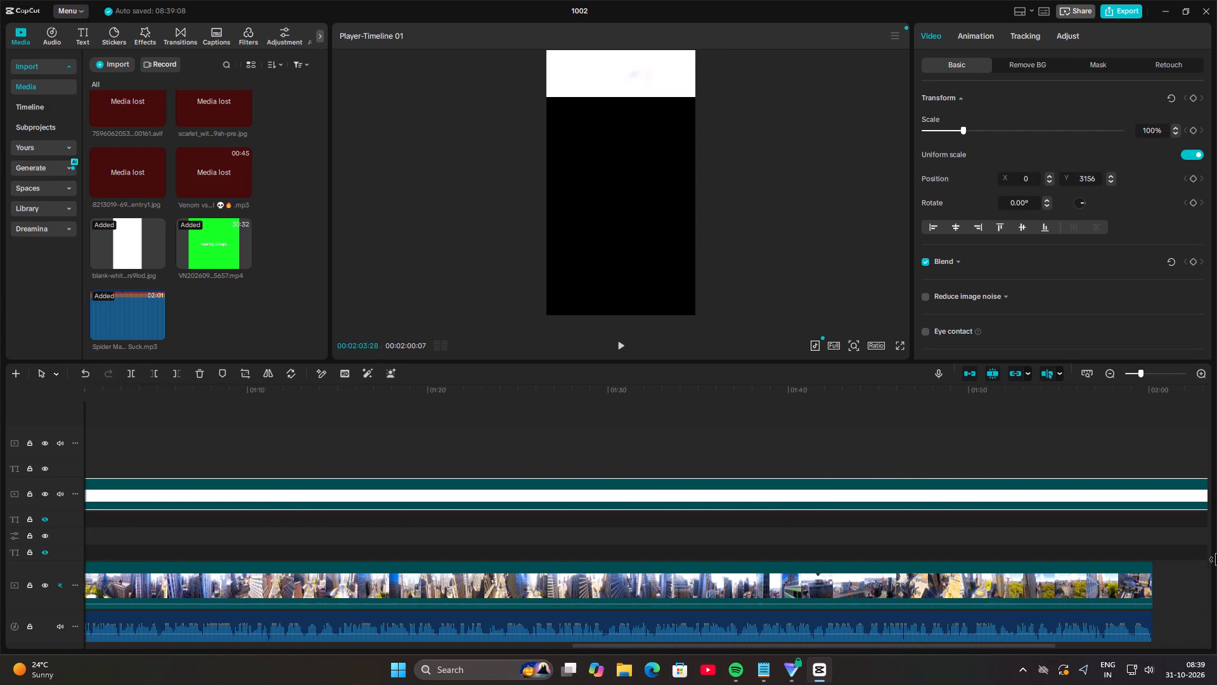
pyautogui.moveTo(1216, 559); pyautogui.dragTo(846, 555)
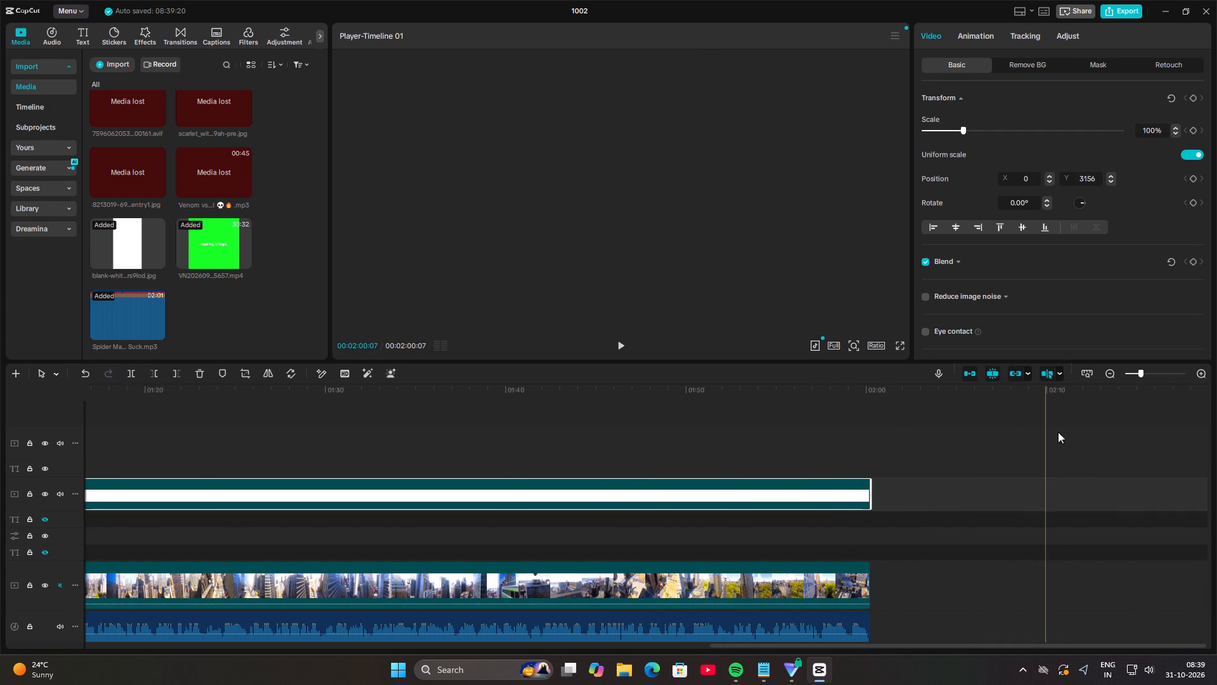
# Extend the "Venom vs World Breaker Hulk..." title text so it ends with the two-minute gameplay clip.
pyautogui.click(1126, 375)
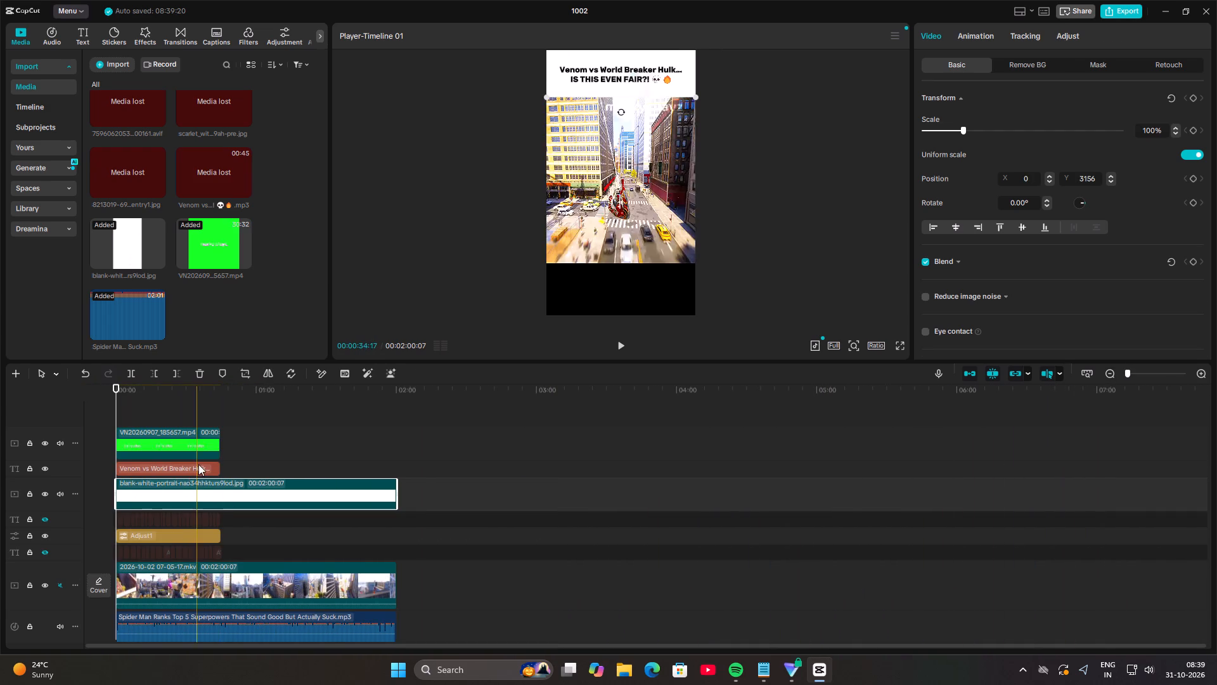
pyautogui.click(207, 466)
pyautogui.moveTo(220, 465); pyautogui.dragTo(318, 477)
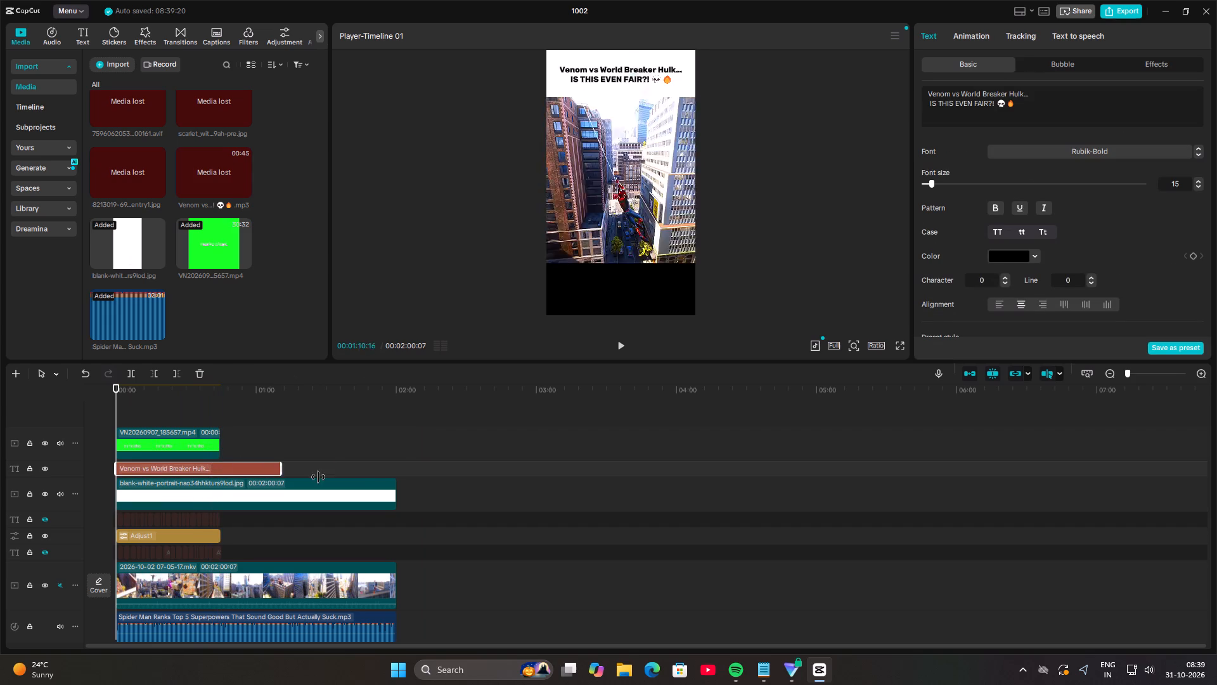
pyautogui.moveTo(318, 477); pyautogui.dragTo(393, 499)
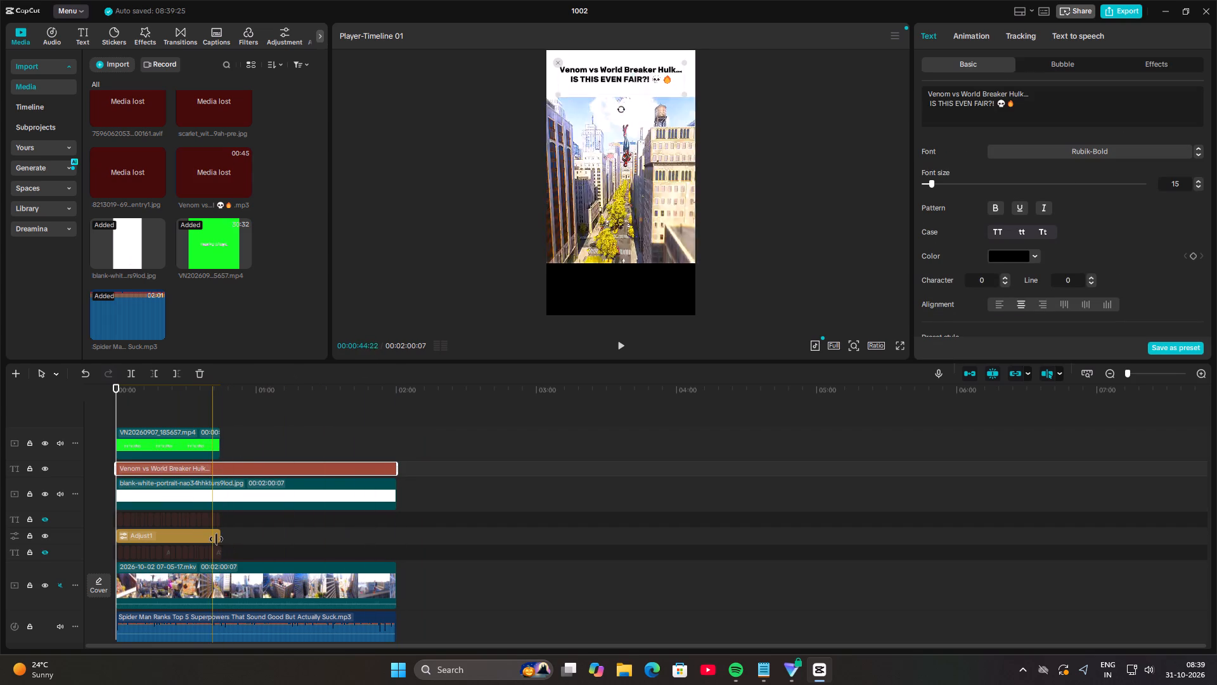
# Extend the Adjust1 adjustment layer so it ends with the main gameplay clip.
pyautogui.click(216, 539)
pyautogui.moveTo(221, 537); pyautogui.dragTo(388, 552)
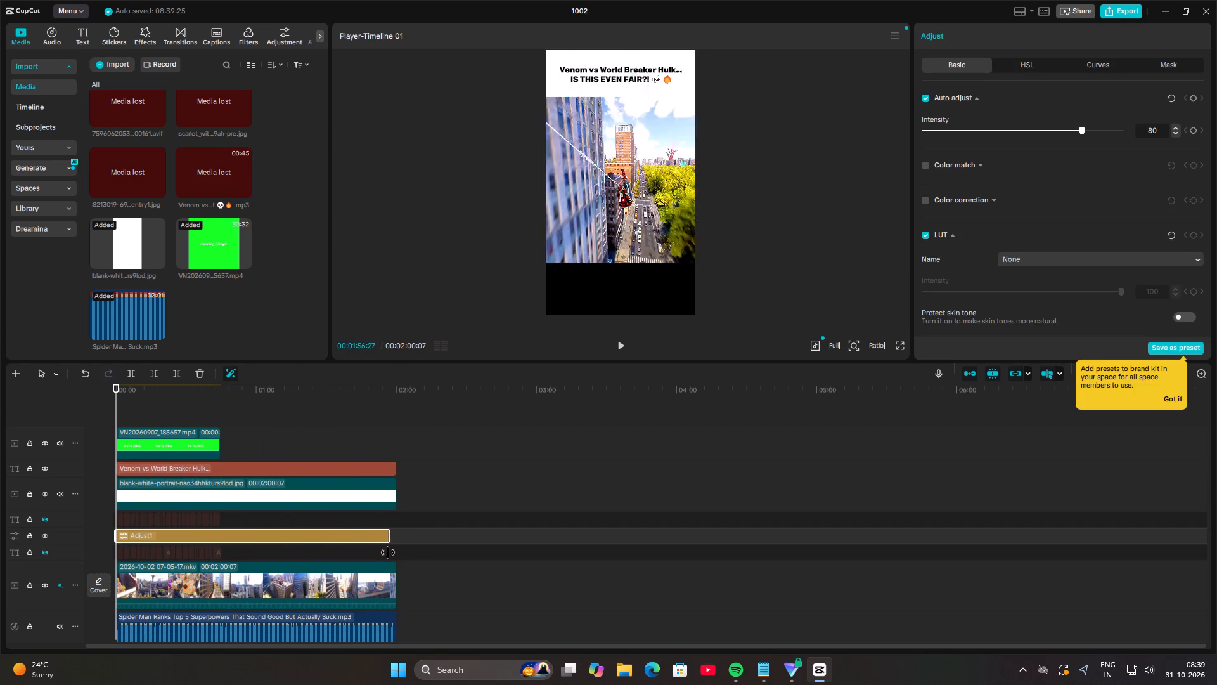
pyautogui.moveTo(388, 552); pyautogui.dragTo(392, 552)
# Extend the green-screen watermark overlay clip on the top track to a duration of 00:02:00:07.
pyautogui.click(216, 446)
pyautogui.moveTo(219, 445); pyautogui.dragTo(228, 447)
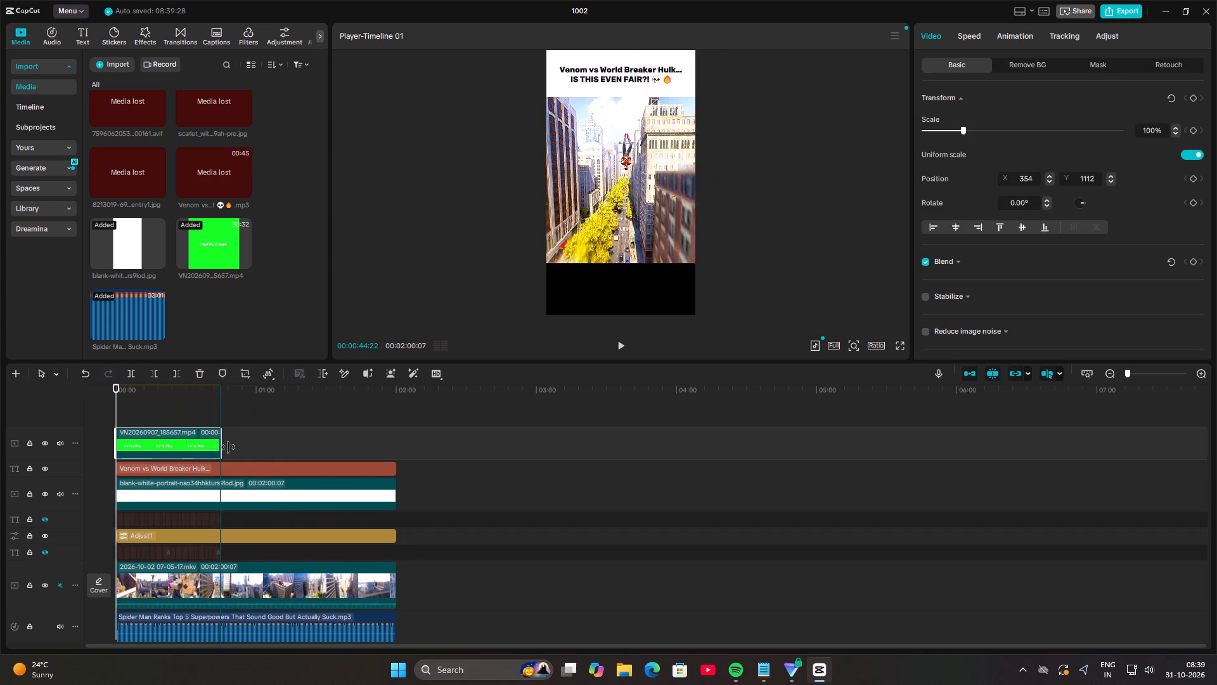
pyautogui.moveTo(228, 447); pyautogui.dragTo(394, 485)
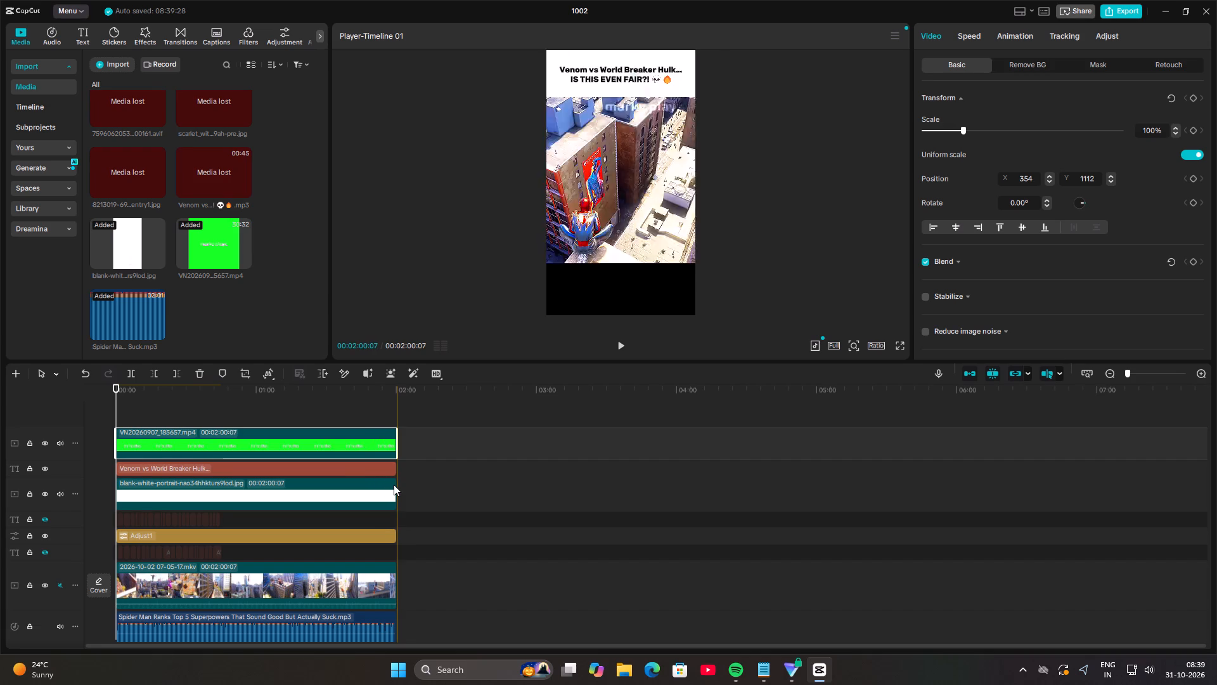
pyautogui.click(768, 675)
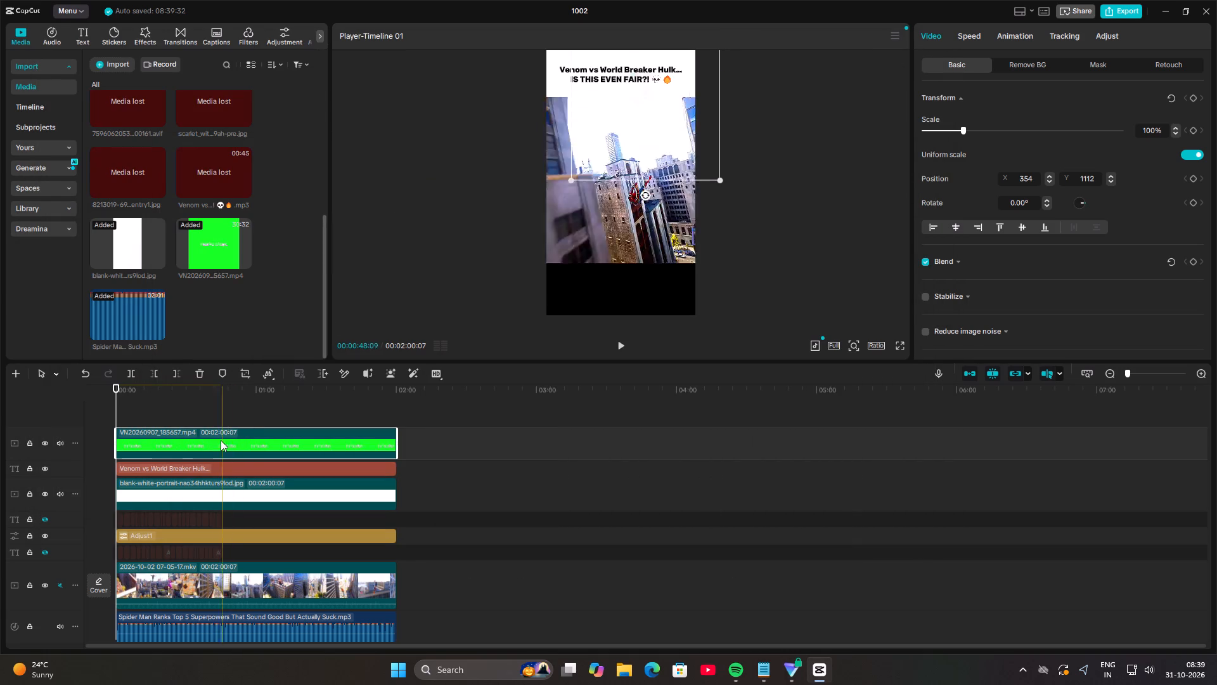
pyautogui.click(207, 467)
pyautogui.moveTo(1027, 107); pyautogui.dragTo(993, 101)
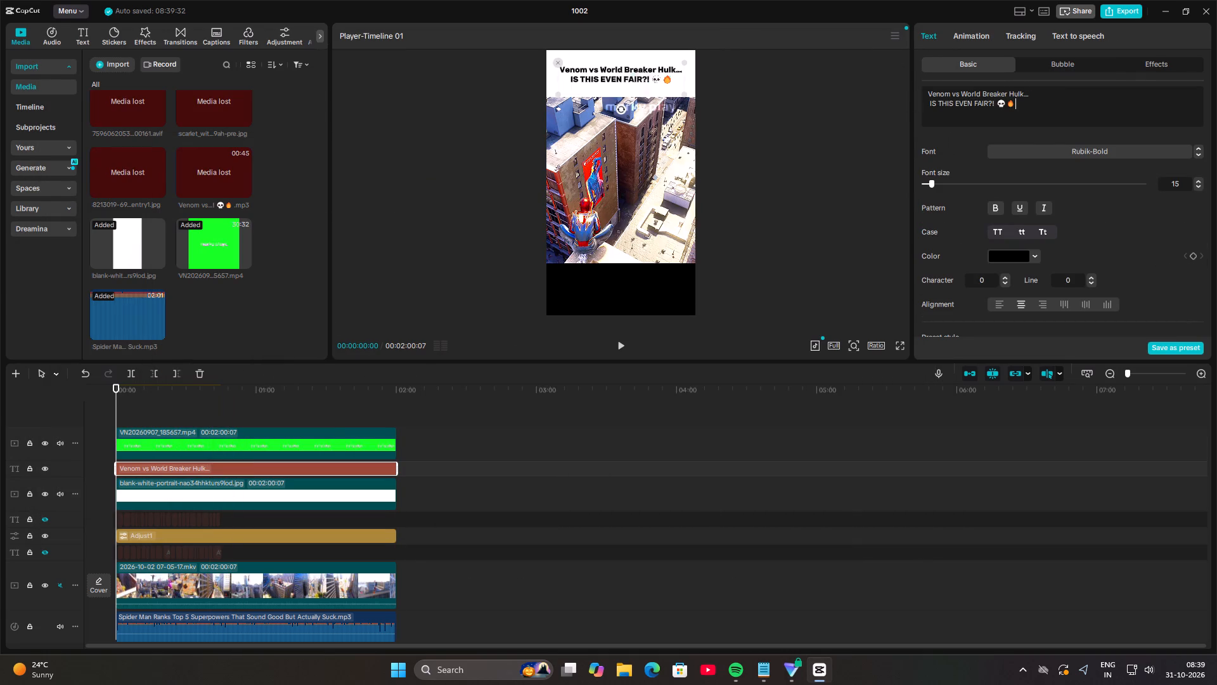
pyautogui.moveTo(993, 101); pyautogui.dragTo(918, 70)
pyautogui.press('Delete')
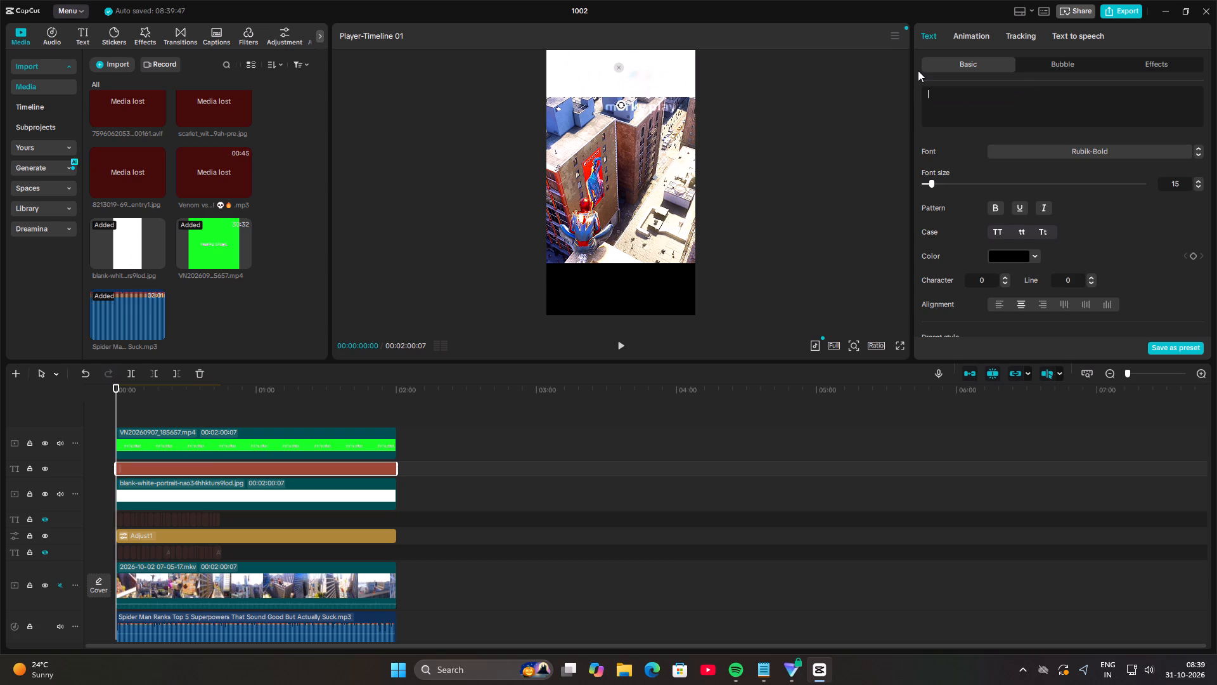
pyautogui.hotkey('ctrl', 'v')
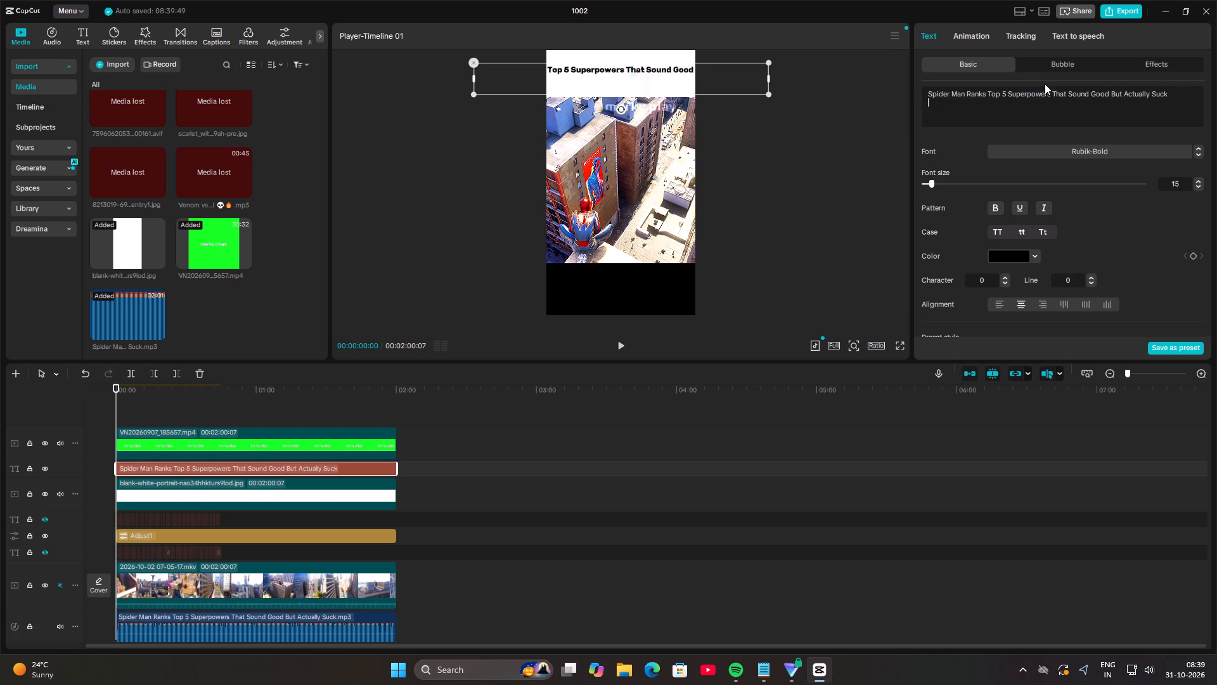
# Add a blank line above the title and break it into two lines before "That Sound Good But Actually Suck".
pyautogui.click(1053, 89)
pyautogui.press('Return')
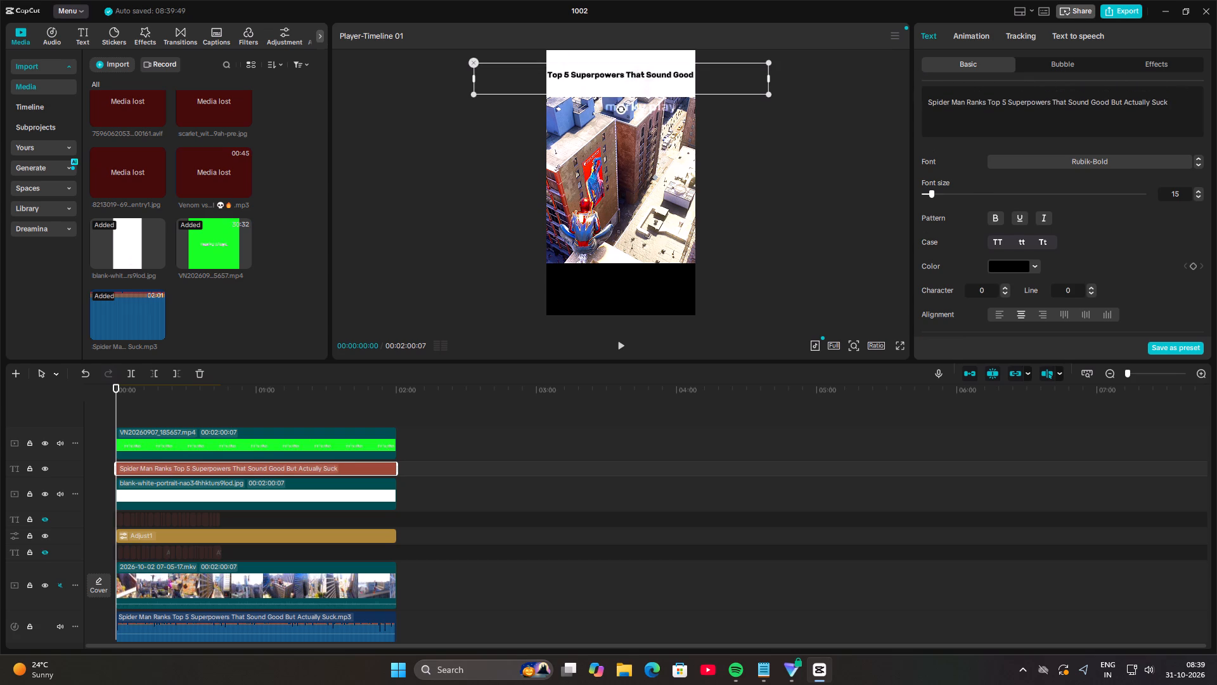
pyautogui.click(1051, 105)
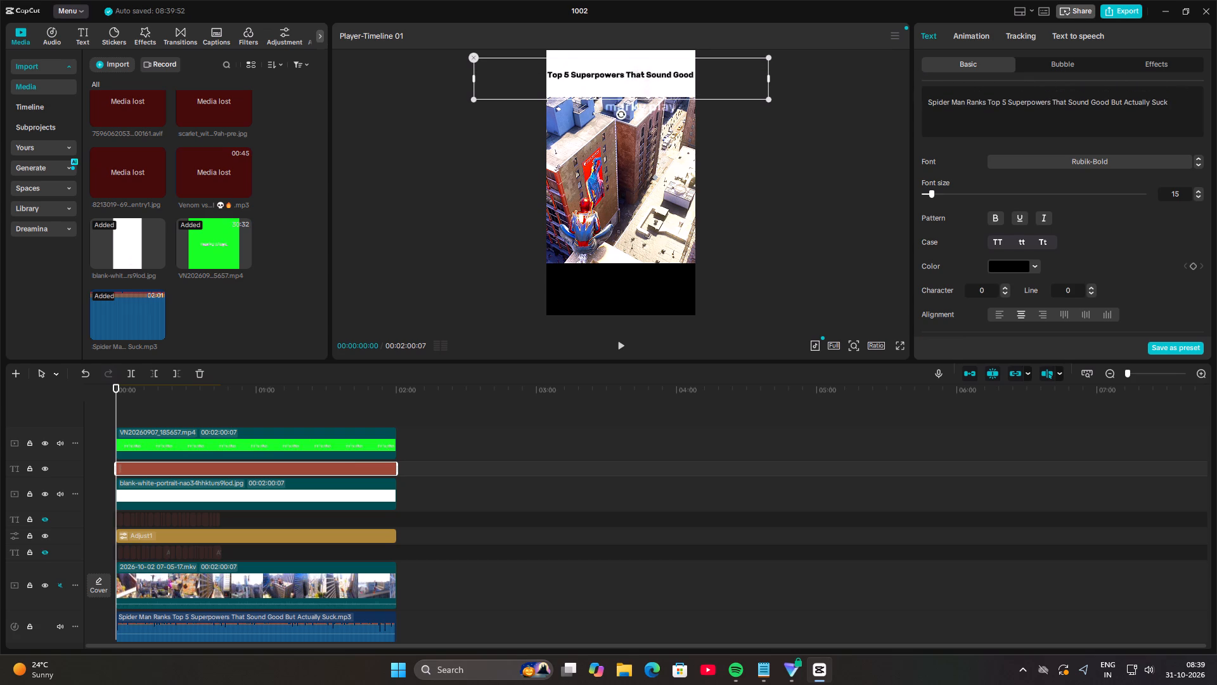
pyautogui.press('Return')
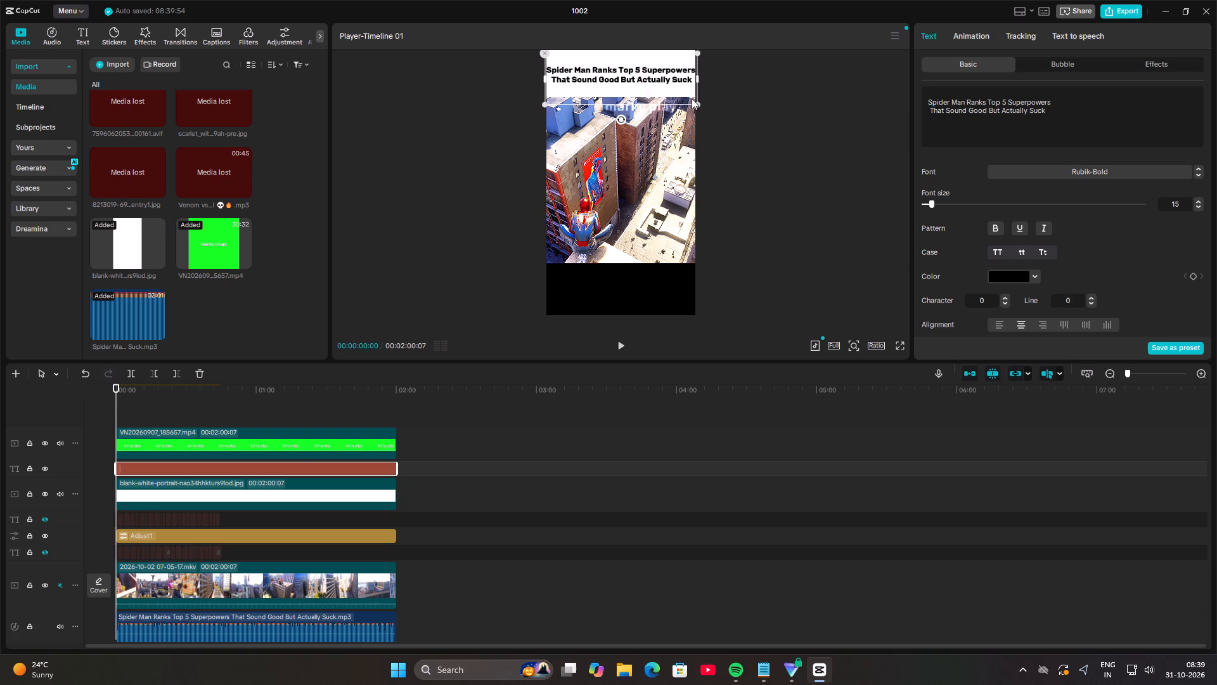
# Scale down the two-line title in the preview so it fits inside the white band with small side margins.
pyautogui.moveTo(692, 102); pyautogui.dragTo(686, 100)
pyautogui.moveTo(690, 101); pyautogui.dragTo(656, 98)
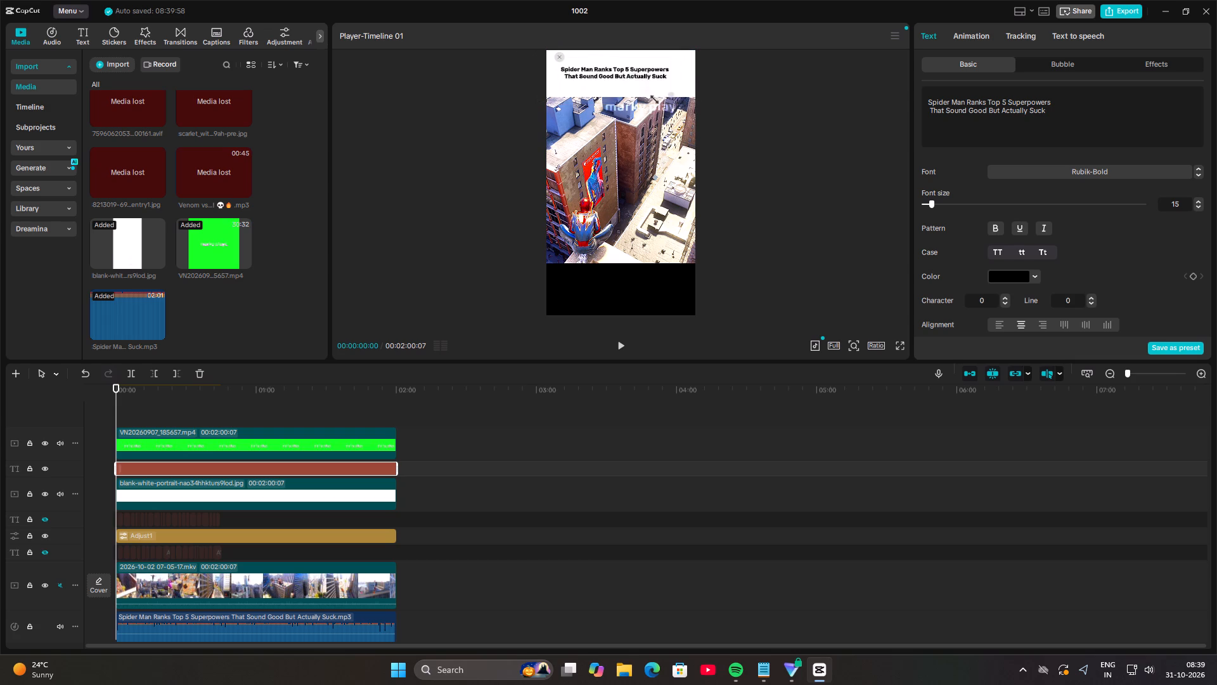
pyautogui.moveTo(656, 98); pyautogui.dragTo(663, 99)
pyautogui.click(634, 80)
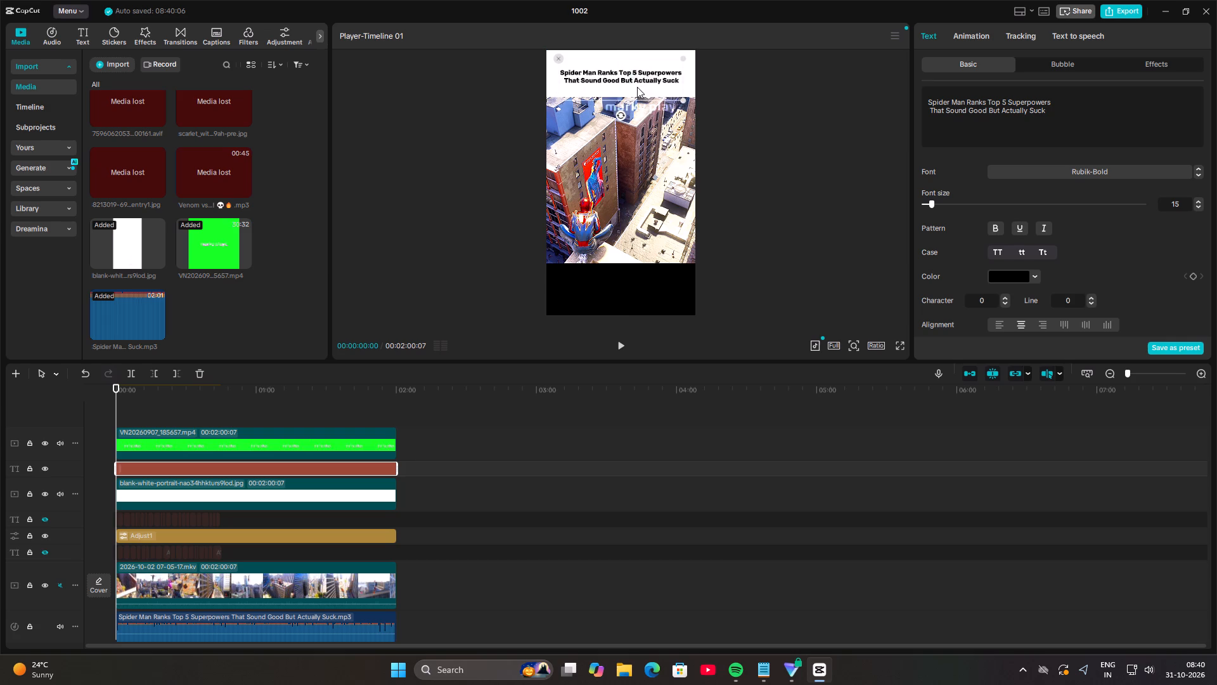
pyautogui.moveTo(558, 100); pyautogui.dragTo(544, 100)
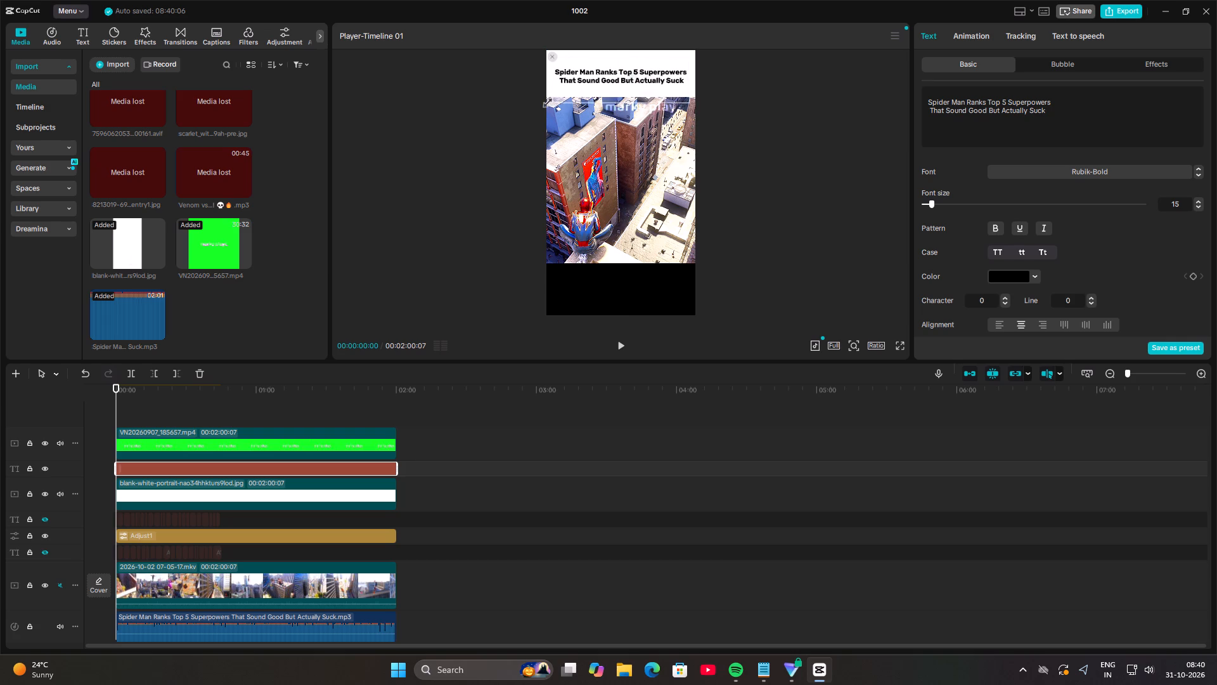
pyautogui.moveTo(544, 100); pyautogui.dragTo(546, 100)
pyautogui.click(743, 209)
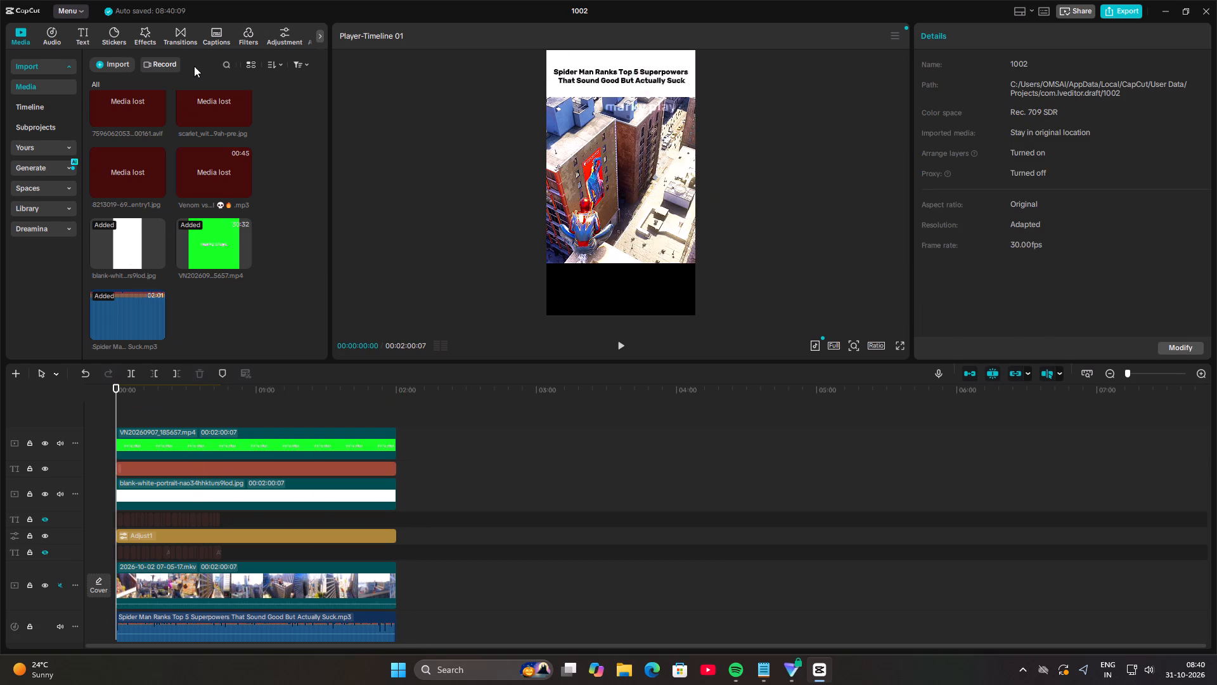
# Generate English auto captions from the Spider Man audio clip, with AI emojis and filler-word identification off.
pyautogui.click(233, 637)
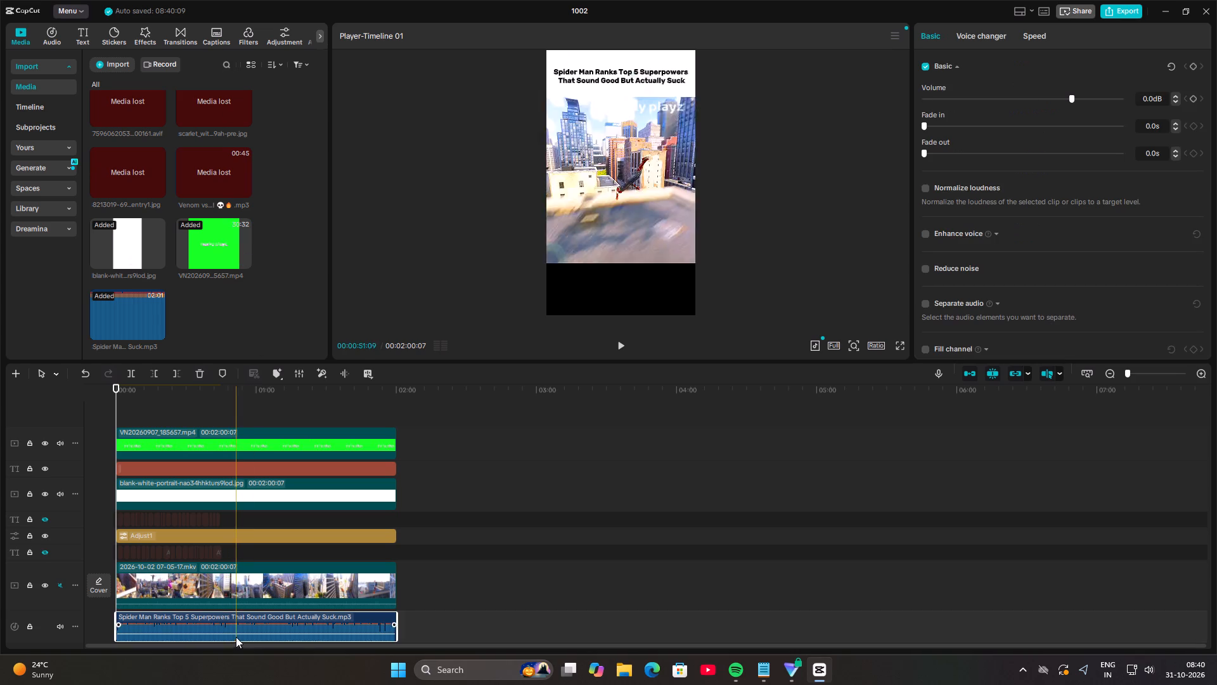
pyautogui.click(214, 39)
pyautogui.click(297, 354)
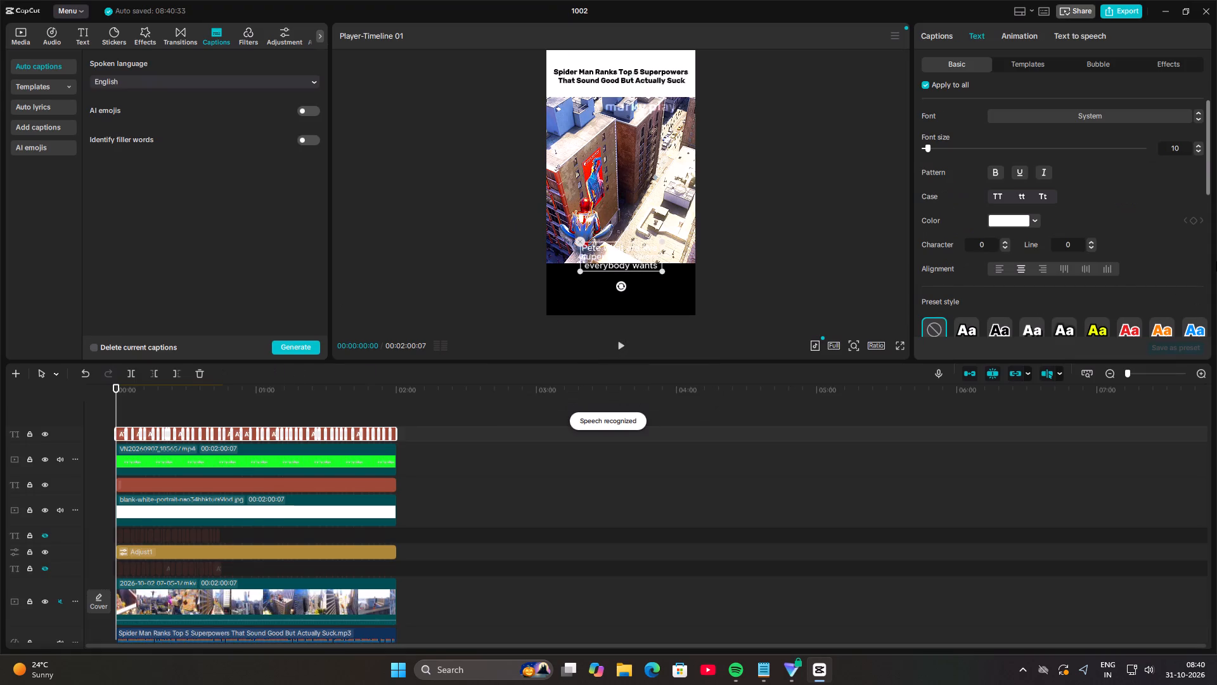
# Open the text templates for the generated captions with Apply to all enabled.
pyautogui.click(1027, 68)
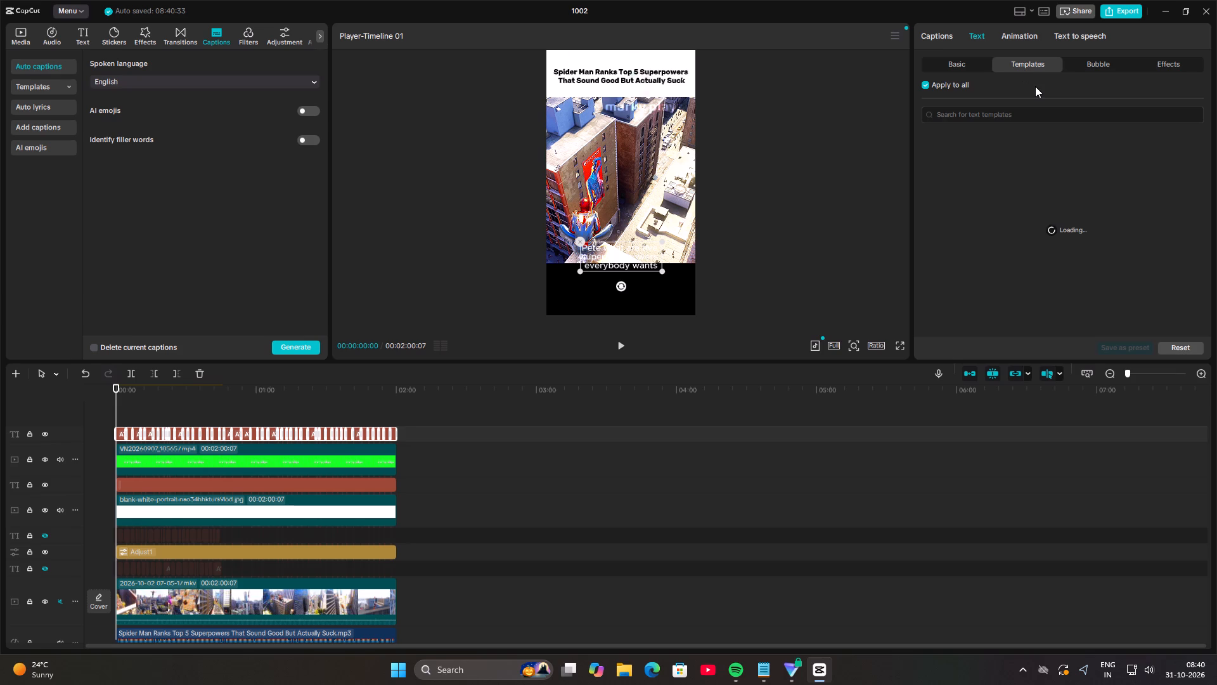
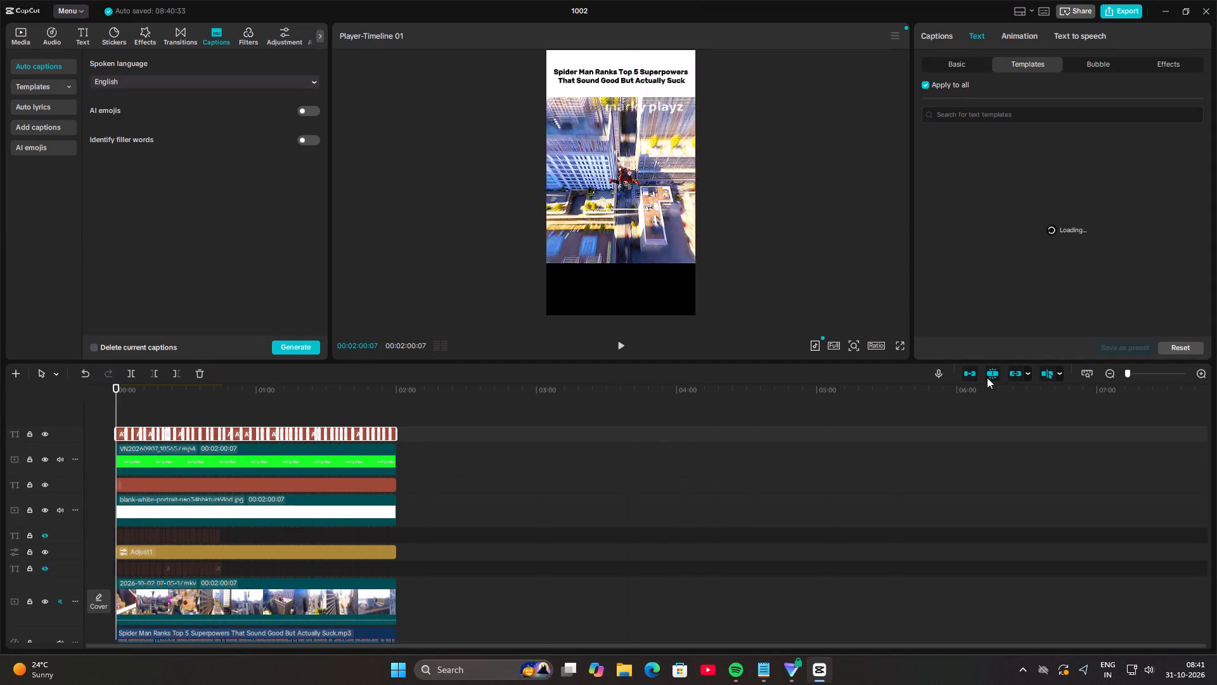
# Zoom into the timeline and scrub from the start to where the "Cyclops bro shoots lasers out of his eyes" caption begins.
pyautogui.click(1140, 373)
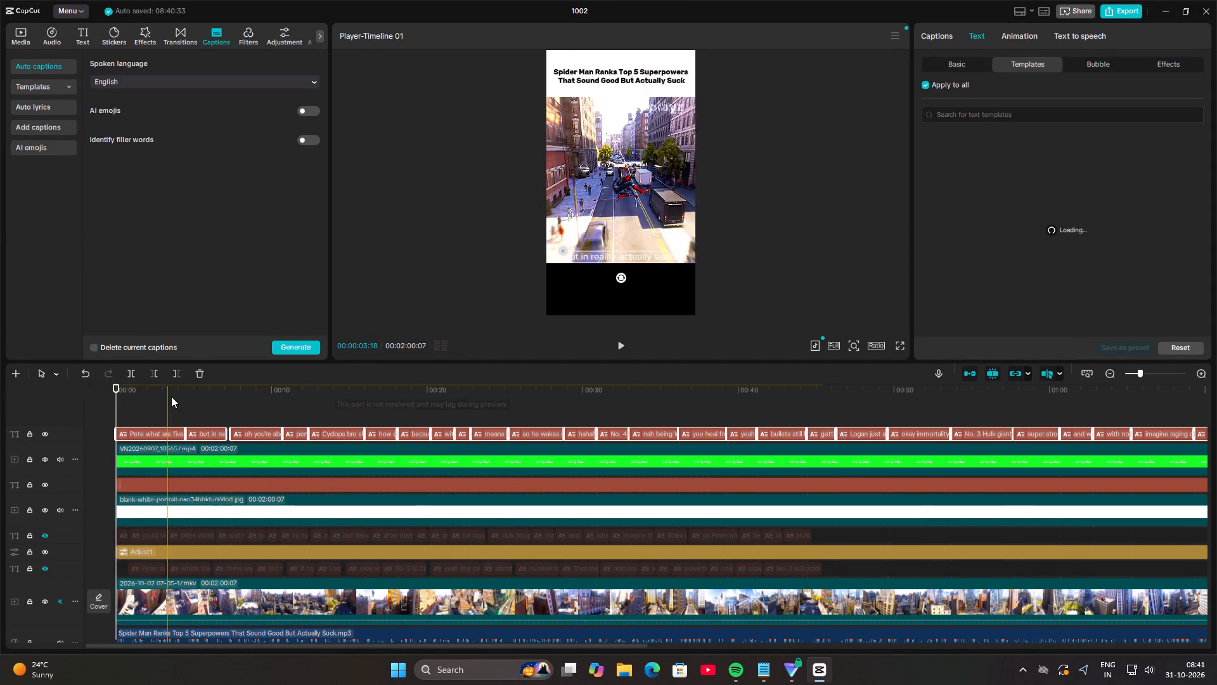
pyautogui.click(1170, 372)
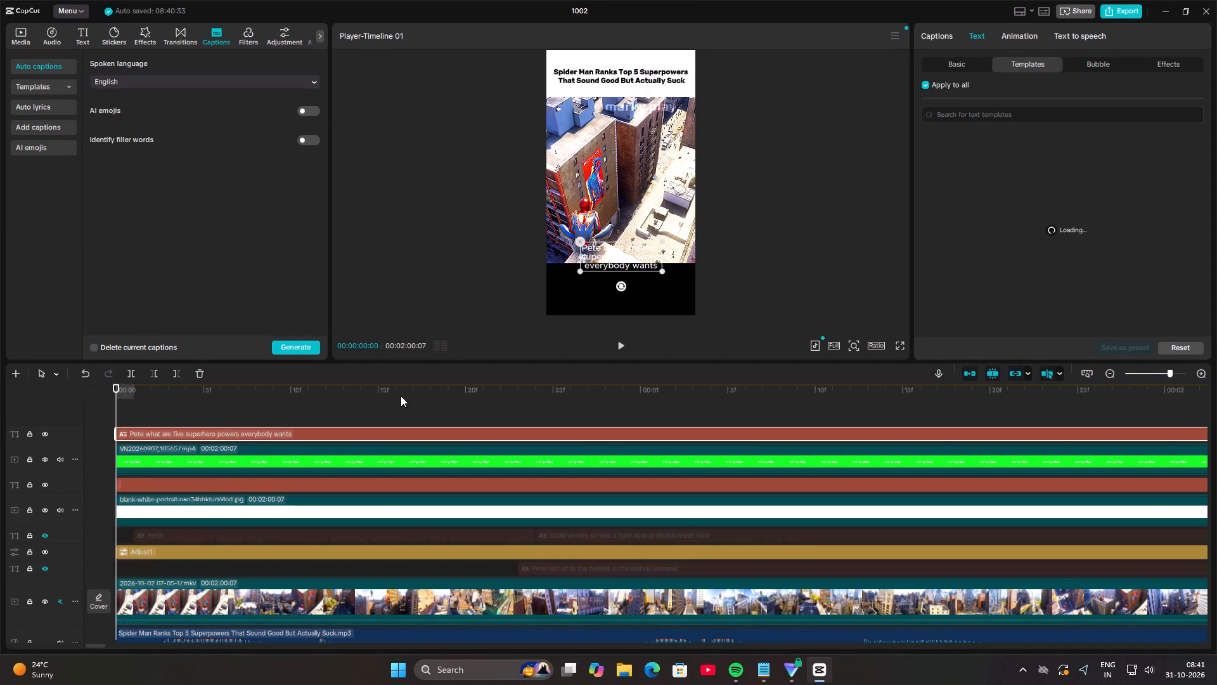
pyautogui.moveTo(117, 402); pyautogui.dragTo(1031, 466)
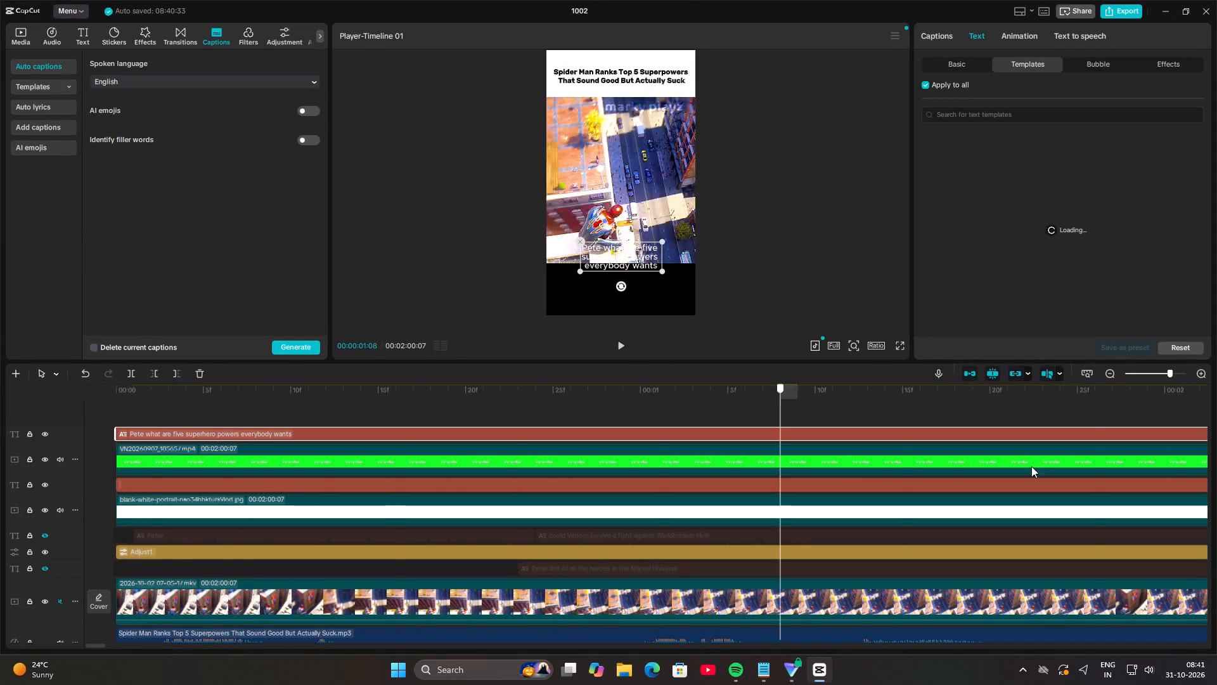
pyautogui.moveTo(1031, 466); pyautogui.dragTo(1215, 474)
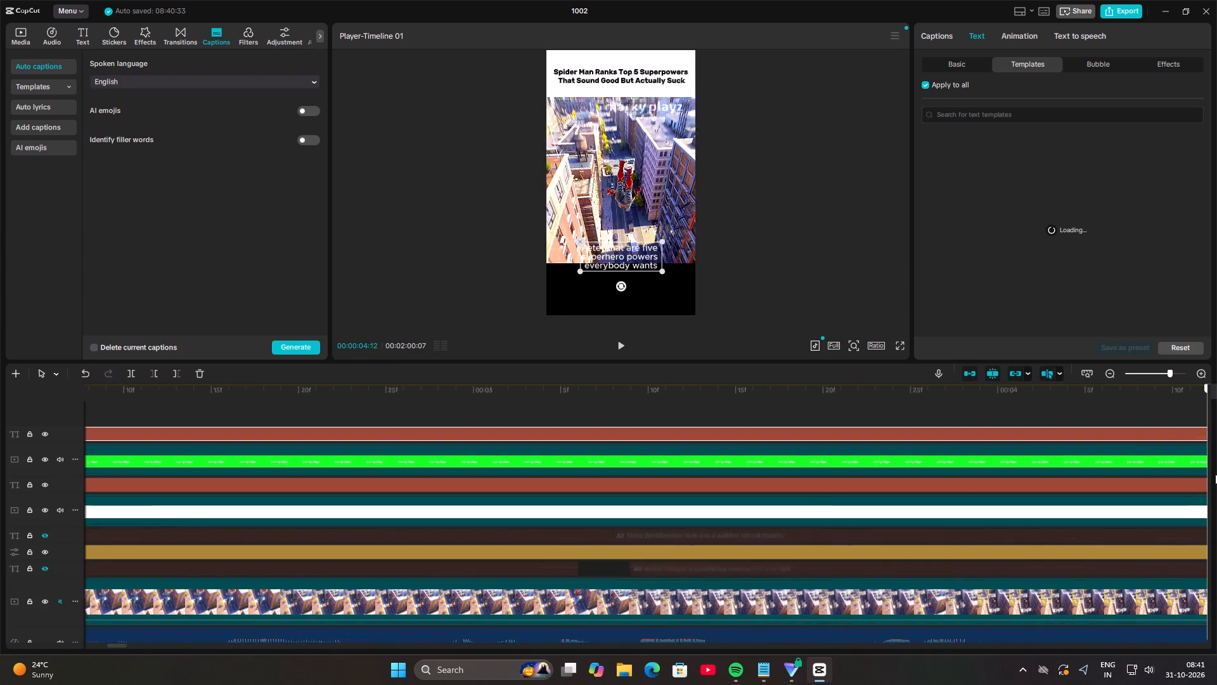
pyautogui.moveTo(1215, 474); pyautogui.dragTo(1216, 486)
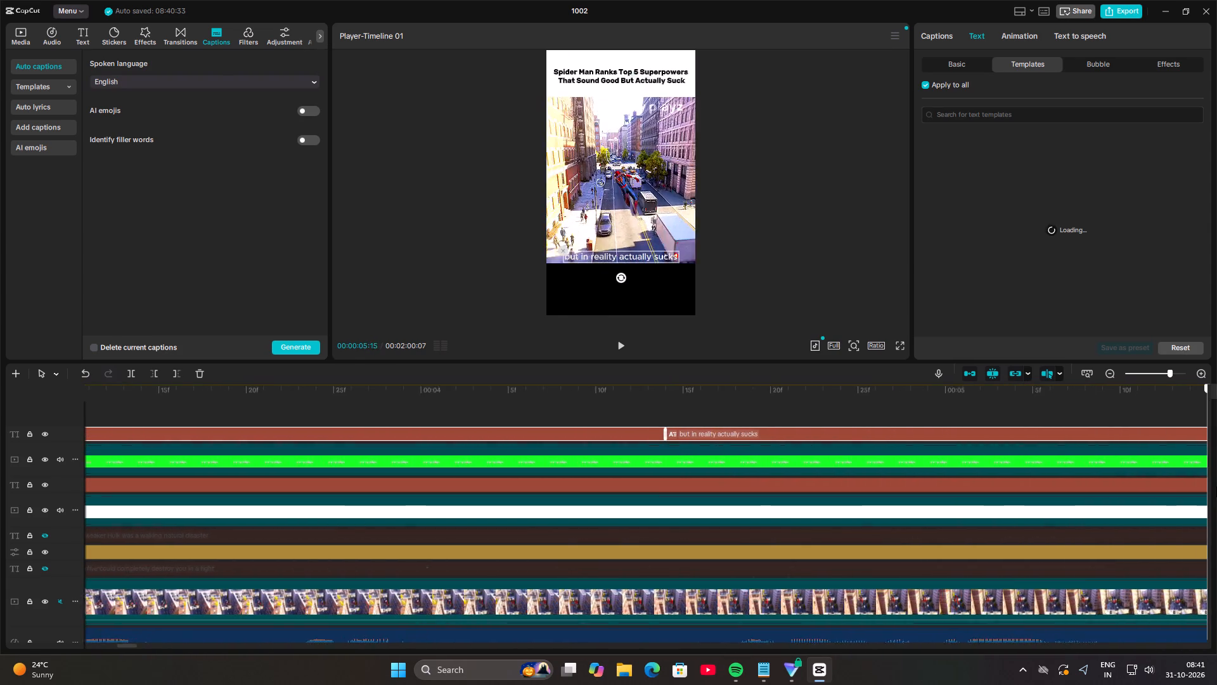
pyautogui.moveTo(1216, 486); pyautogui.dragTo(1216, 483)
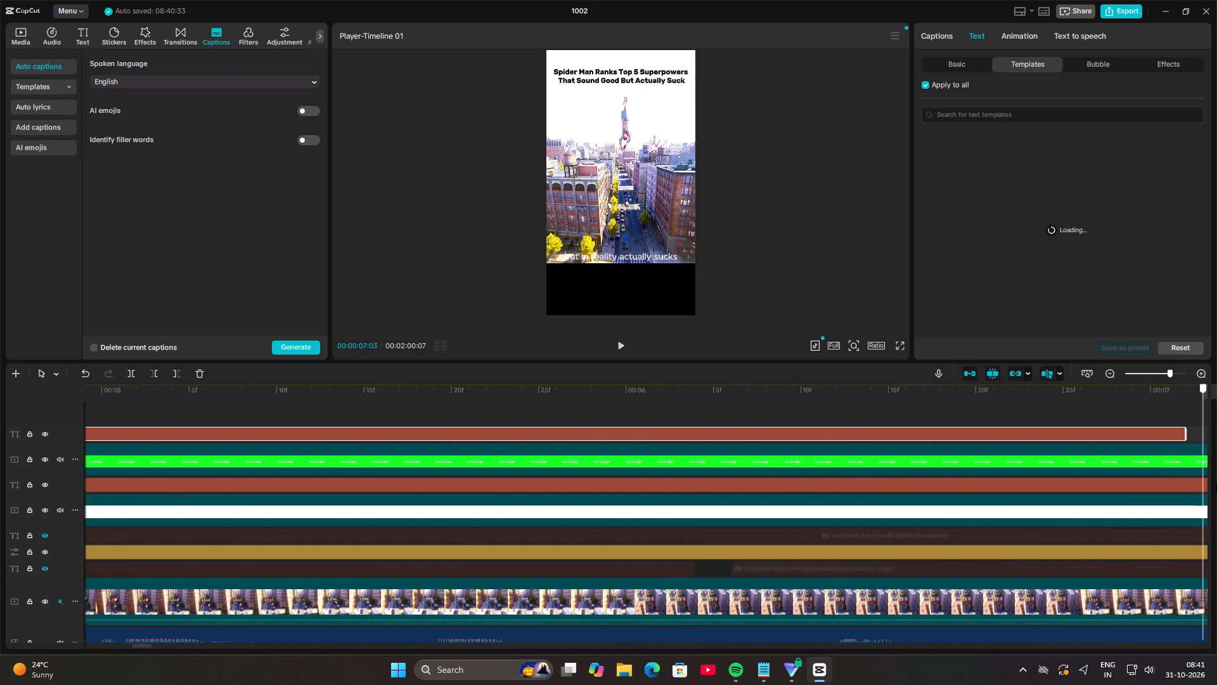
pyautogui.moveTo(1216, 483); pyautogui.dragTo(1216, 478)
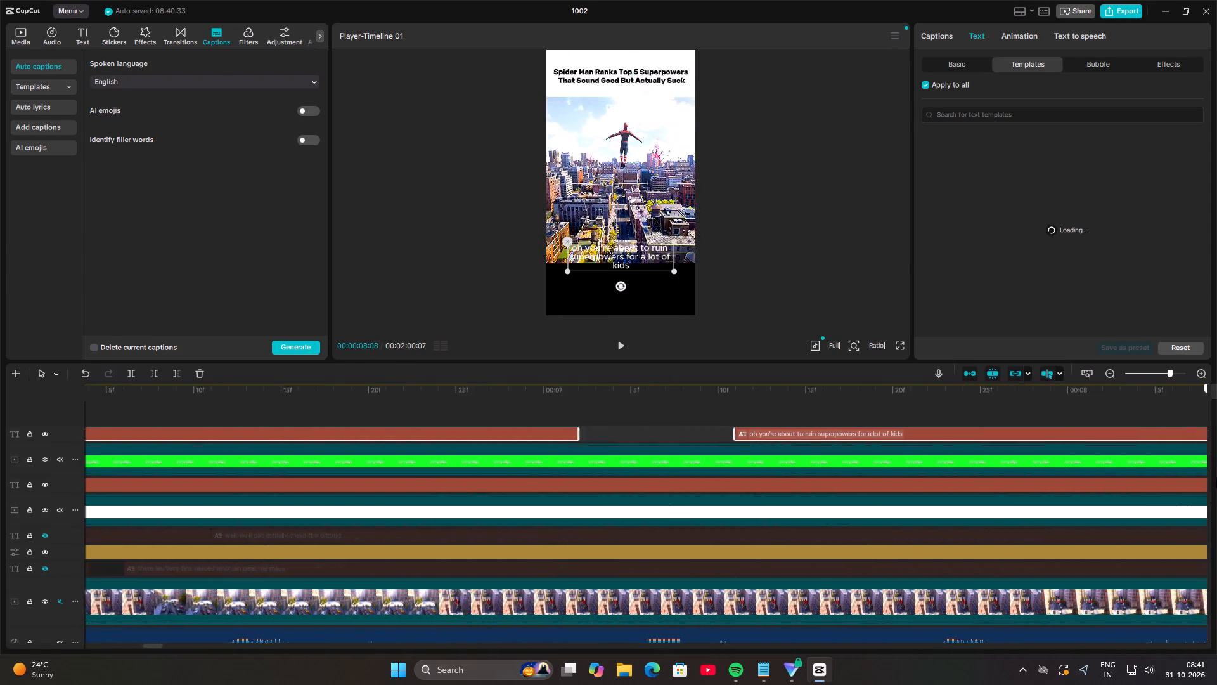
pyautogui.moveTo(1216, 478); pyautogui.dragTo(1064, 470)
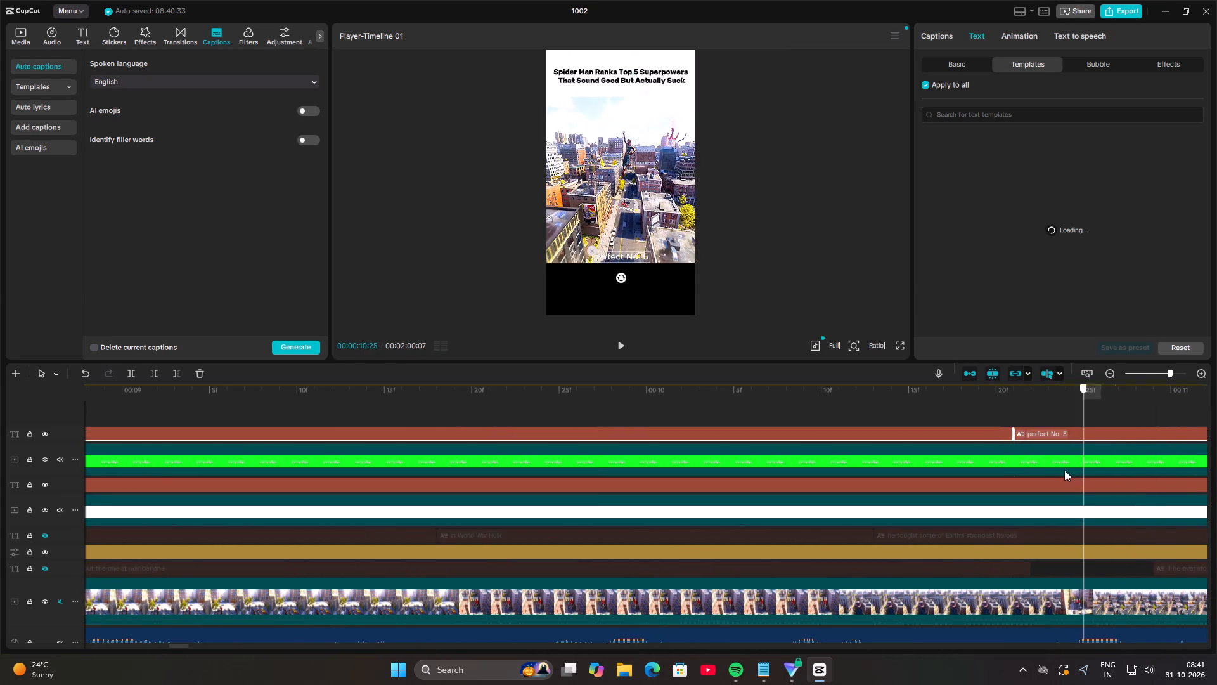
pyautogui.moveTo(1064, 470); pyautogui.dragTo(1216, 471)
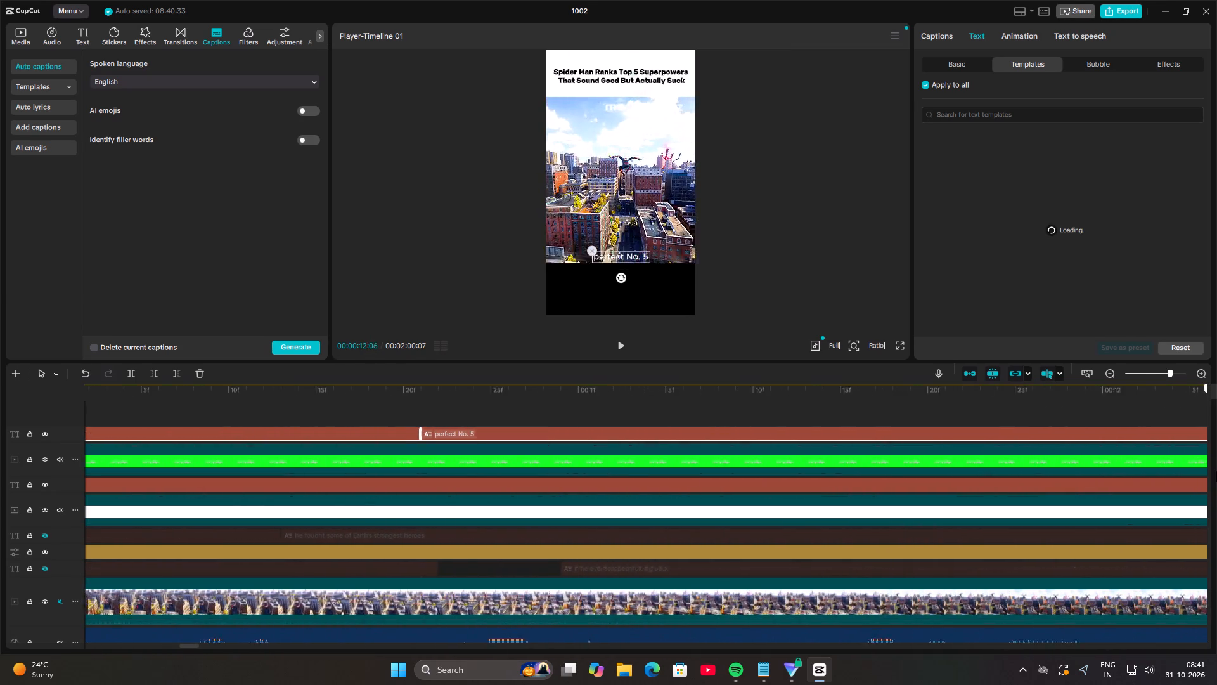
pyautogui.moveTo(1216, 471); pyautogui.dragTo(975, 462)
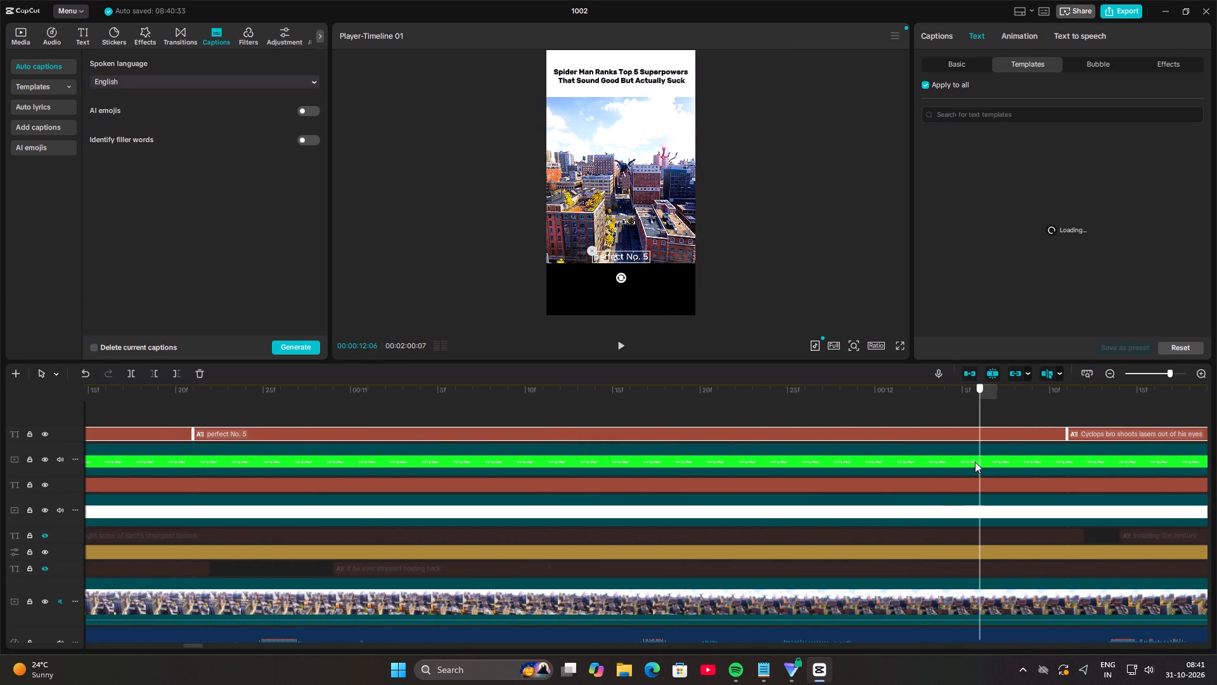
pyautogui.moveTo(975, 462); pyautogui.dragTo(1074, 459)
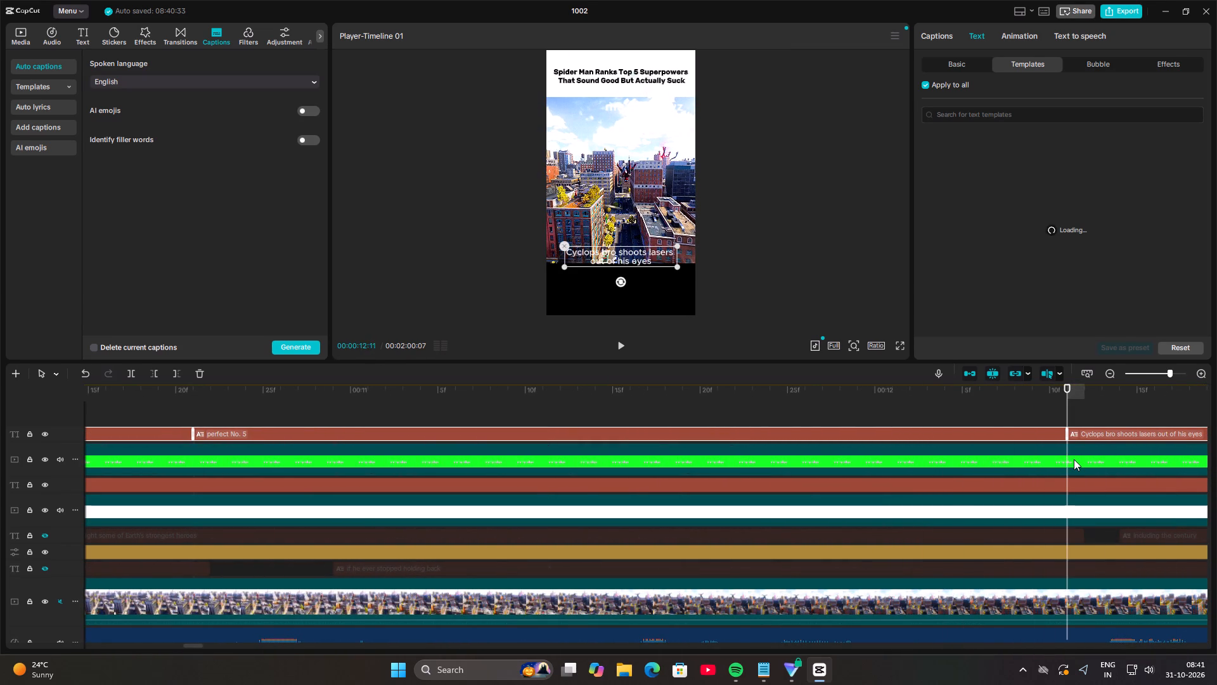
# Switch to Microsoft Edge, search the web for "cyclops marvel" and show the image results.
pyautogui.click(653, 662)
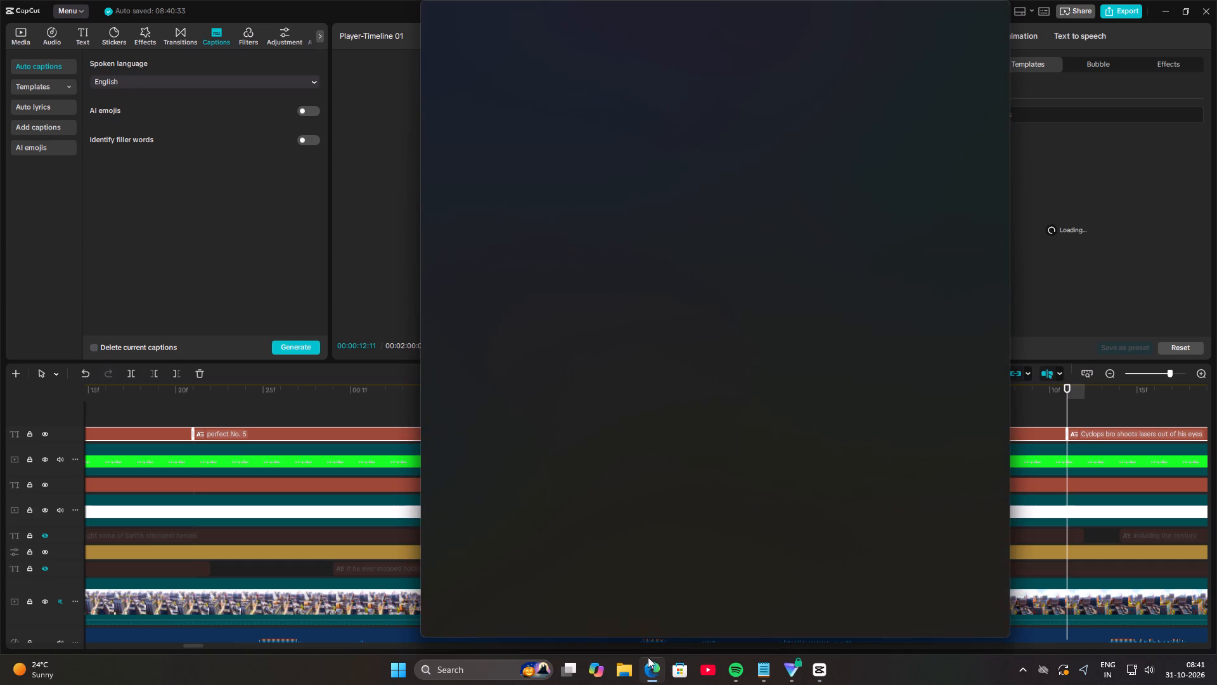
pyautogui.click(520, 37)
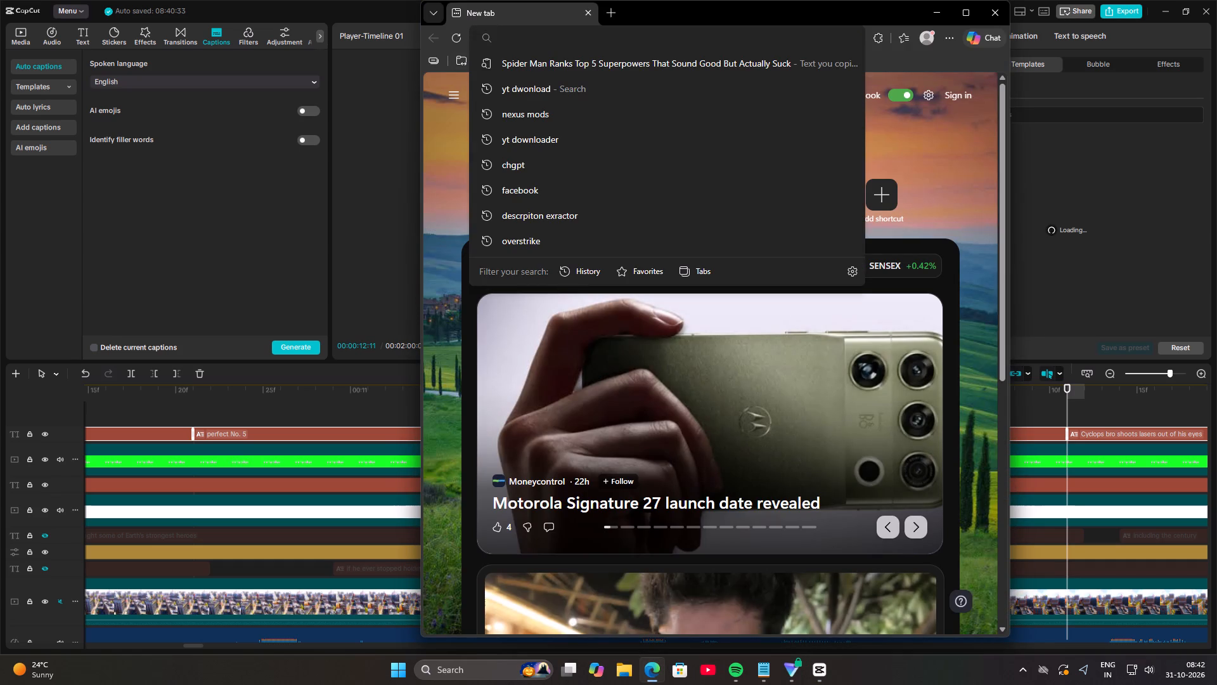
pyautogui.write('cyclops')
pyautogui.press('Return')
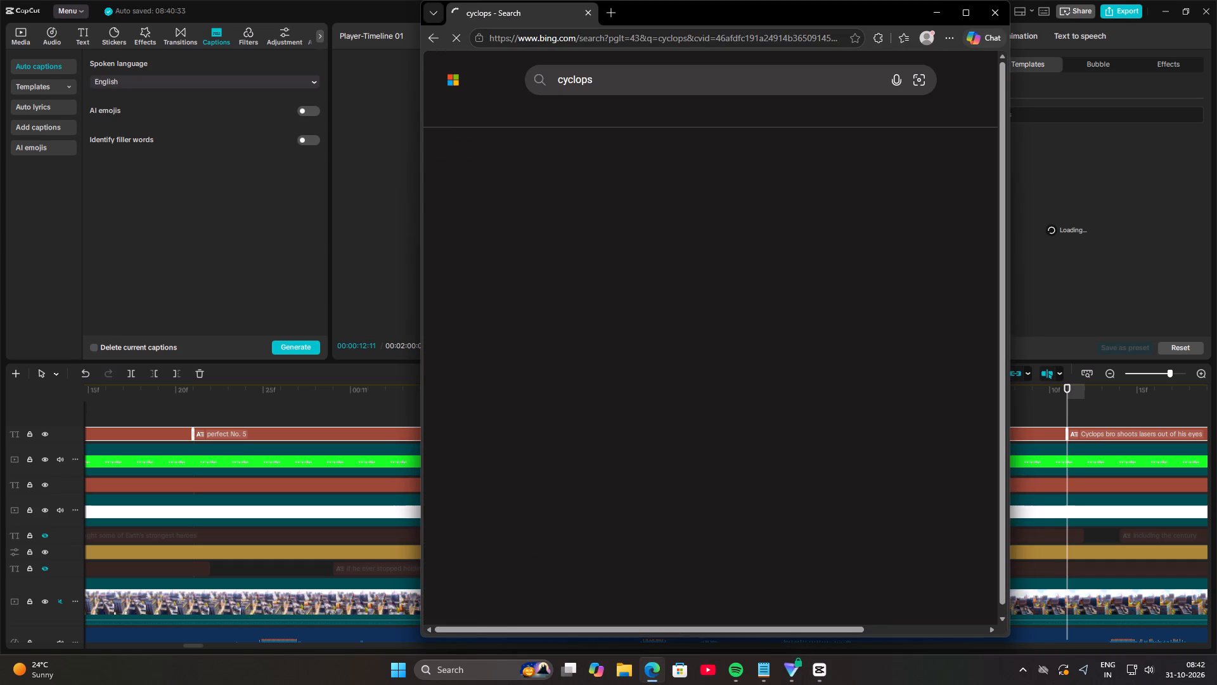
pyautogui.click(614, 87)
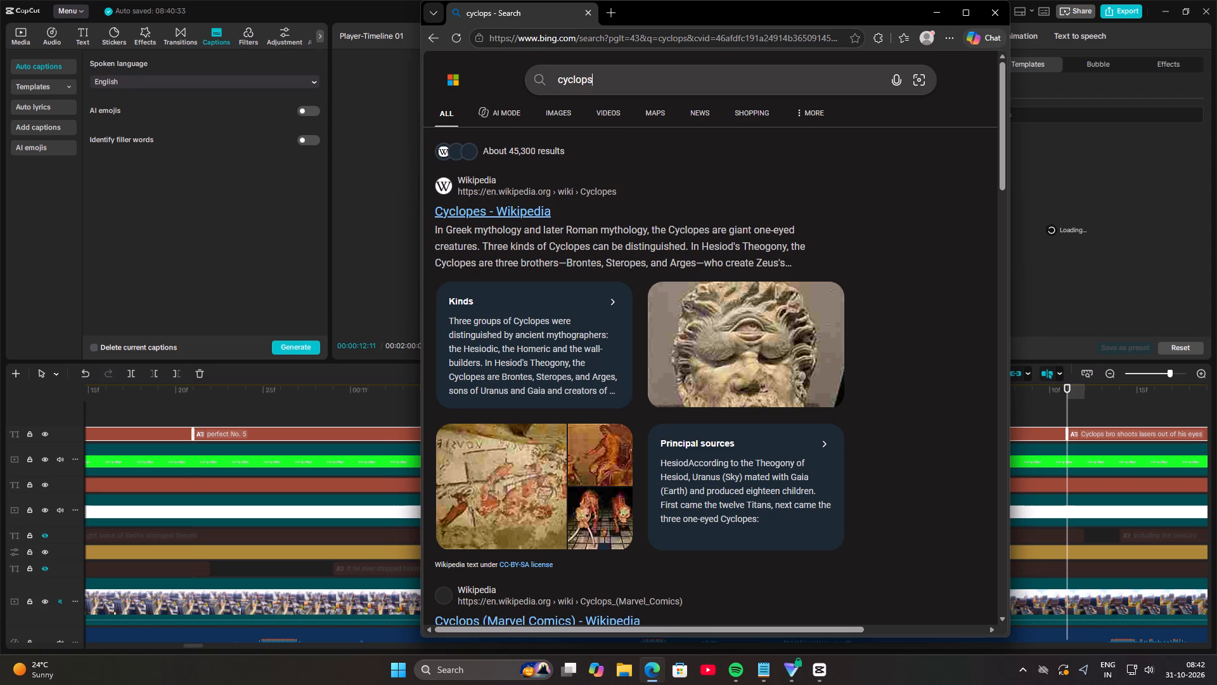
pyautogui.press('space')
pyautogui.write('marvel')
pyautogui.press('Return')
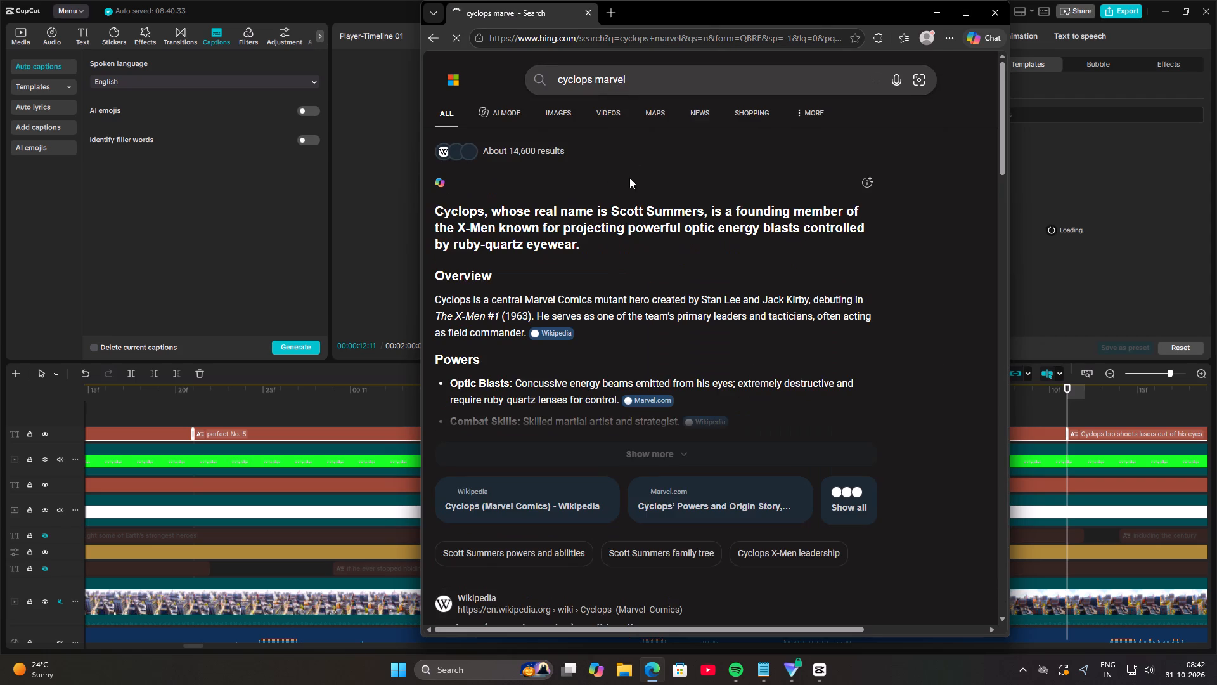
pyautogui.click(564, 110)
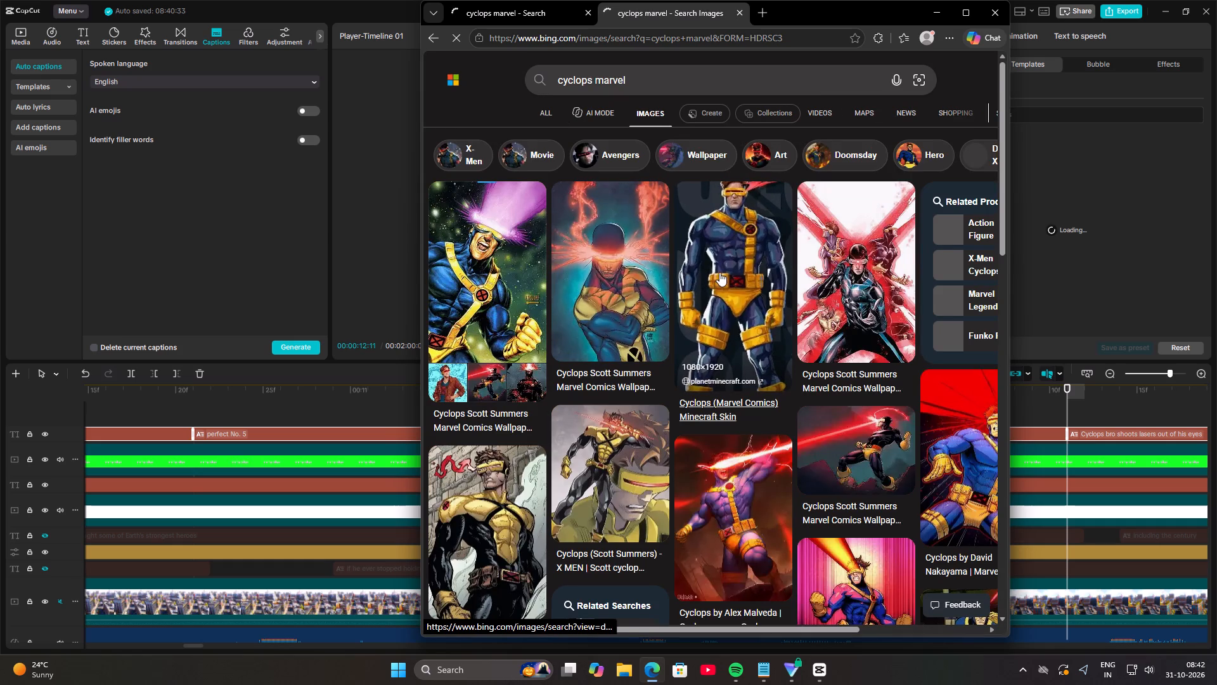
# Save the Cyclops artwork with crossed arms and glowing red eyes to the Downloads folder.
pyautogui.click(631, 275)
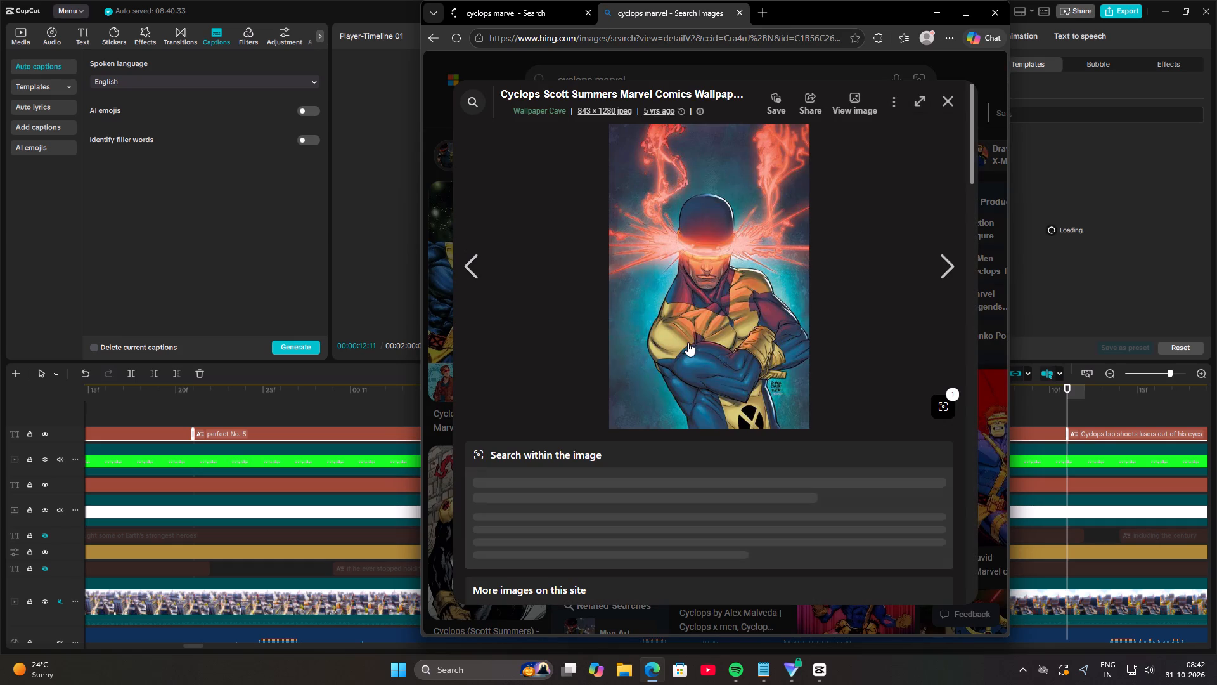
pyautogui.rightClick(688, 342)
pyautogui.click(731, 379)
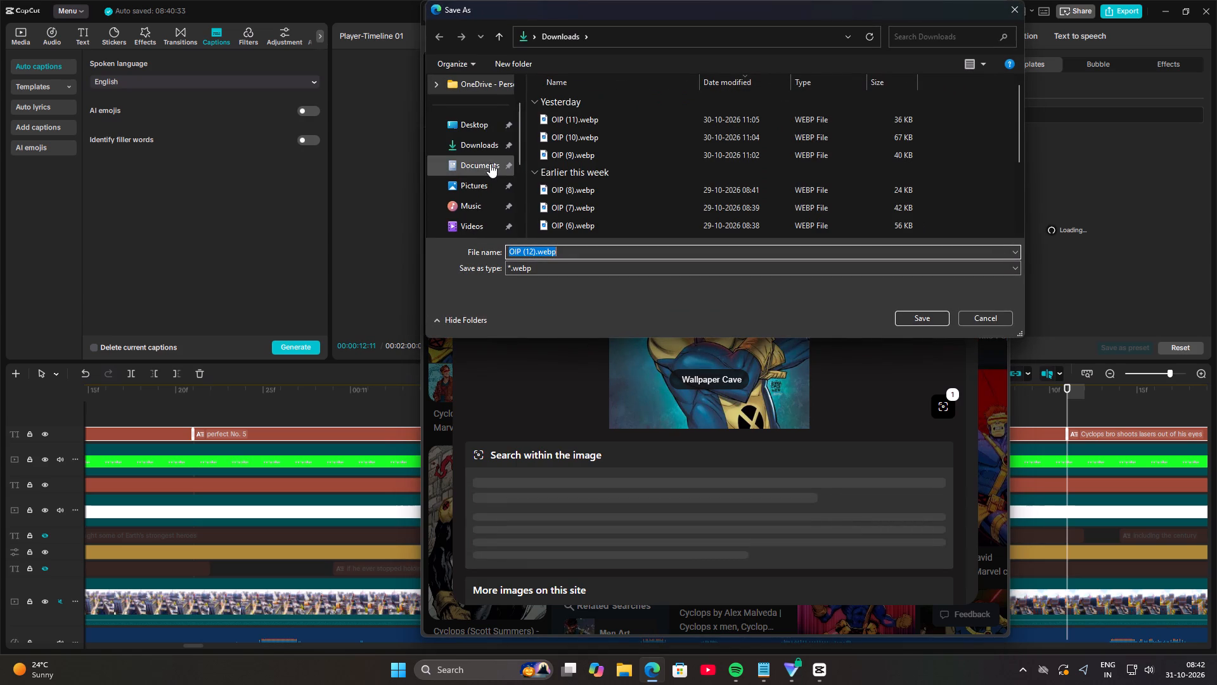
pyautogui.click(487, 148)
pyautogui.click(936, 313)
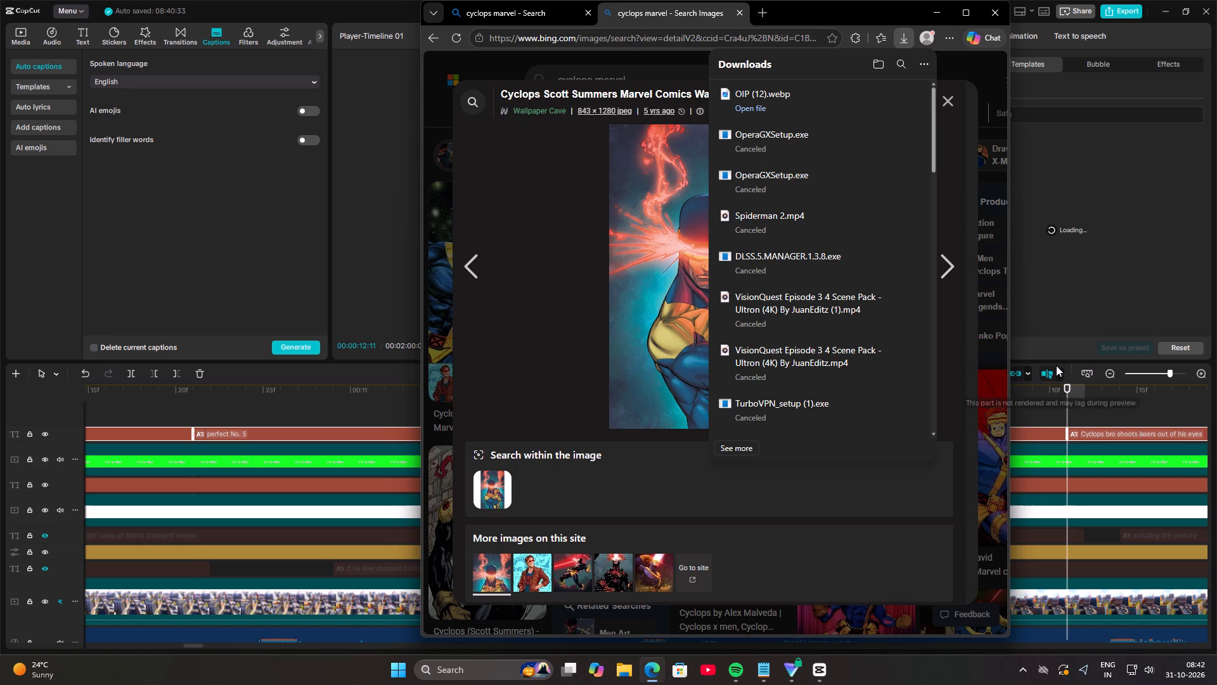
# Back in CapCut, import OIP (12).webp from Downloads and place it on a new top track at the Cyclops caption's start, 00:00:12:11.
pyautogui.click(1050, 400)
pyautogui.moveTo(1052, 399); pyautogui.dragTo(1038, 399)
pyautogui.press('space')
pyautogui.press('space')
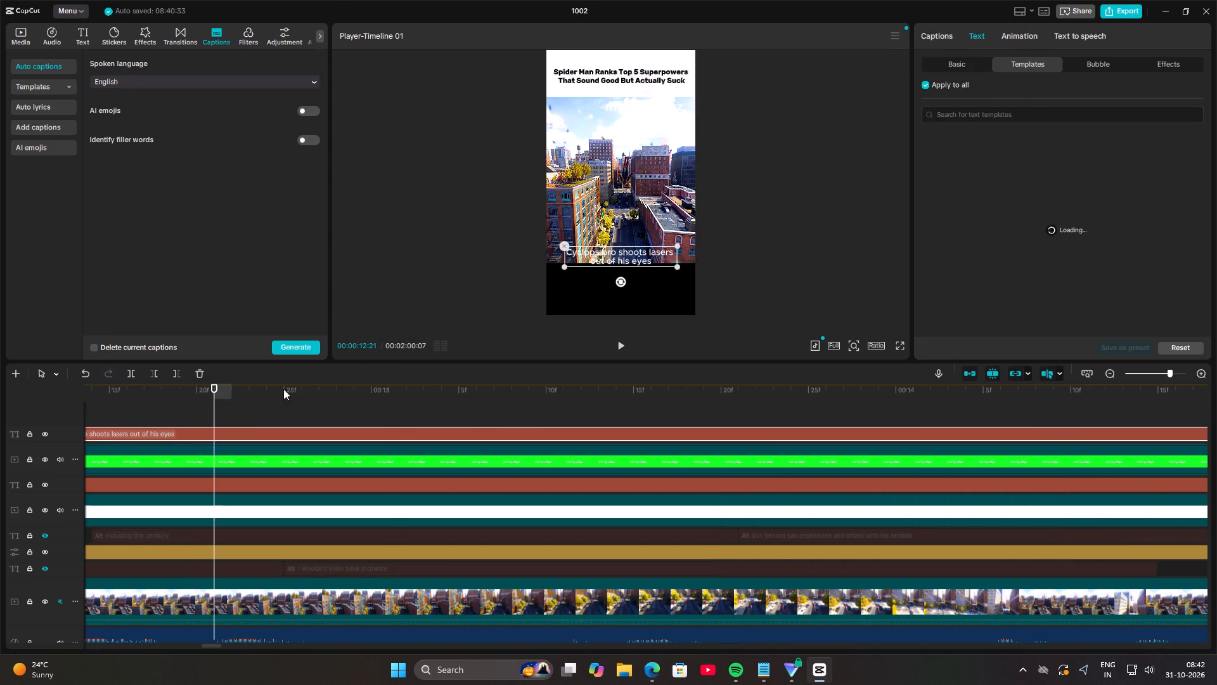
pyautogui.moveTo(211, 394); pyautogui.dragTo(172, 421)
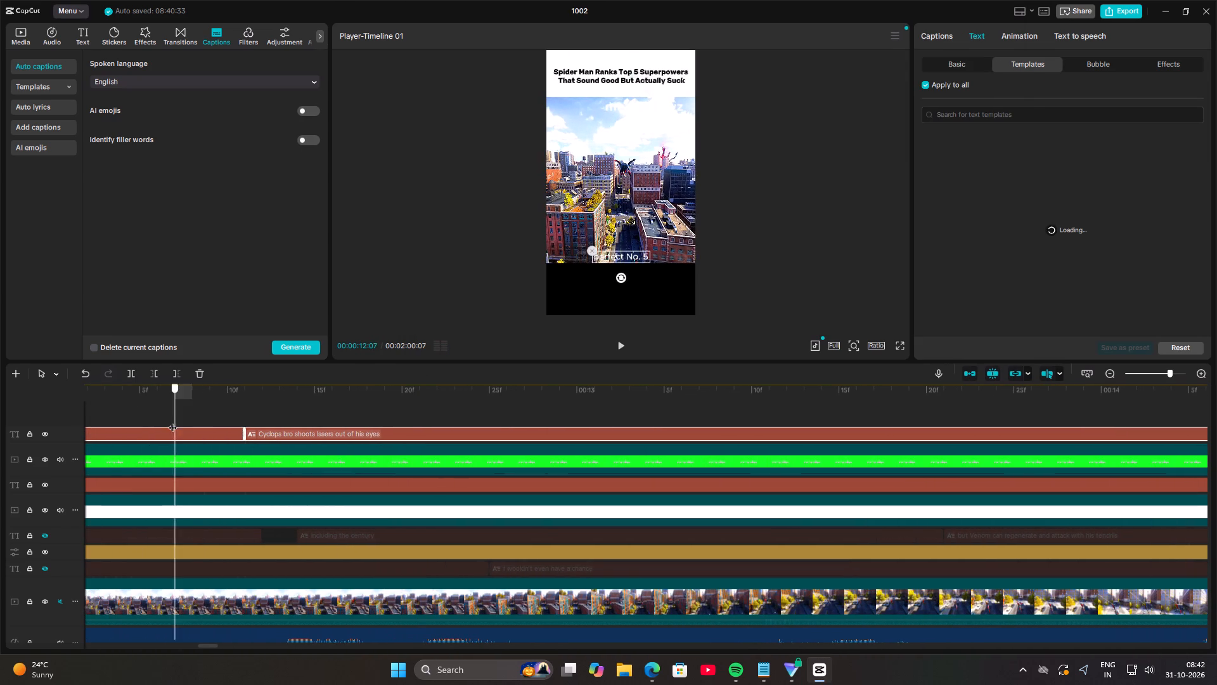
pyautogui.moveTo(172, 421); pyautogui.dragTo(243, 423)
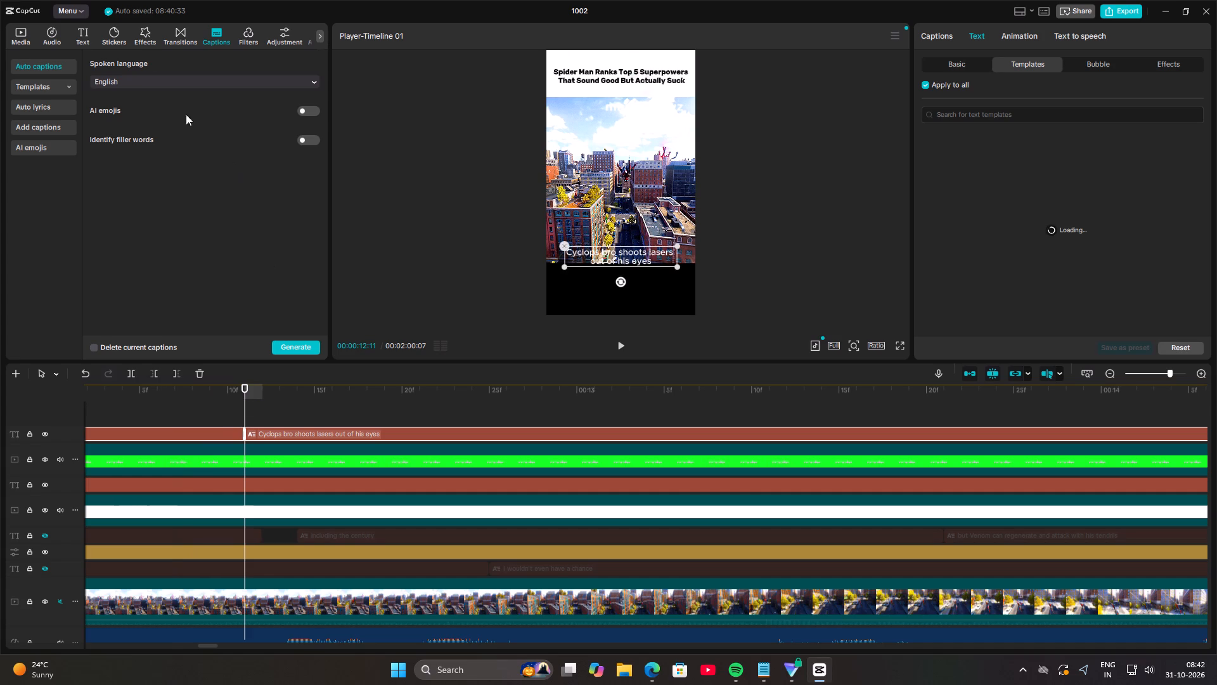
pyautogui.click(24, 43)
pyautogui.click(98, 65)
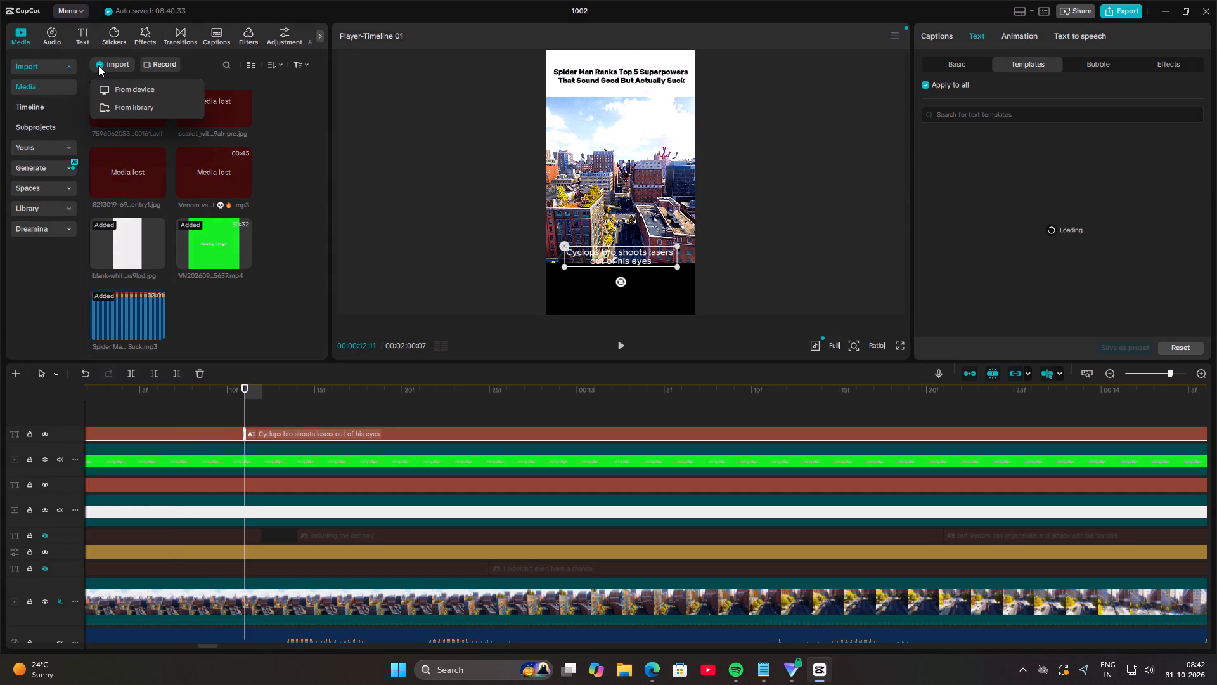
pyautogui.click(129, 84)
pyautogui.click(162, 119)
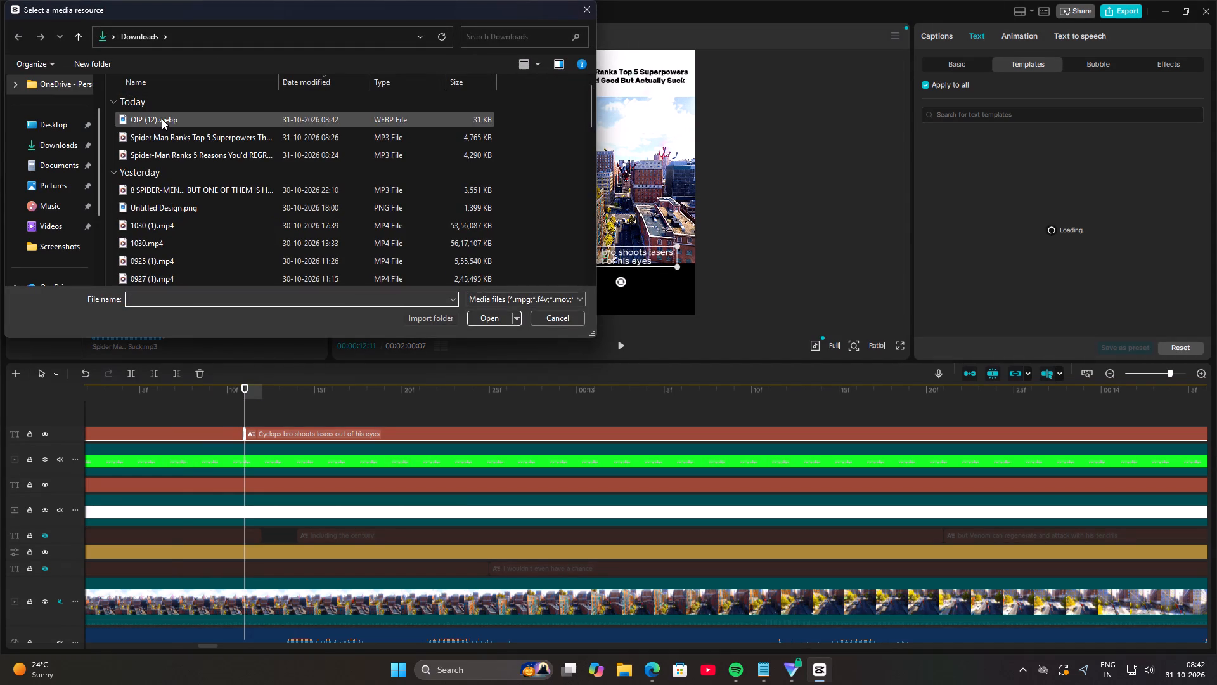
pyautogui.click(494, 317)
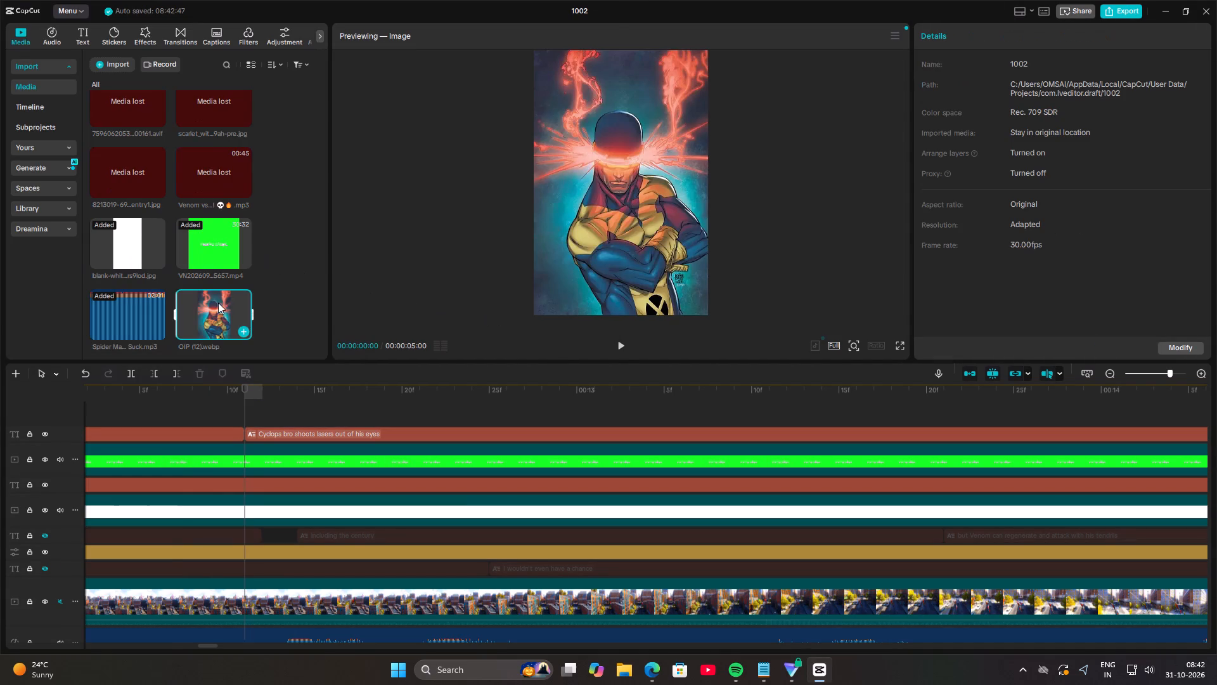
pyautogui.moveTo(216, 304); pyautogui.dragTo(243, 408)
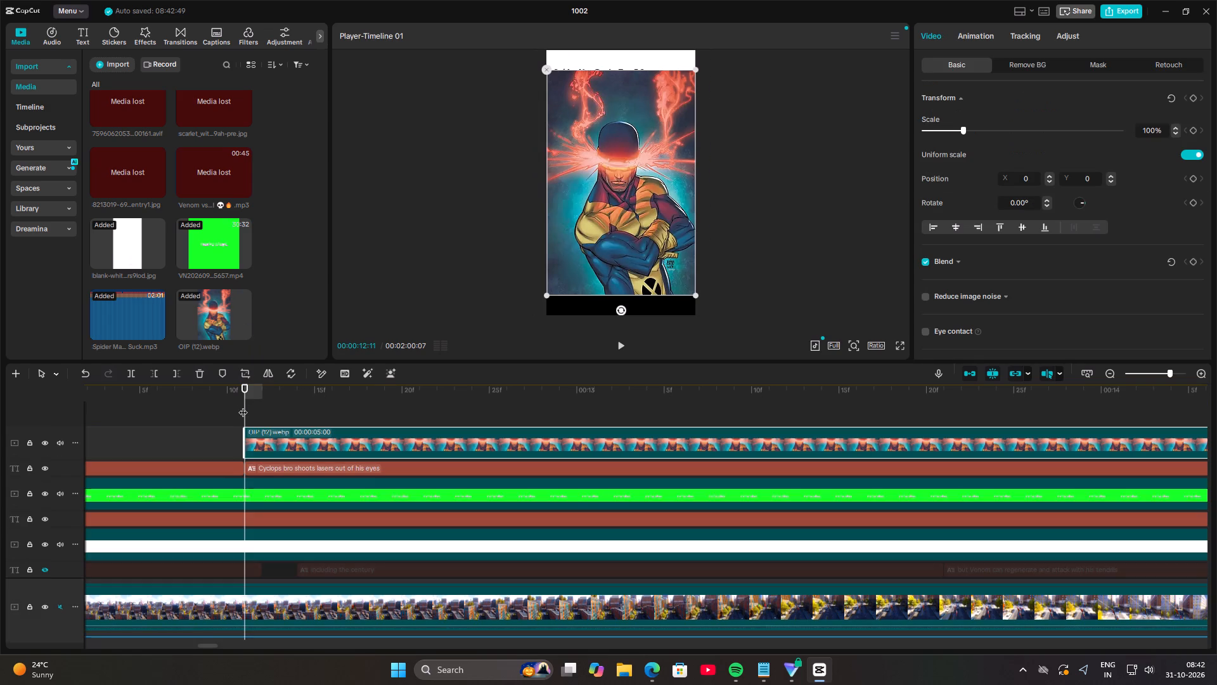
# Split the Cyclops image clip at 00:00:15:29, just before the "how does being Cyclops suck" caption, and delete the remainder.
pyautogui.moveTo(243, 398); pyautogui.dragTo(908, 504)
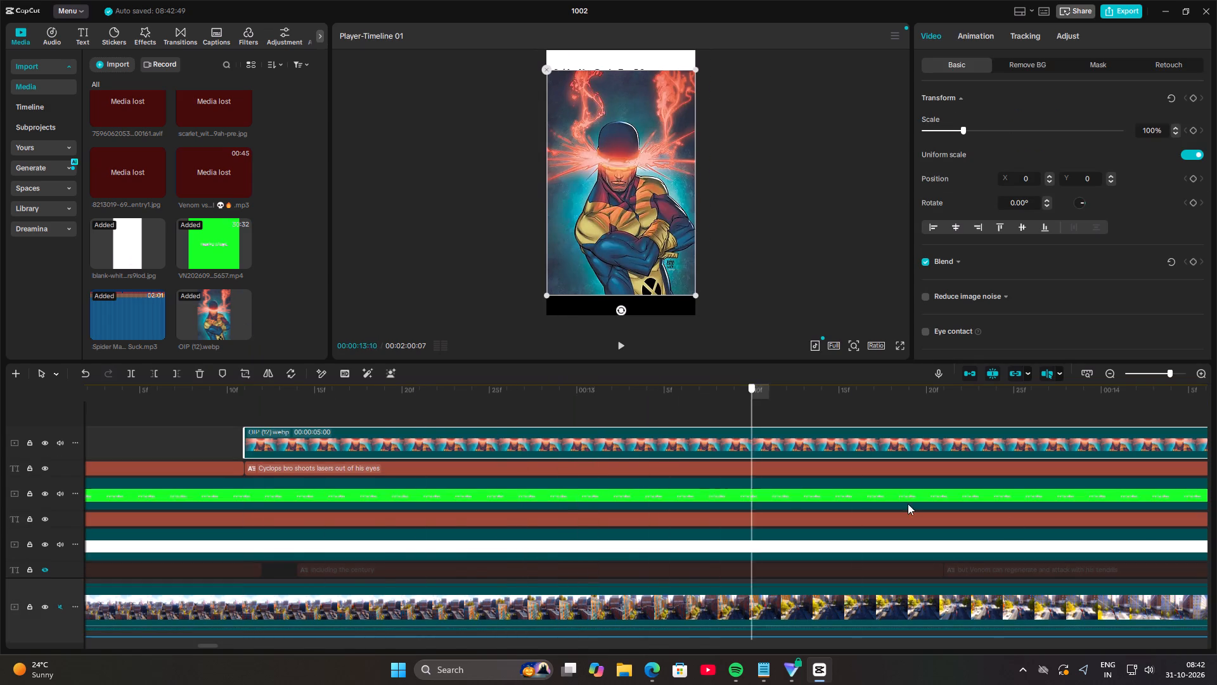
pyautogui.moveTo(908, 504); pyautogui.dragTo(1216, 582)
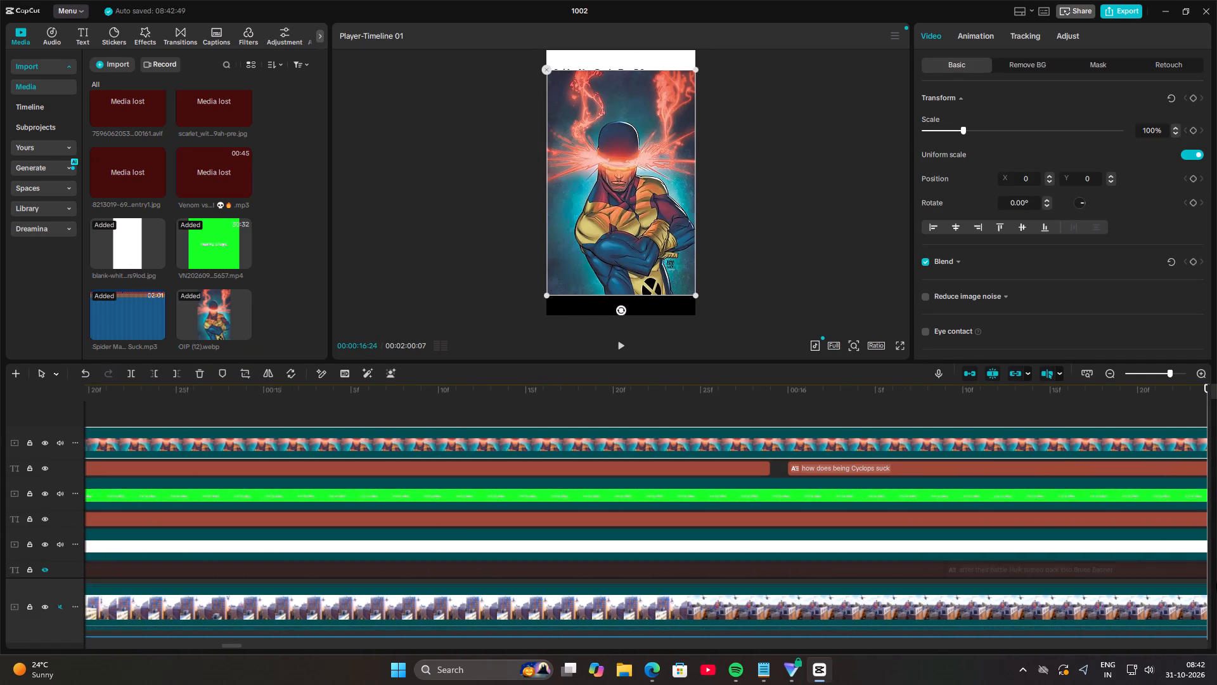
pyautogui.click(766, 422)
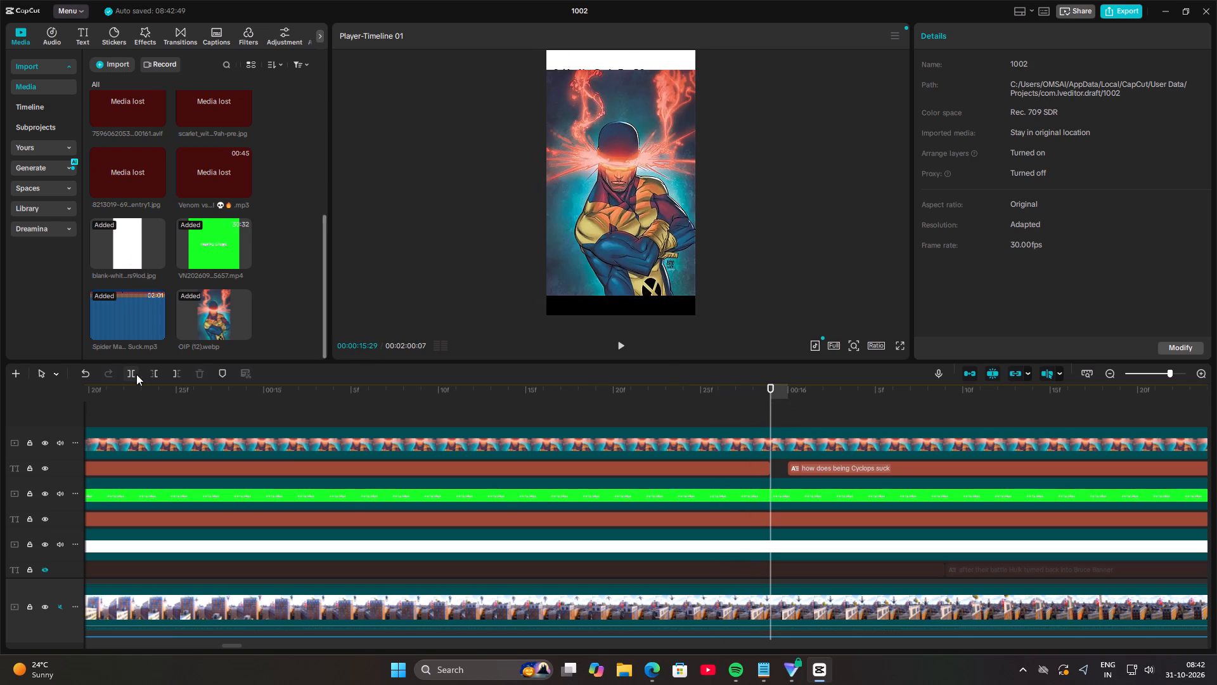
pyautogui.click(773, 446)
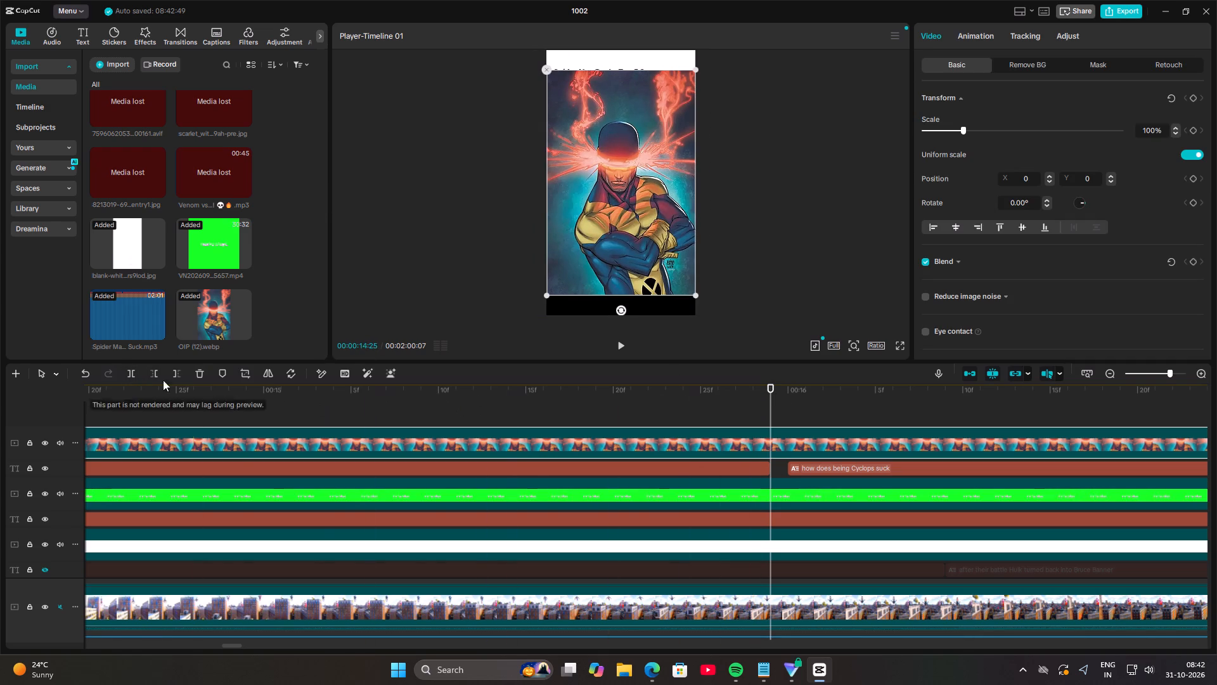
pyautogui.click(129, 376)
pyautogui.click(197, 372)
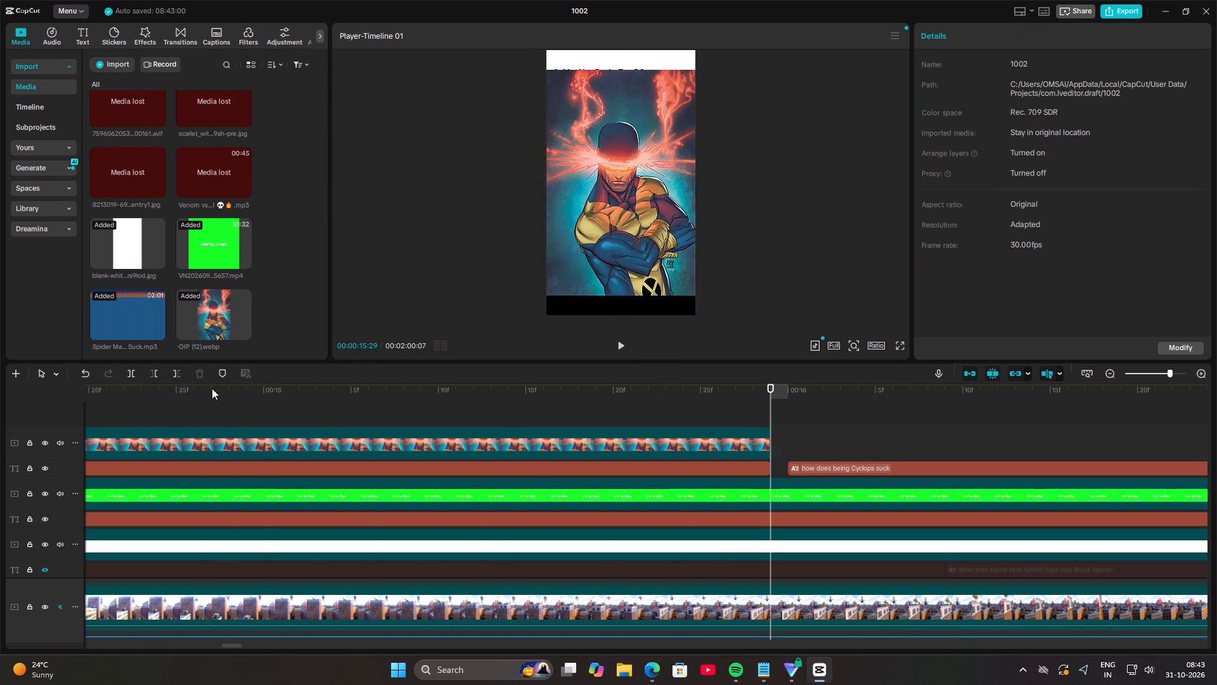
# Give the Cyclops image clip the trending "Swing…ottom" entrance animation and the Fade Out exit animation.
pyautogui.click(265, 440)
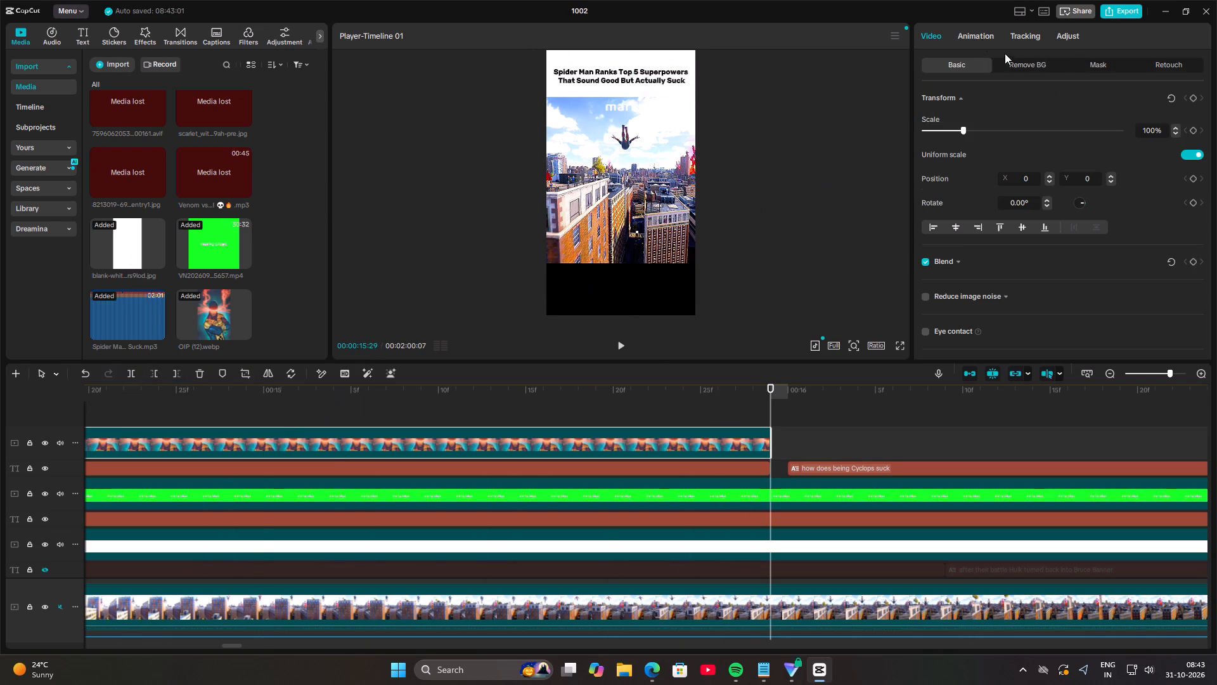
pyautogui.click(977, 29)
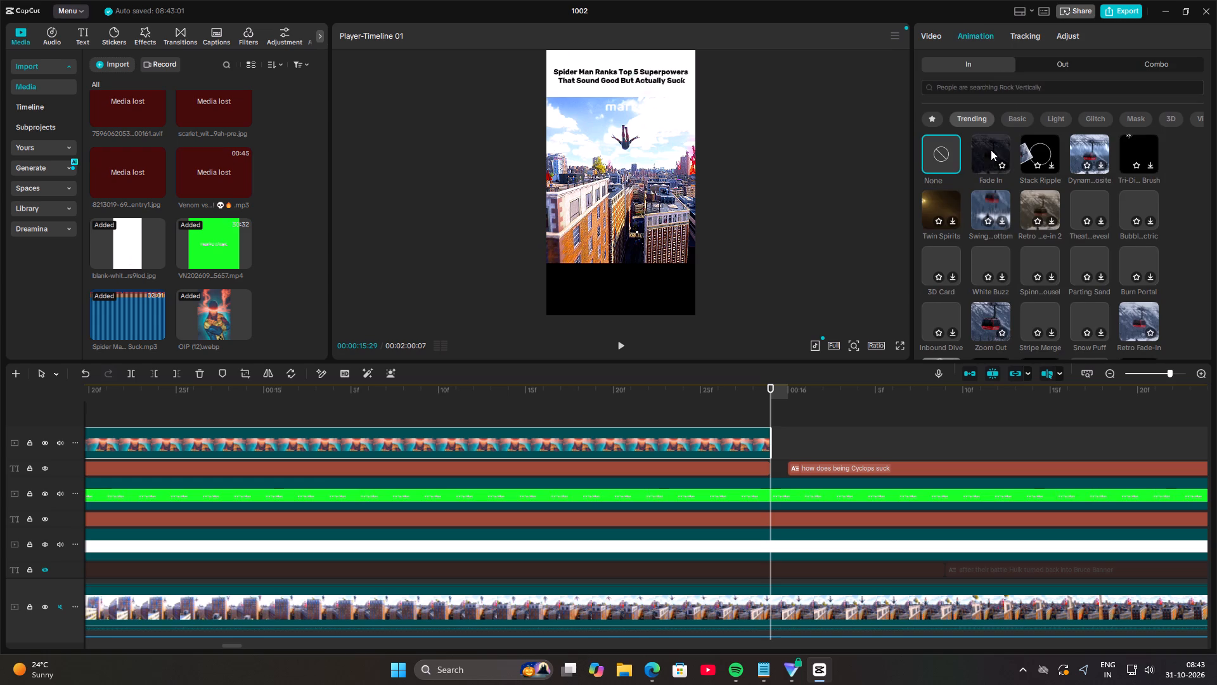
pyautogui.click(992, 203)
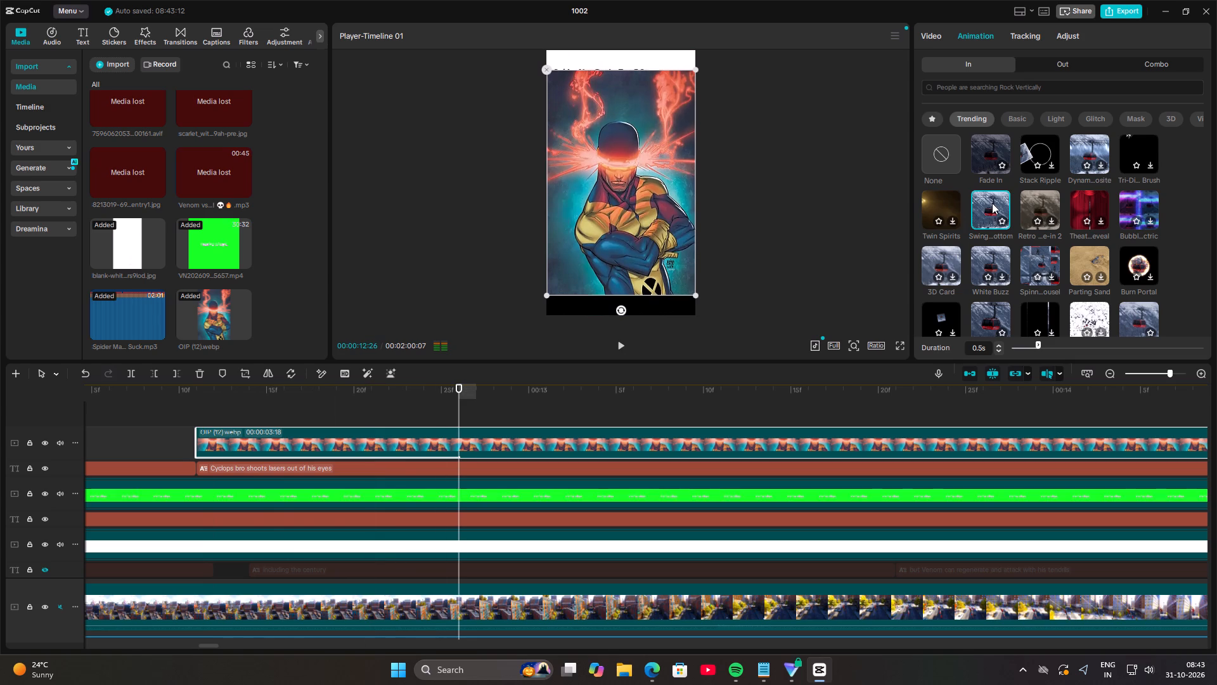
pyautogui.click(1035, 61)
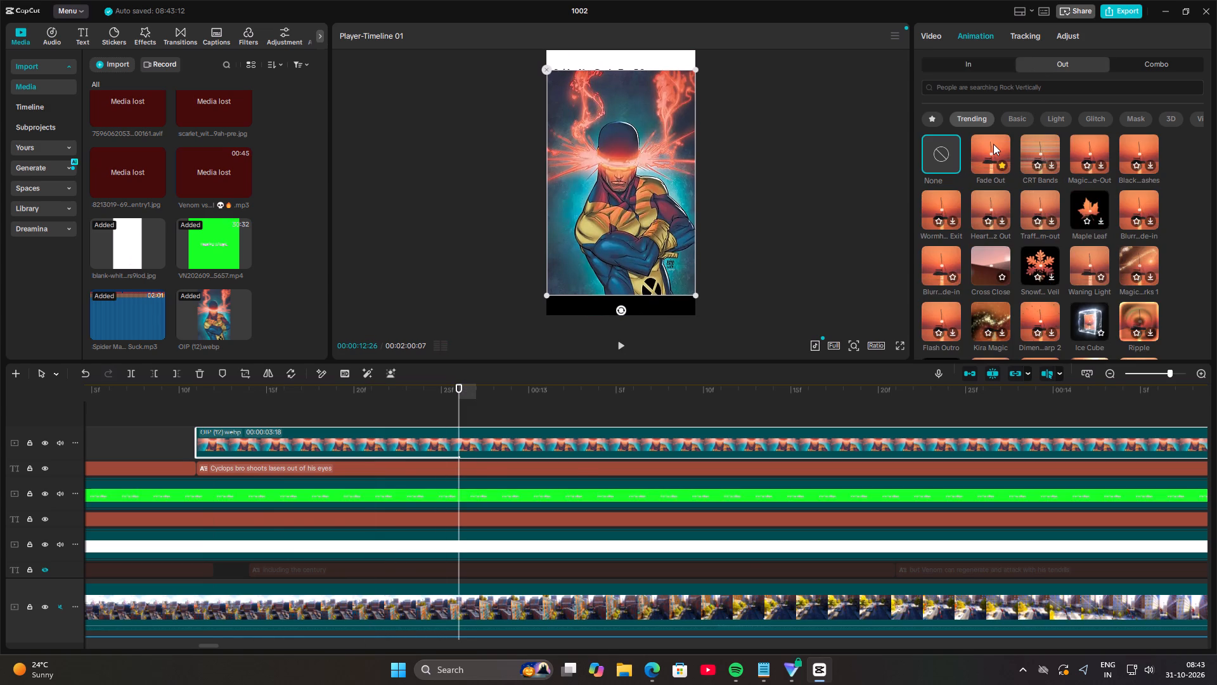
pyautogui.click(993, 144)
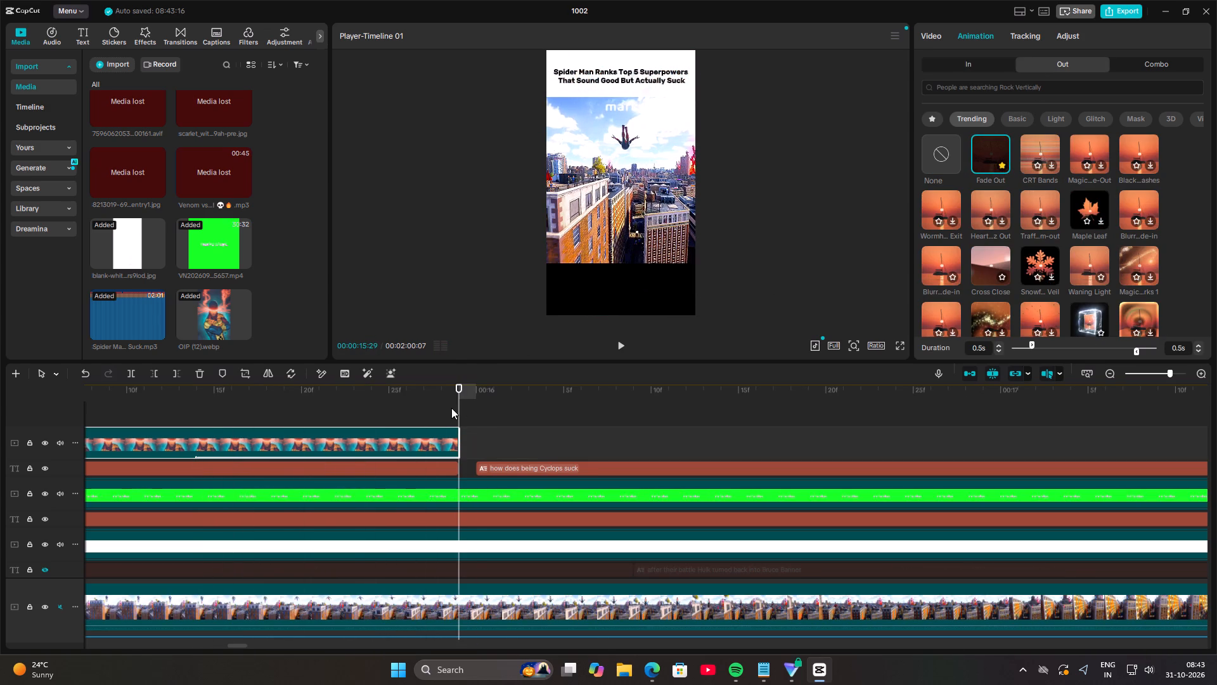
# Scrub through the captions after the Cyclops image to "No. 4 Wolverine" and check playback around it, stopping at 00:00:32:02.
pyautogui.moveTo(457, 407); pyautogui.dragTo(1216, 474)
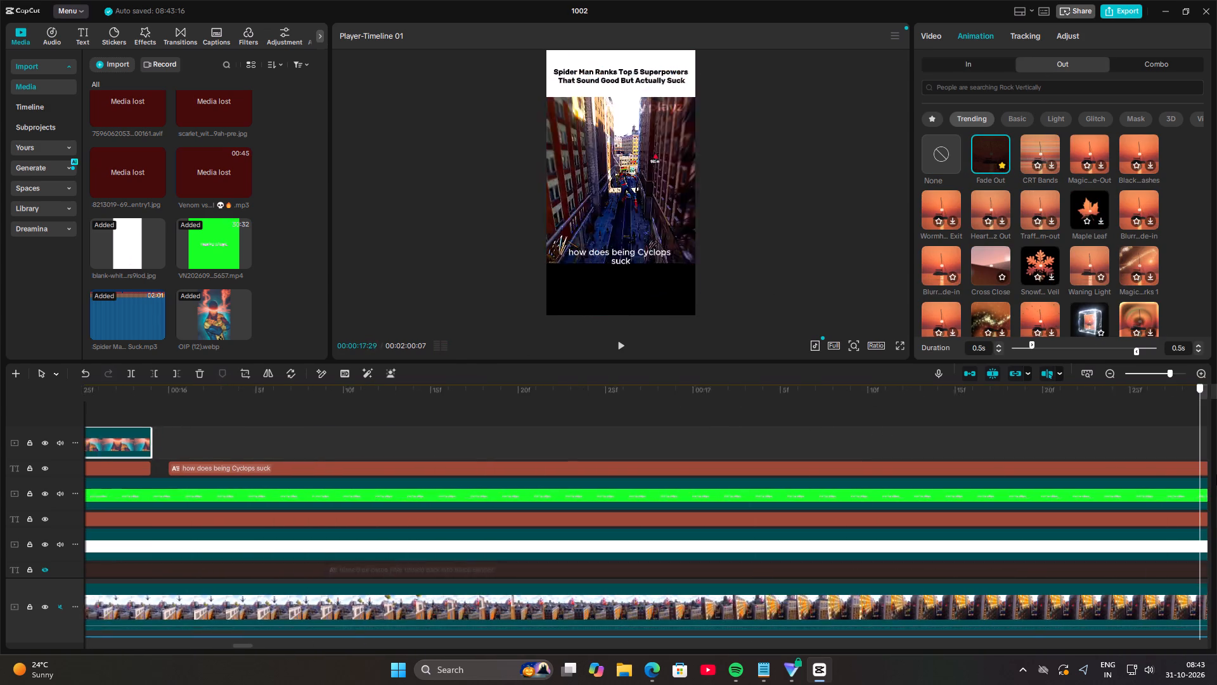
pyautogui.moveTo(1216, 474); pyautogui.dragTo(847, 447)
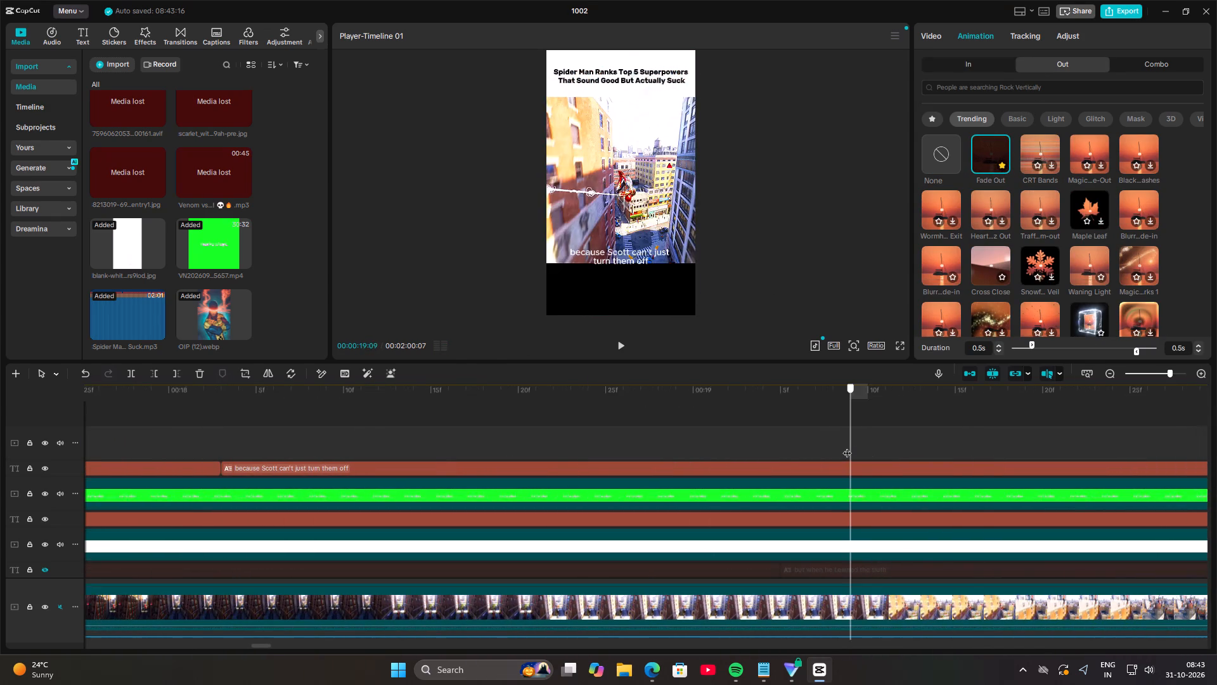
pyautogui.moveTo(847, 447); pyautogui.dragTo(996, 426)
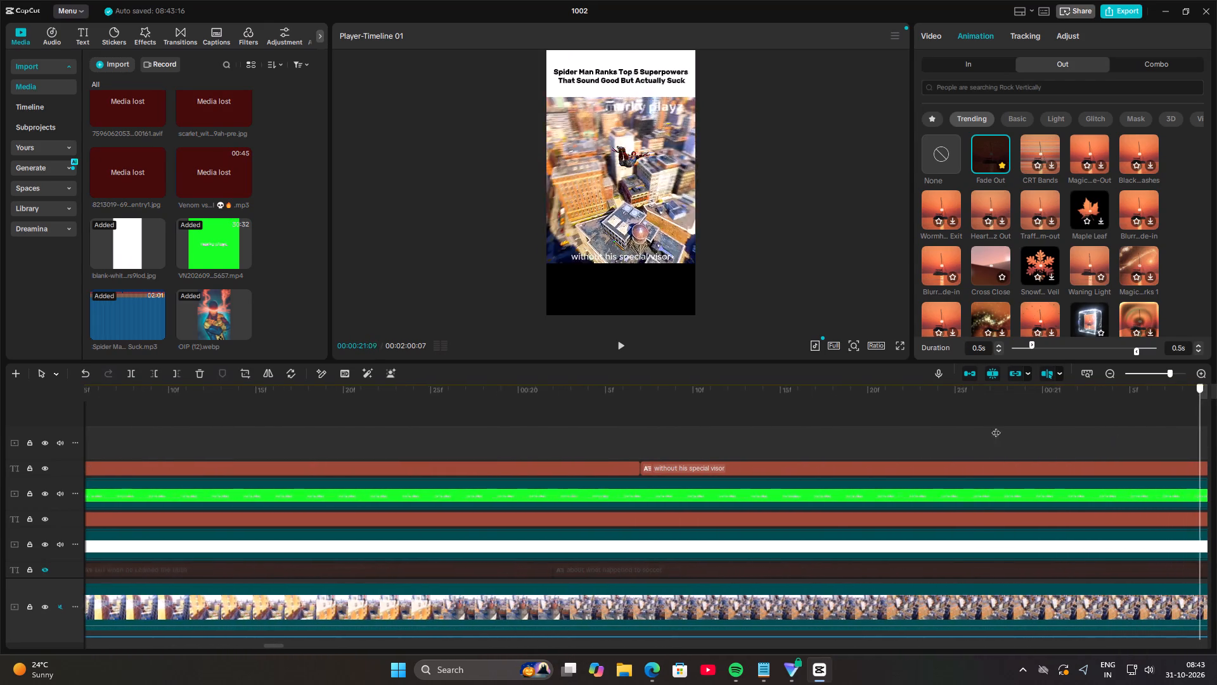
pyautogui.moveTo(996, 426); pyautogui.dragTo(1216, 403)
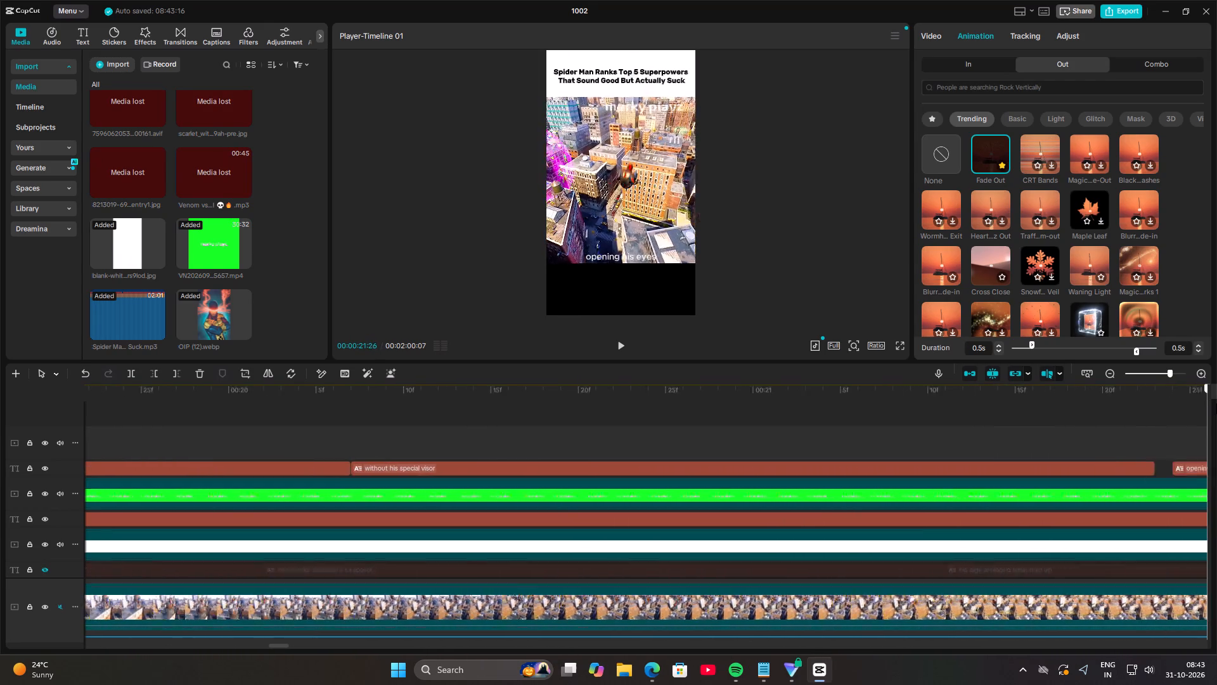
pyautogui.moveTo(1216, 403); pyautogui.dragTo(1216, 413)
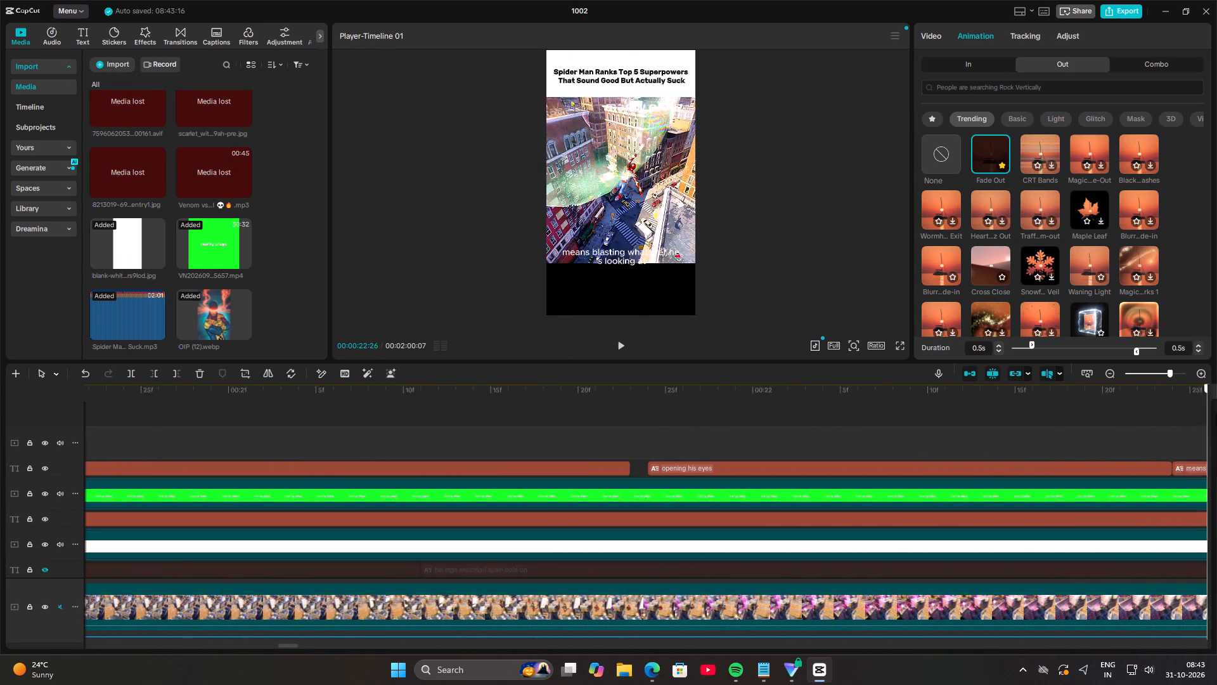
pyautogui.moveTo(1216, 413); pyautogui.dragTo(1216, 430)
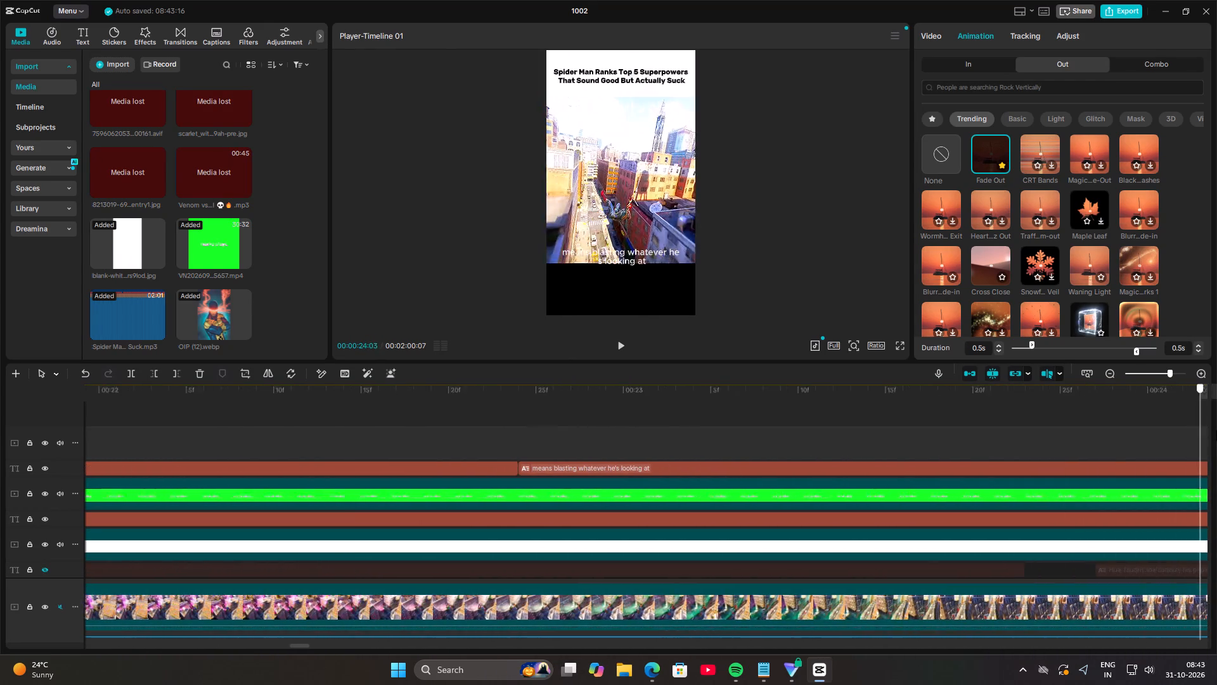
pyautogui.moveTo(1216, 430); pyautogui.dragTo(1146, 443)
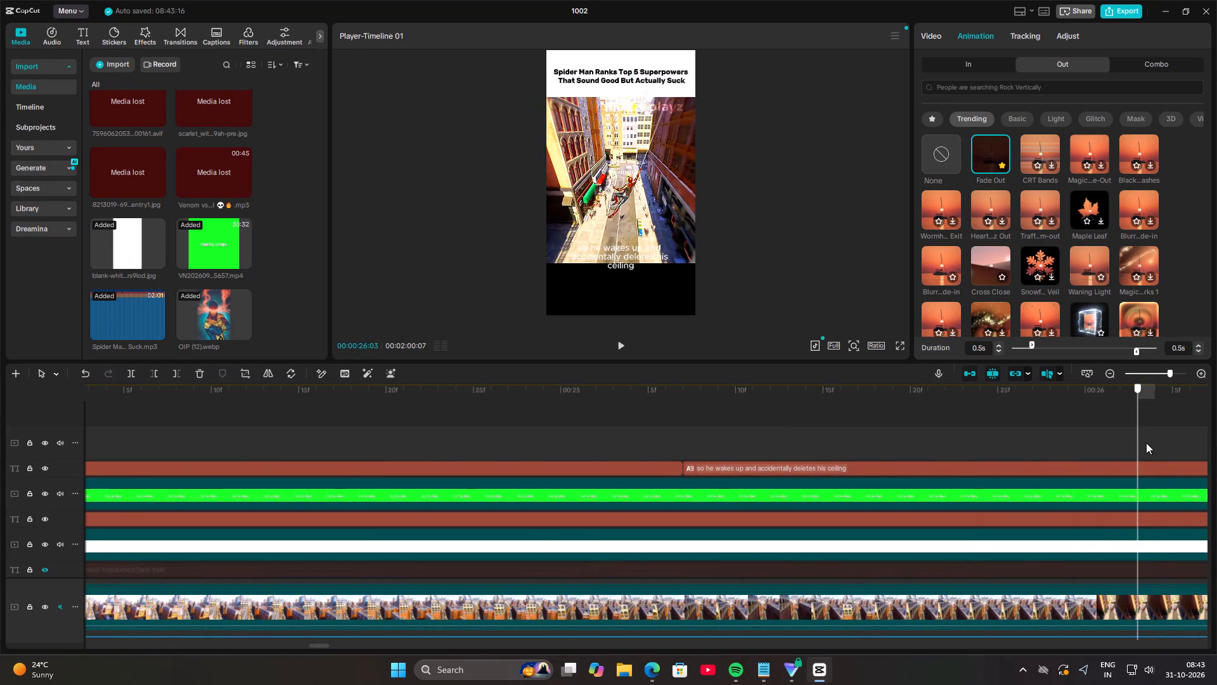
pyautogui.moveTo(1146, 443); pyautogui.dragTo(1216, 432)
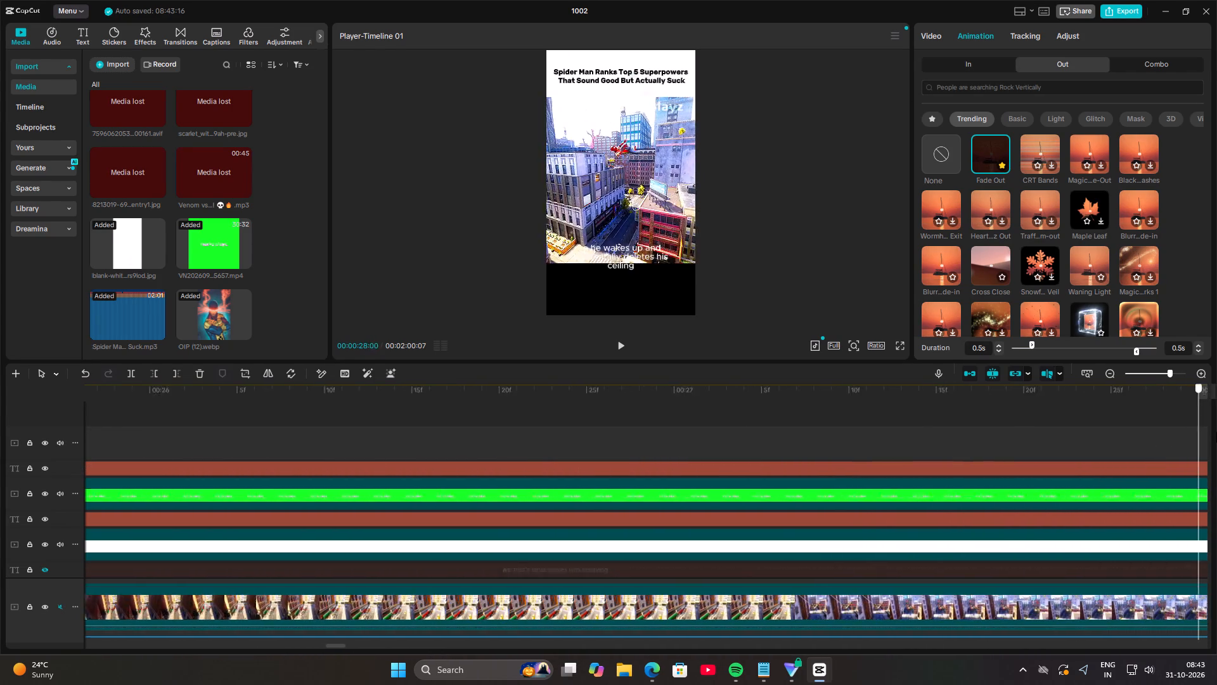
pyautogui.moveTo(1216, 432); pyautogui.dragTo(1216, 427)
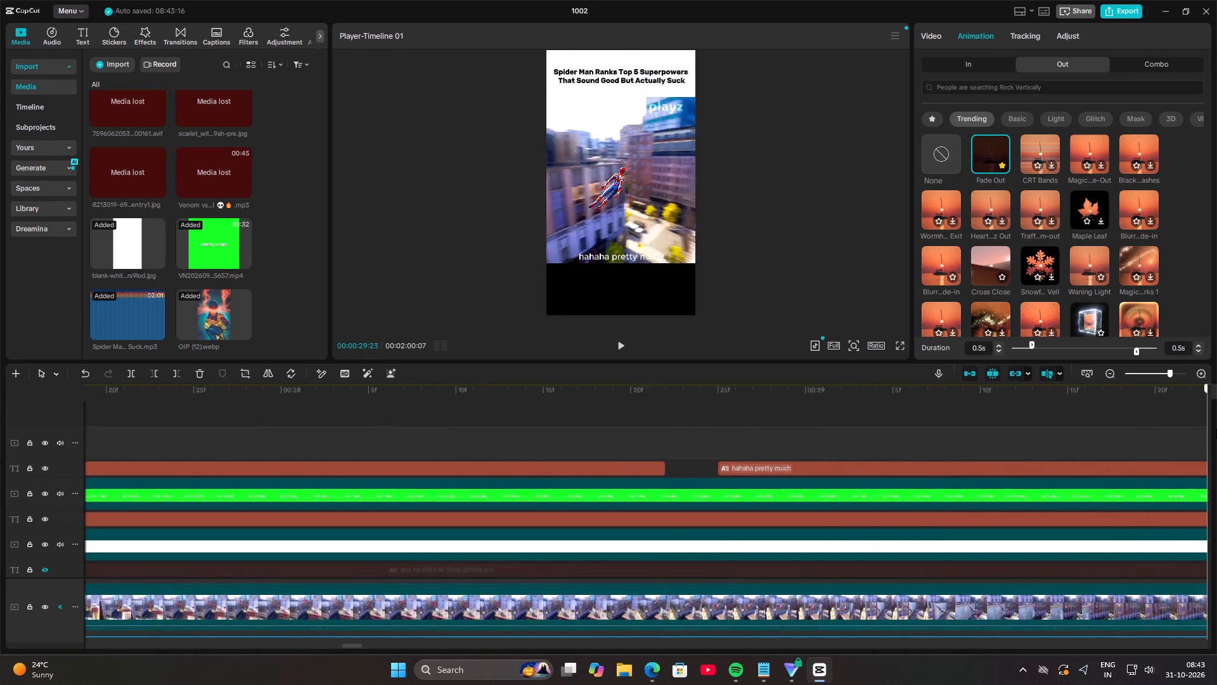
pyautogui.moveTo(1216, 427); pyautogui.dragTo(1167, 432)
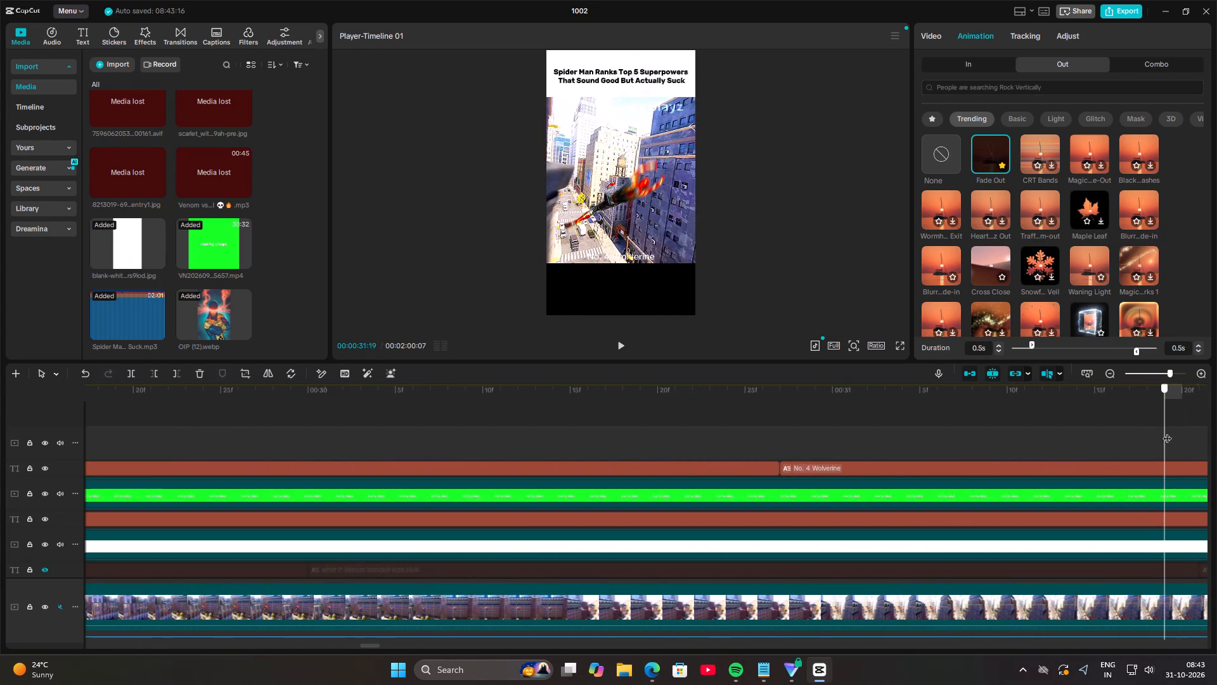
pyautogui.moveTo(1167, 432); pyautogui.dragTo(776, 445)
pyautogui.press('space')
pyautogui.press('space')
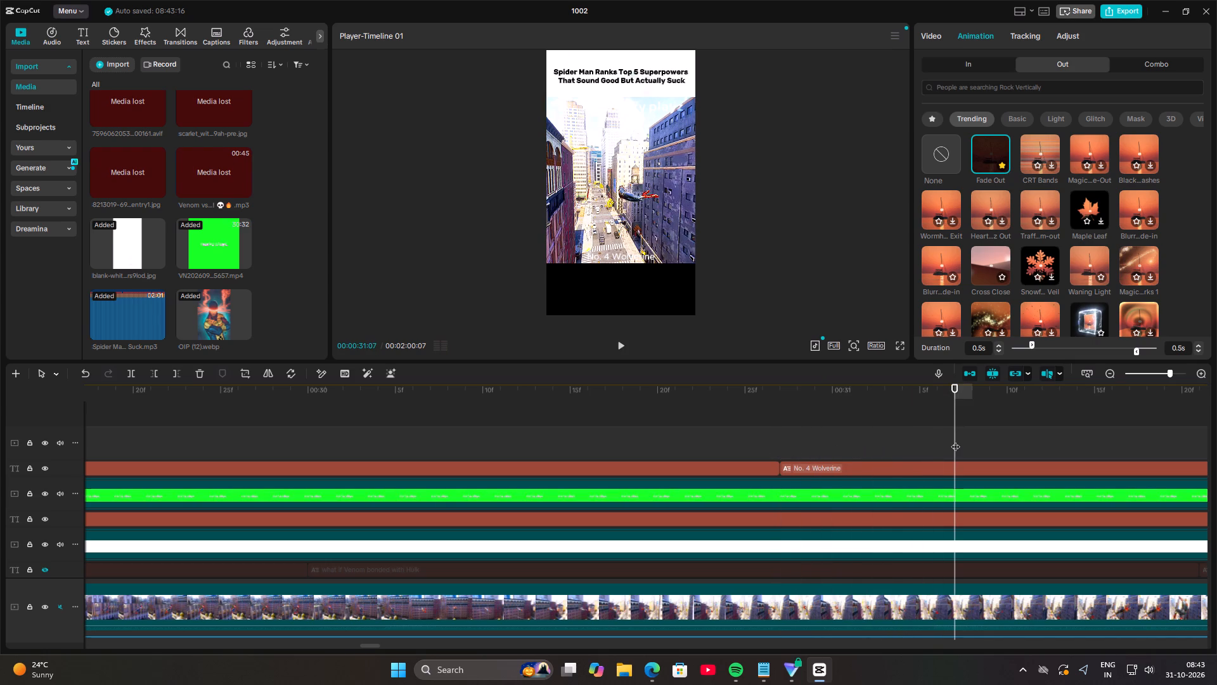
pyautogui.moveTo(955, 440); pyautogui.dragTo(989, 439)
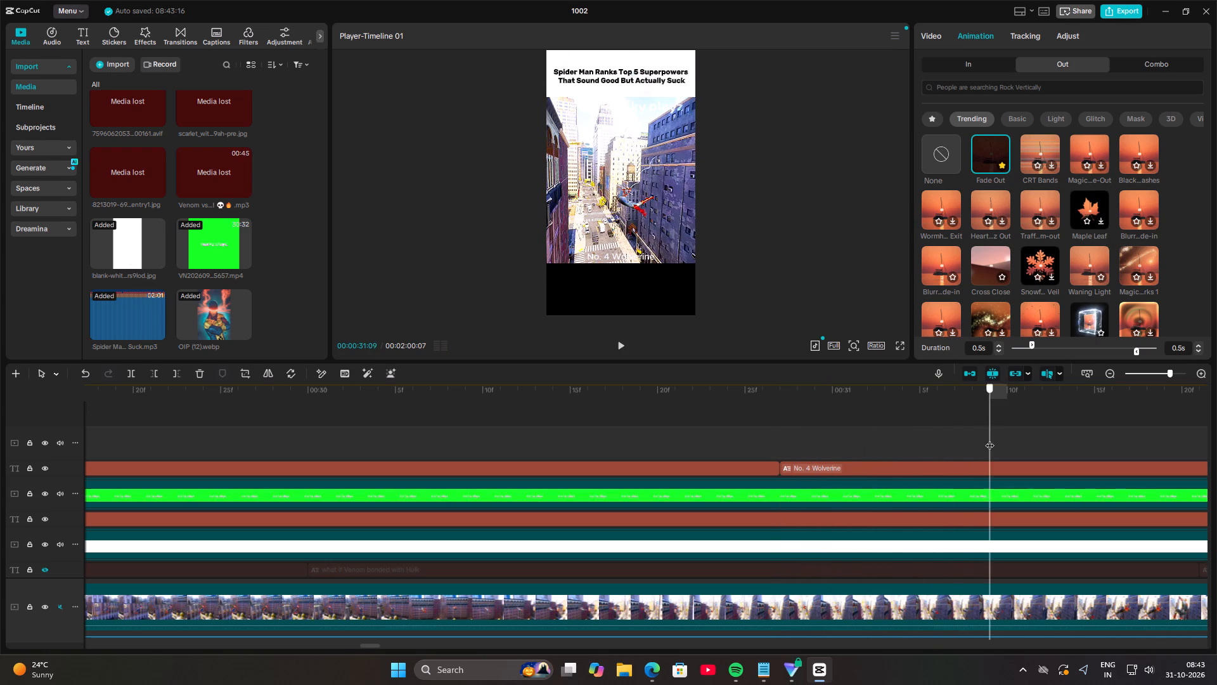
pyautogui.moveTo(989, 439); pyautogui.dragTo(913, 451)
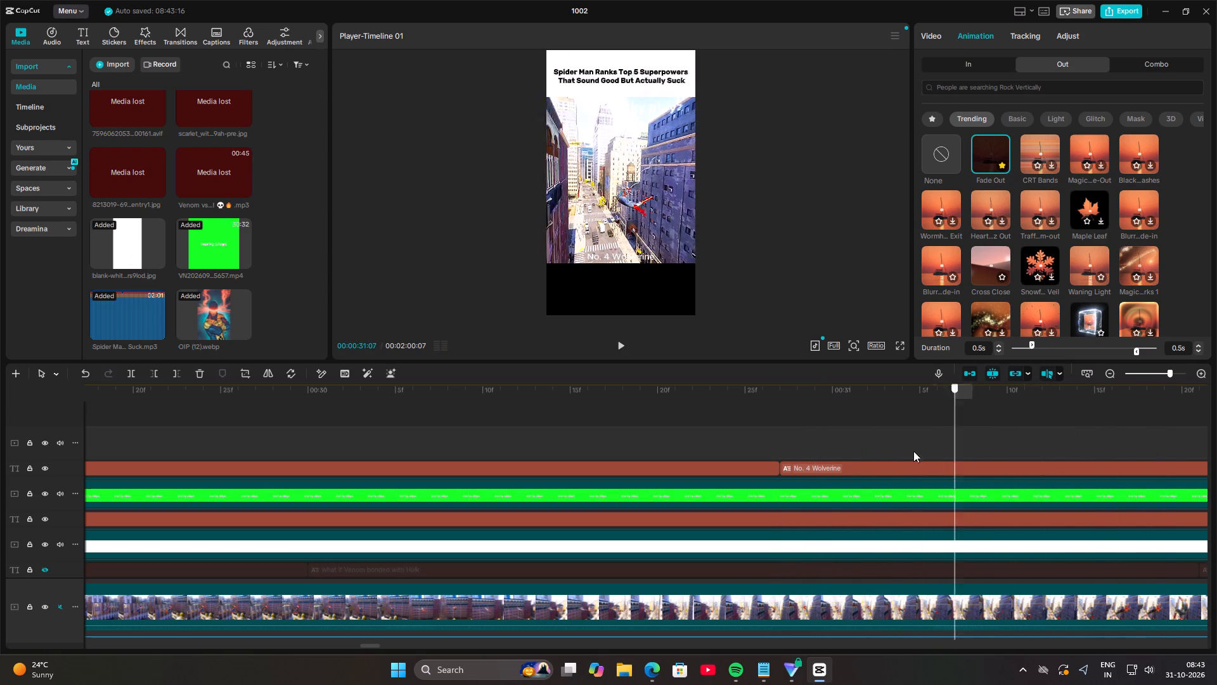
pyautogui.moveTo(913, 451); pyautogui.dragTo(1208, 469)
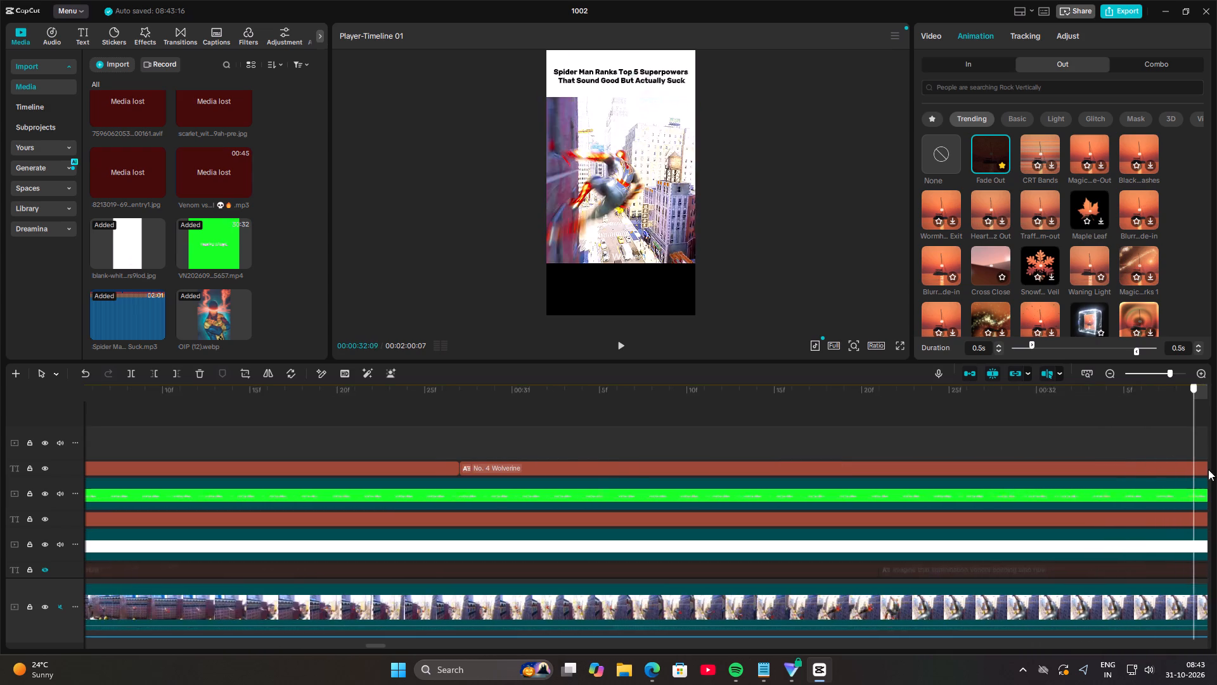
pyautogui.moveTo(1208, 469); pyautogui.dragTo(581, 424)
pyautogui.press('space')
pyautogui.press('space')
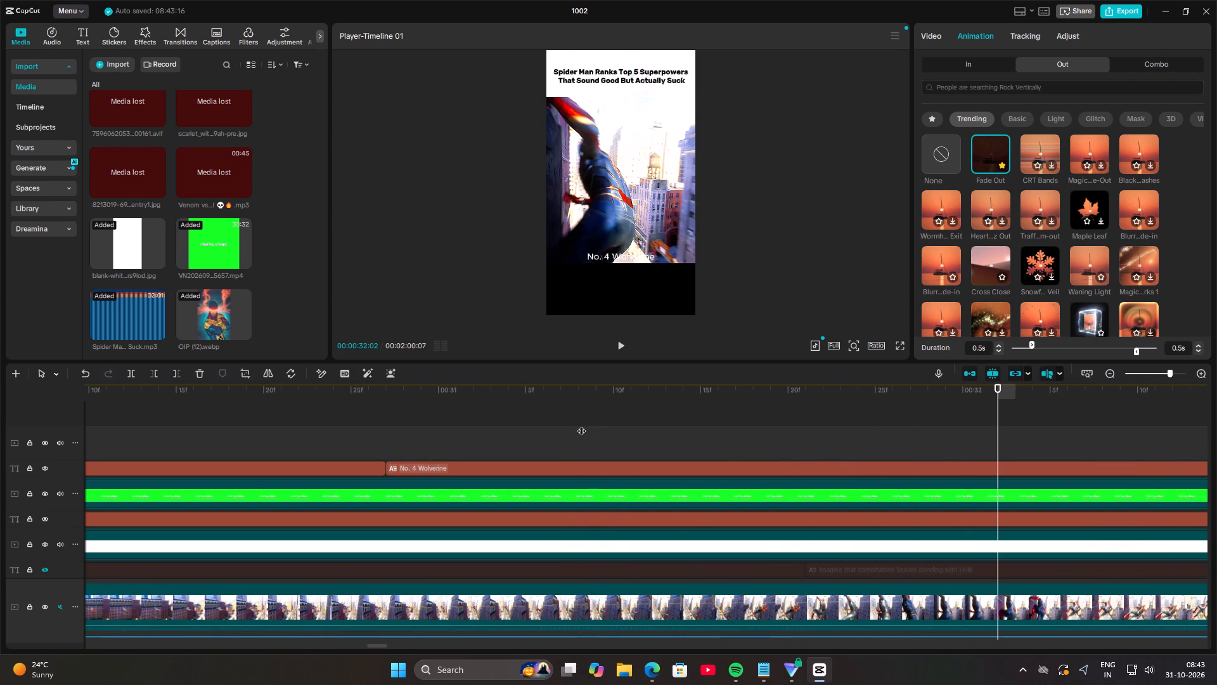
# Switch to Microsoft Edge and replace the Cyclops image search with a search for "WOLVERINE".
pyautogui.click(646, 667)
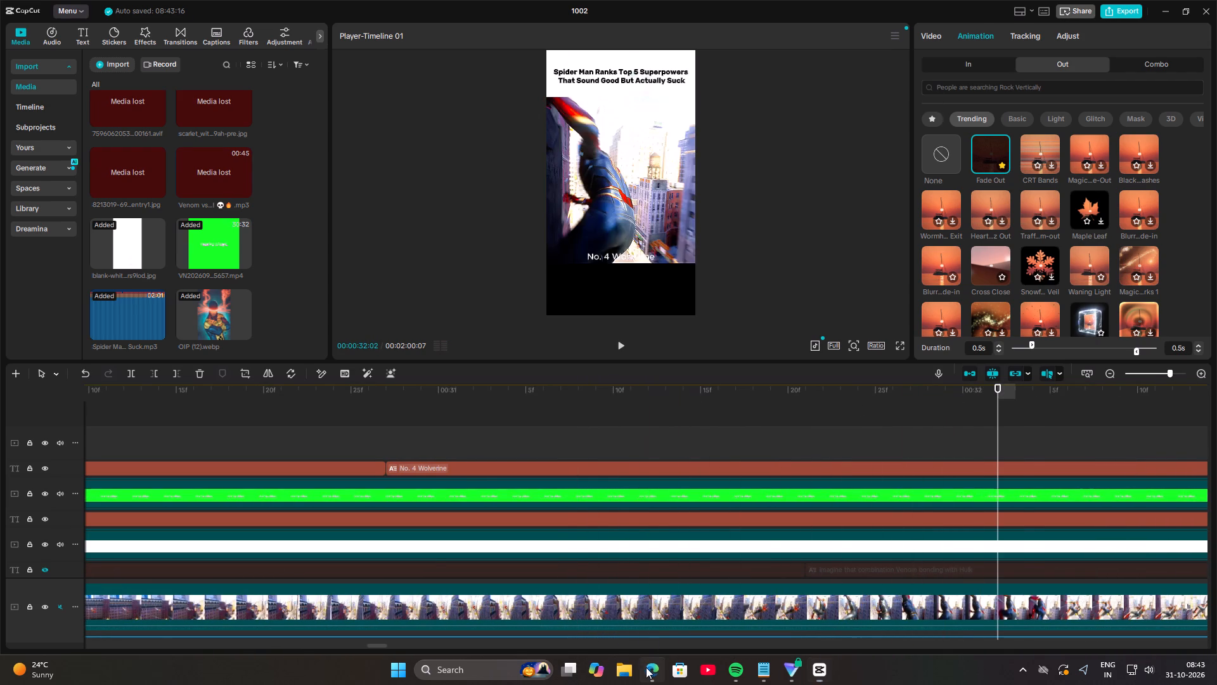
pyautogui.click(953, 103)
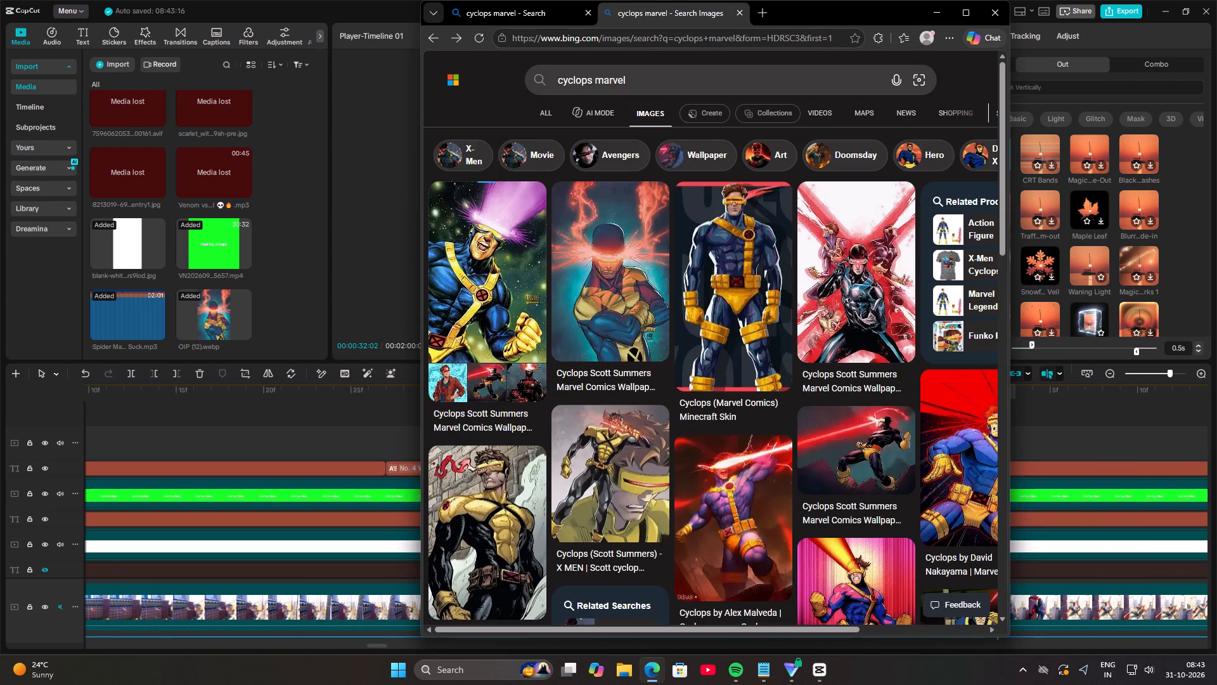
pyautogui.click(662, 79)
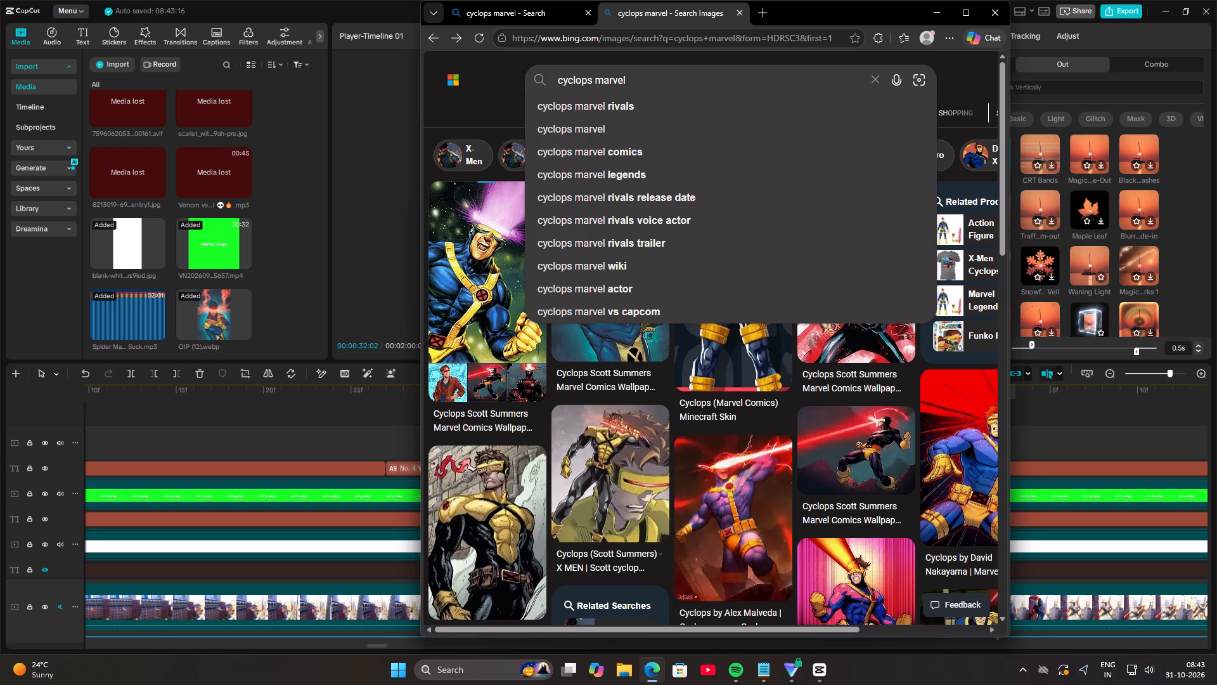
pyautogui.press('BackSpace')
pyautogui.press('BackSpace')
pyautogui.press('BackSpace')
pyautogui.press('BackSpace')
pyautogui.press('BackSpace')
pyautogui.press('BackSpace')
pyautogui.press('BackSpace')
pyautogui.press('BackSpace')
pyautogui.press('BackSpace')
pyautogui.press('BackSpace')
pyautogui.press('BackSpace')
pyautogui.press('BackSpace')
pyautogui.press('BackSpace')
pyautogui.press('BackSpace')
pyautogui.press('BackSpace')
pyautogui.press('BackSpace')
pyautogui.press('BackSpace')
pyautogui.press('BackSpace')
pyautogui.press('BackSpace')
pyautogui.press('BackSpace')
pyautogui.press('BackSpace')
pyautogui.press('BackSpace')
pyautogui.press('BackSpace')
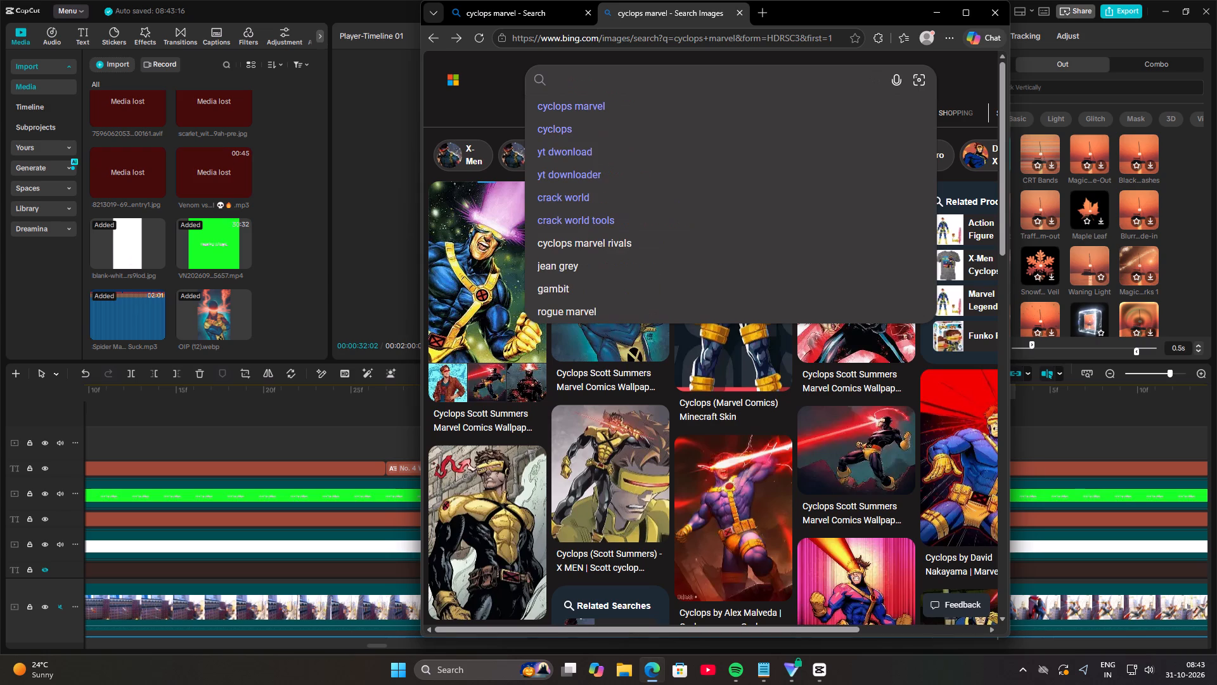
pyautogui.press('BackSpace')
pyautogui.write('WOLVERINE')
pyautogui.press('Return')
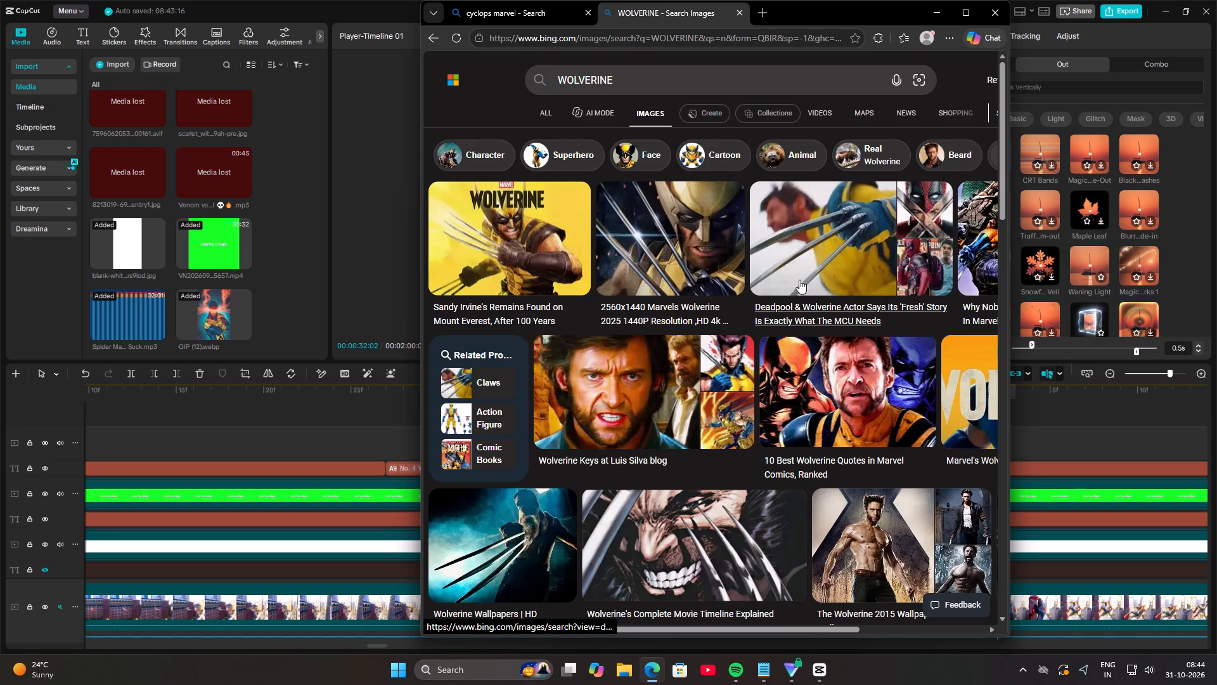
# Browse the related Wolverine images and save the Hugh Jackman picture with both sets of claws raised to the Downloads folder.
pyautogui.click(831, 267)
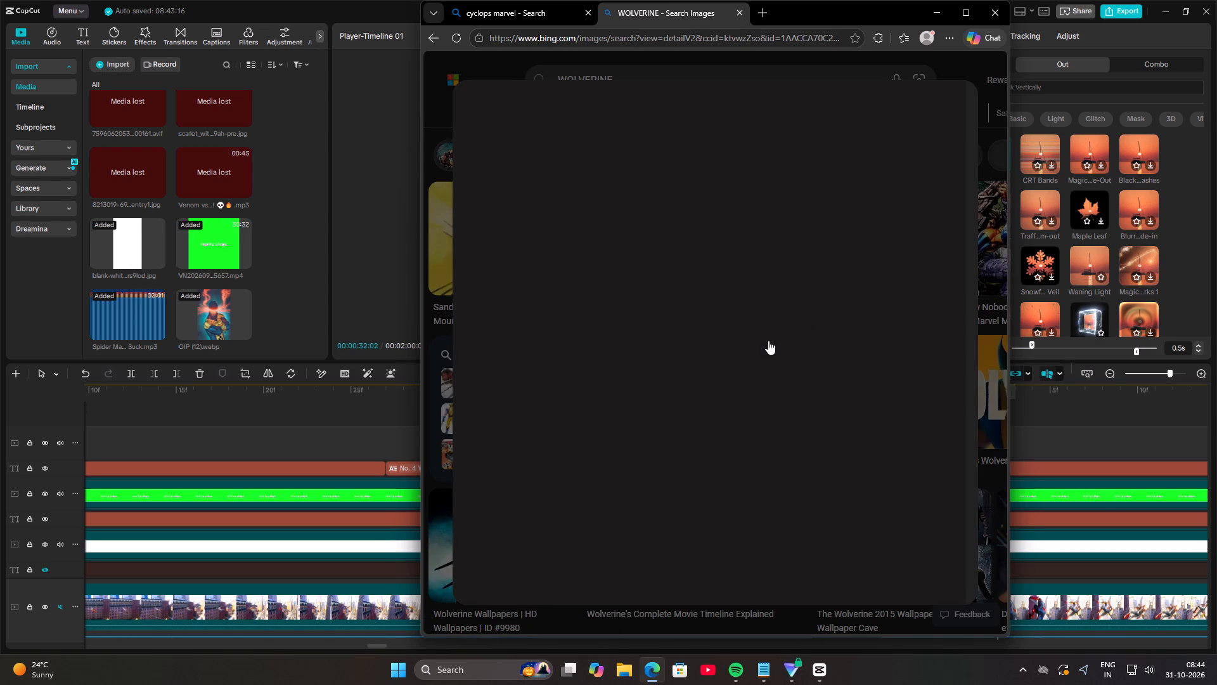
pyautogui.scroll(-8, 768, 341)
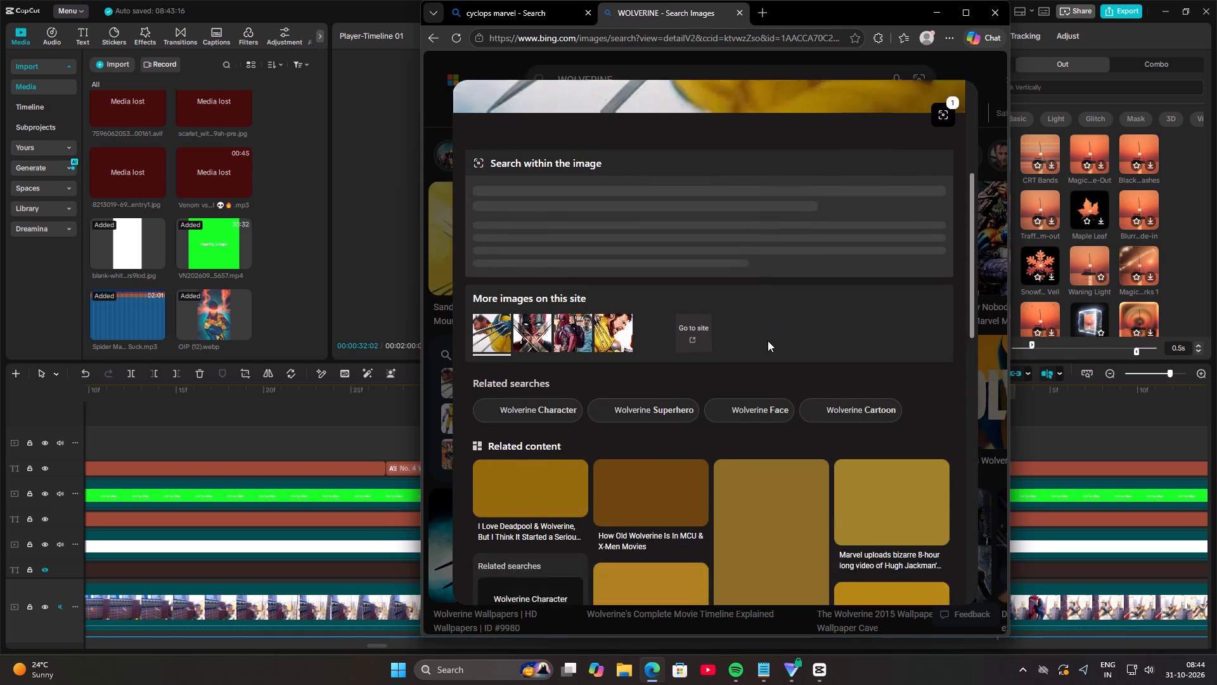
pyautogui.scroll(-2, 768, 341)
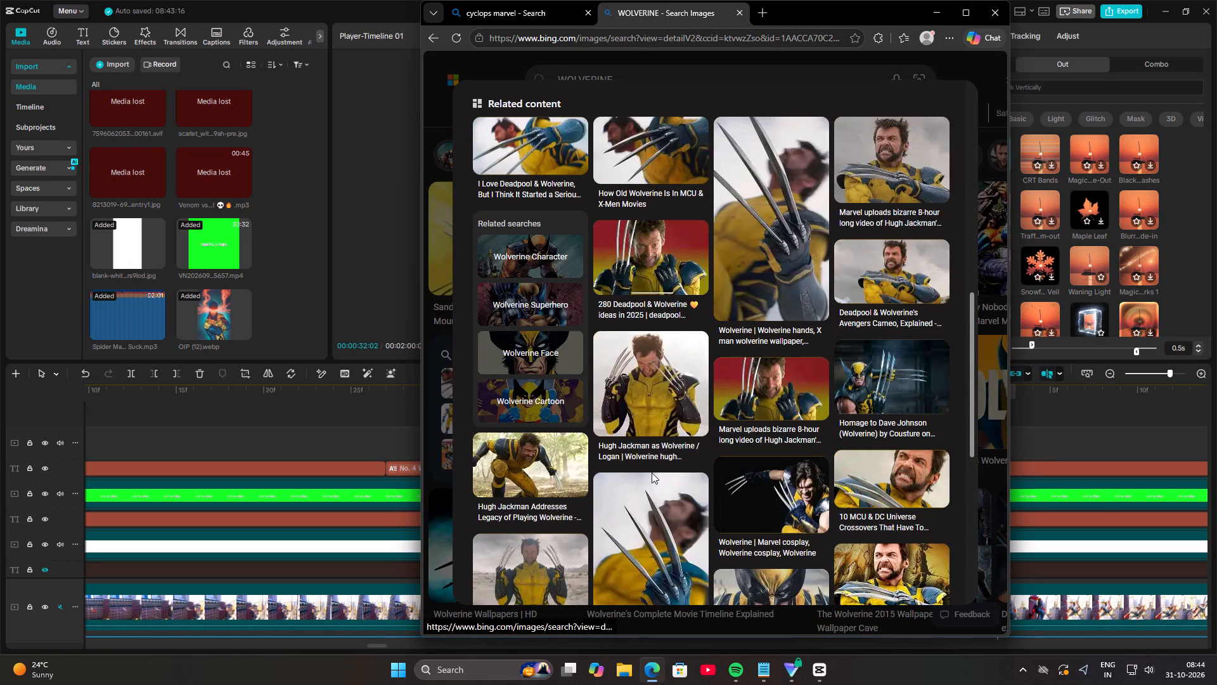
pyautogui.scroll(-5, 655, 444)
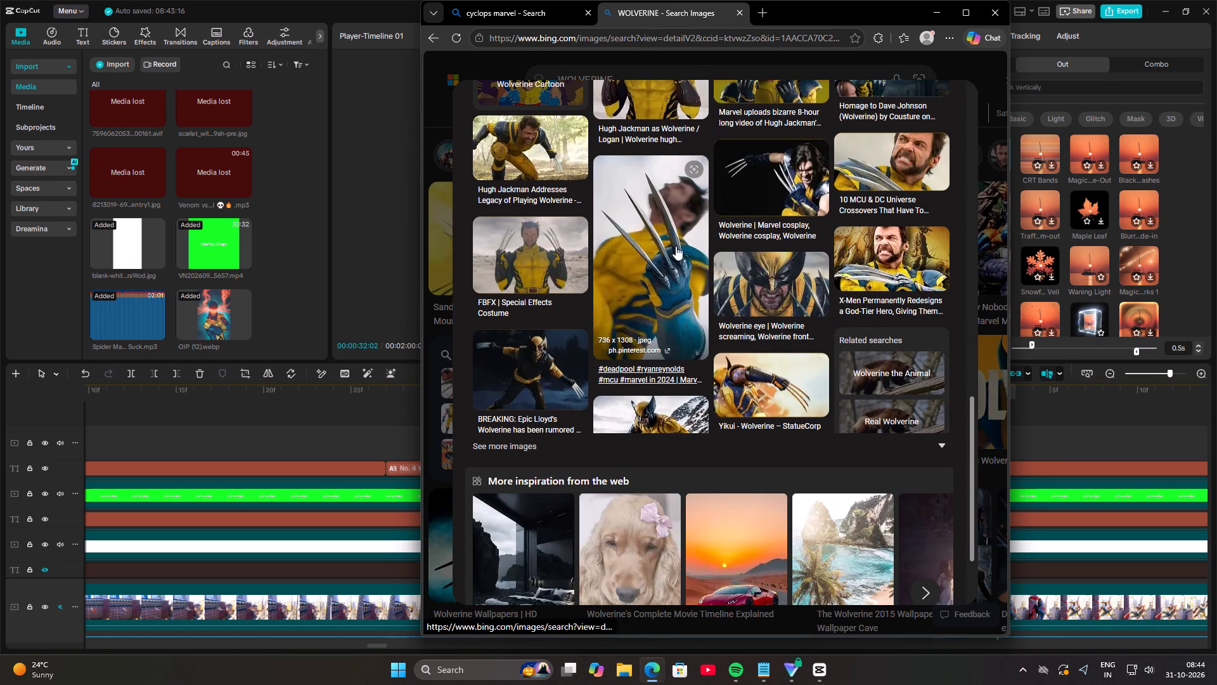
pyautogui.scroll(2, 676, 246)
pyautogui.click(669, 189)
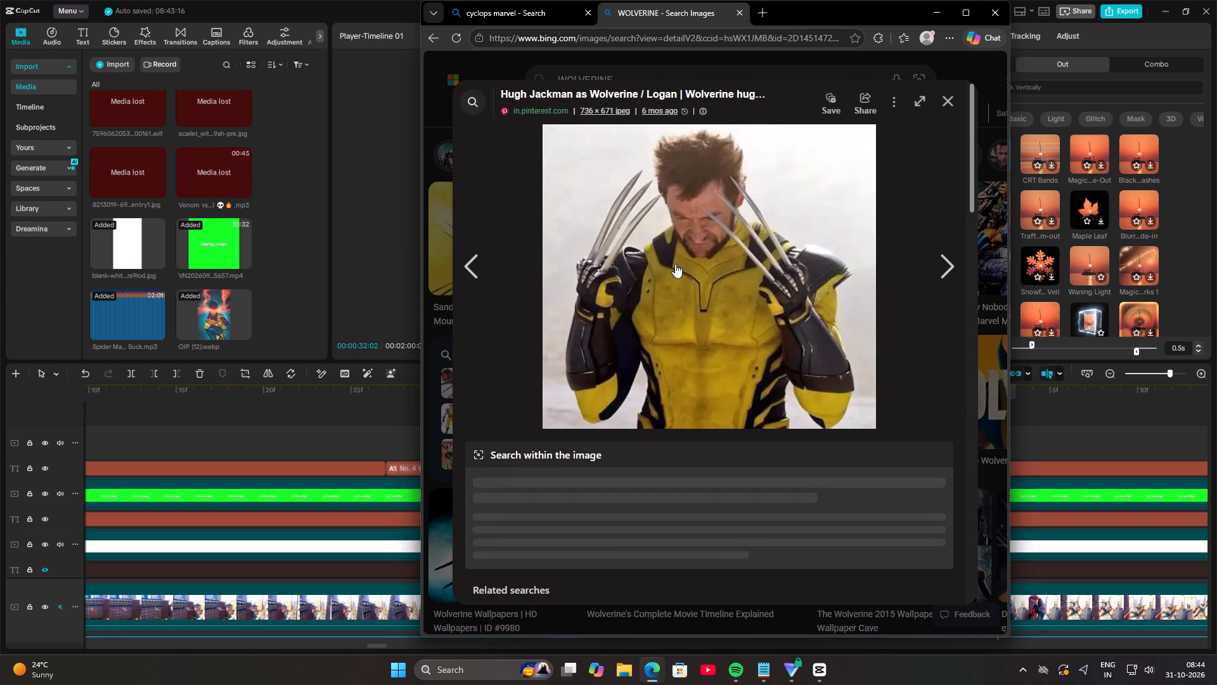
pyautogui.rightClick(675, 264)
pyautogui.click(750, 300)
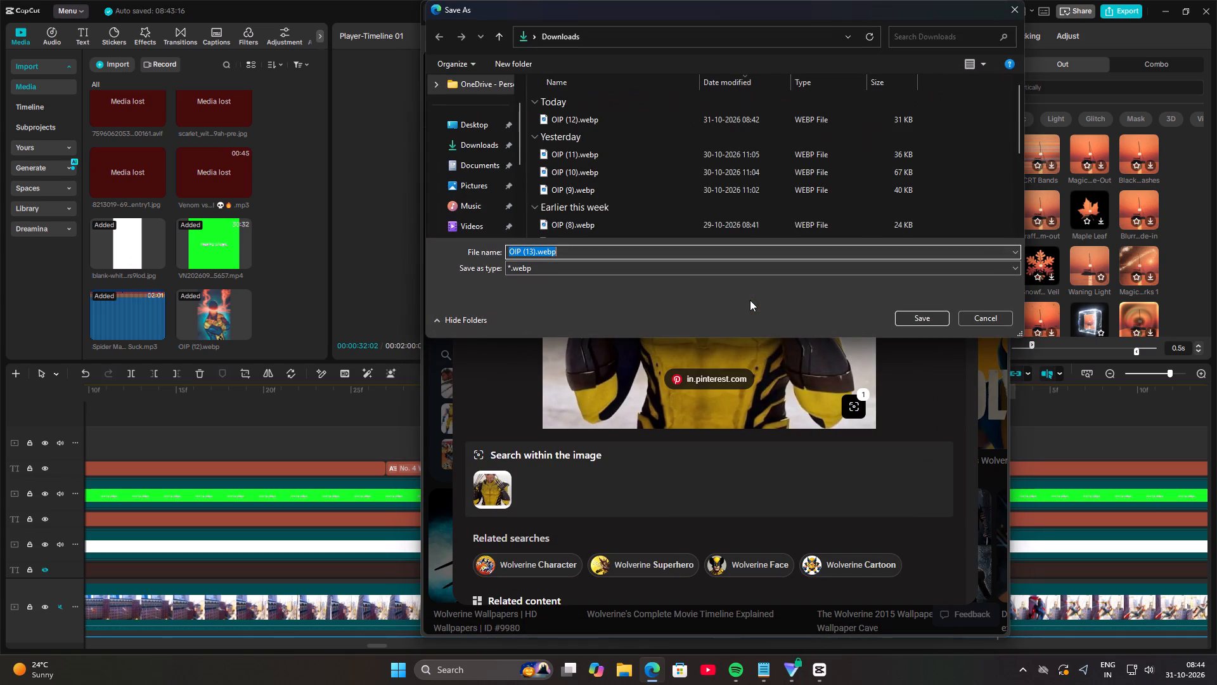
pyautogui.click(454, 139)
pyautogui.click(906, 322)
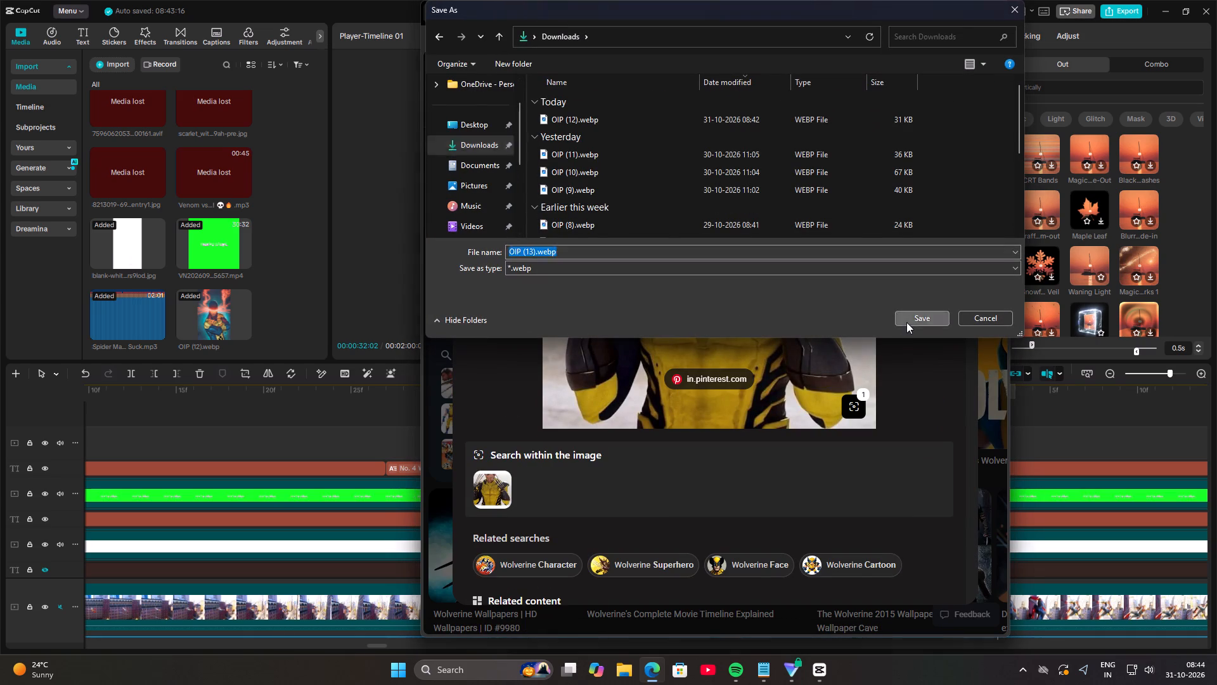
# Back in CapCut, import OIP (13).webp from Downloads into the project media.
pyautogui.click(829, 674)
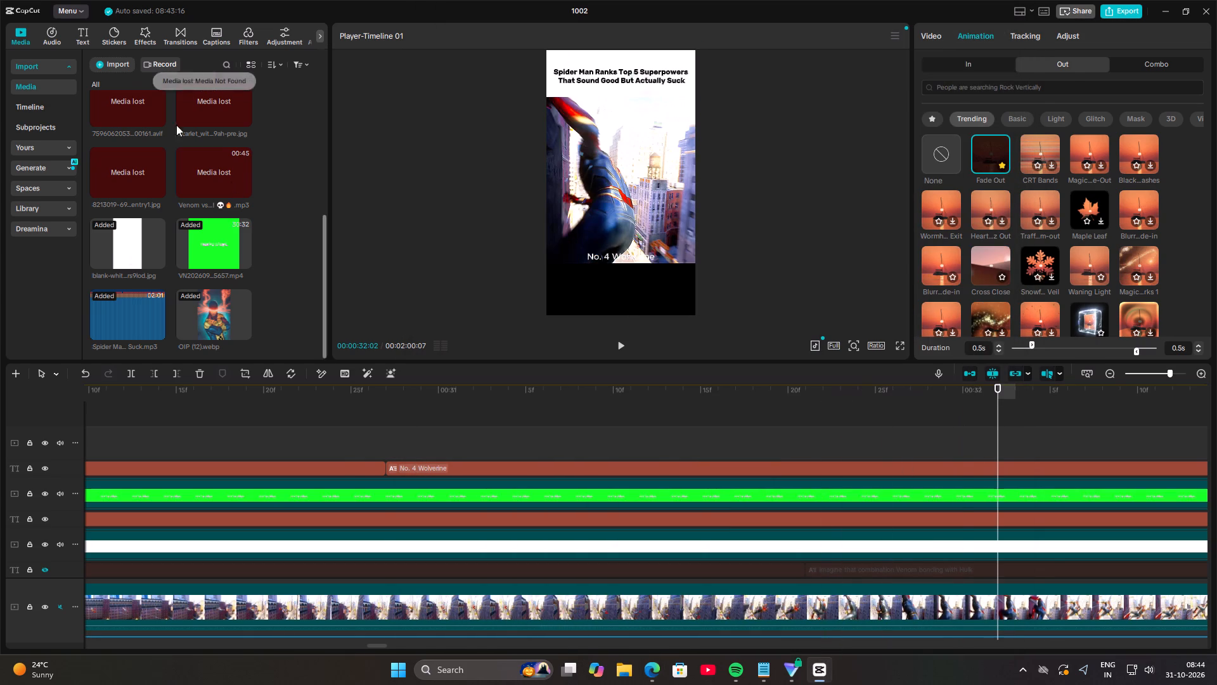
pyautogui.click(124, 65)
pyautogui.click(164, 82)
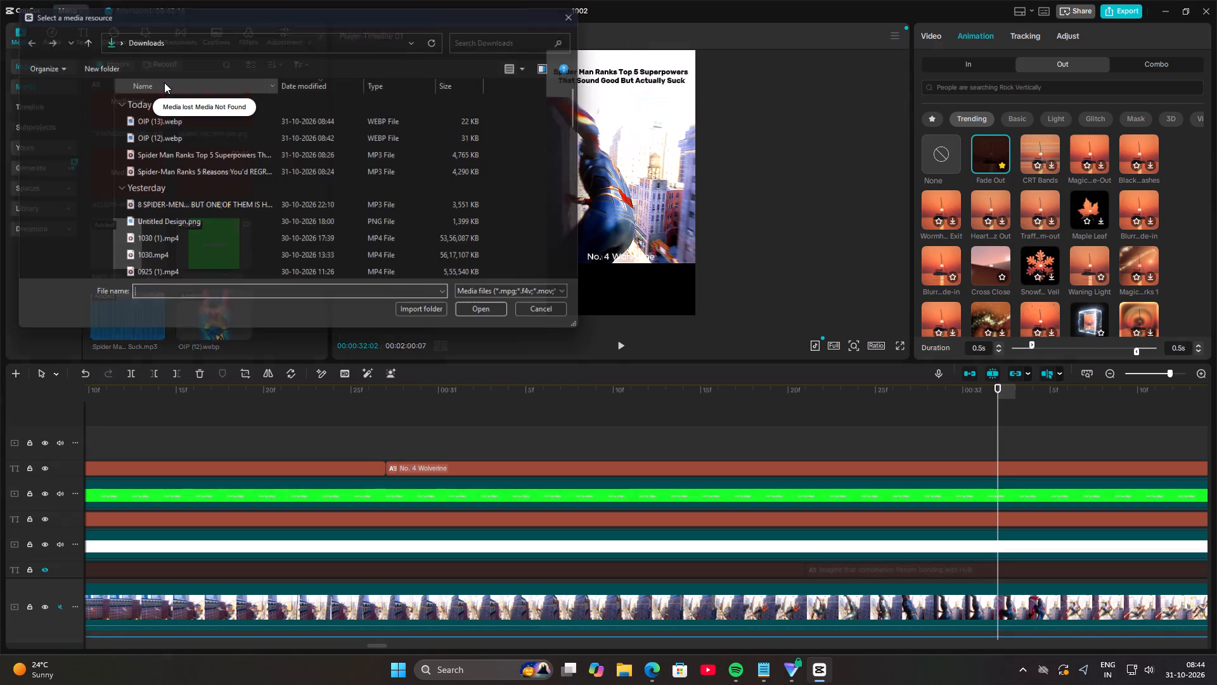
pyautogui.click(173, 115)
pyautogui.click(467, 317)
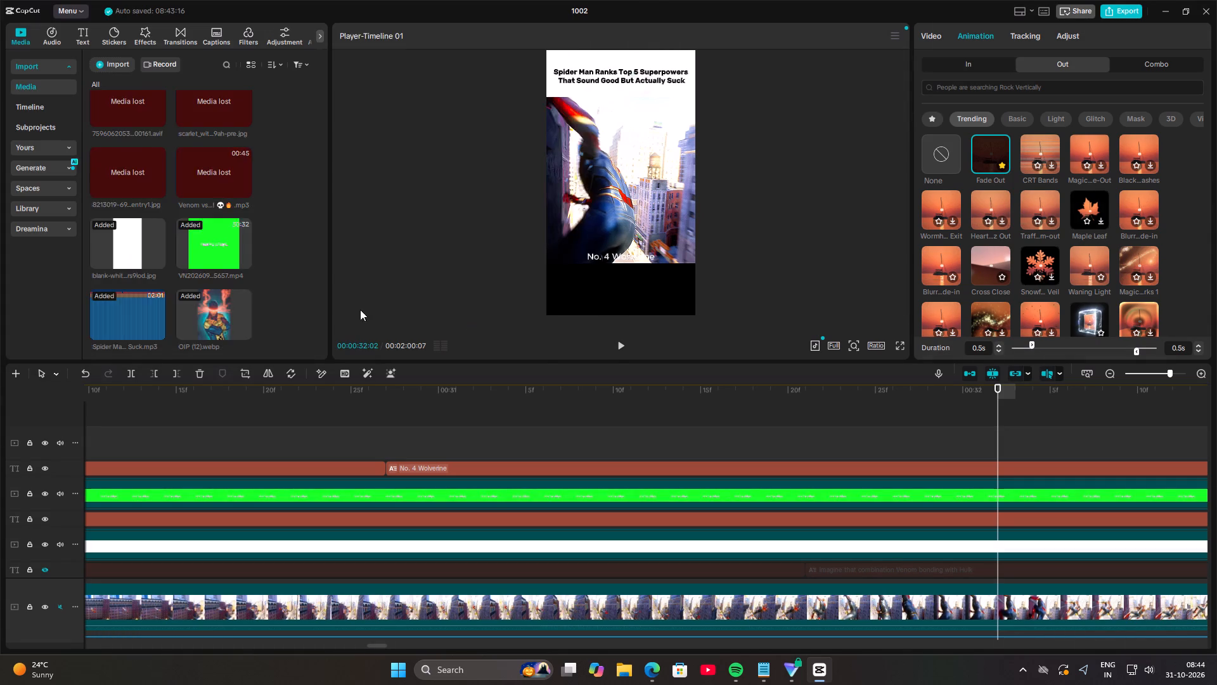
# Place OIP (13).webp on the overlay track above the captions, starting at 00:00:32:02.
pyautogui.moveTo(136, 319); pyautogui.dragTo(1009, 454)
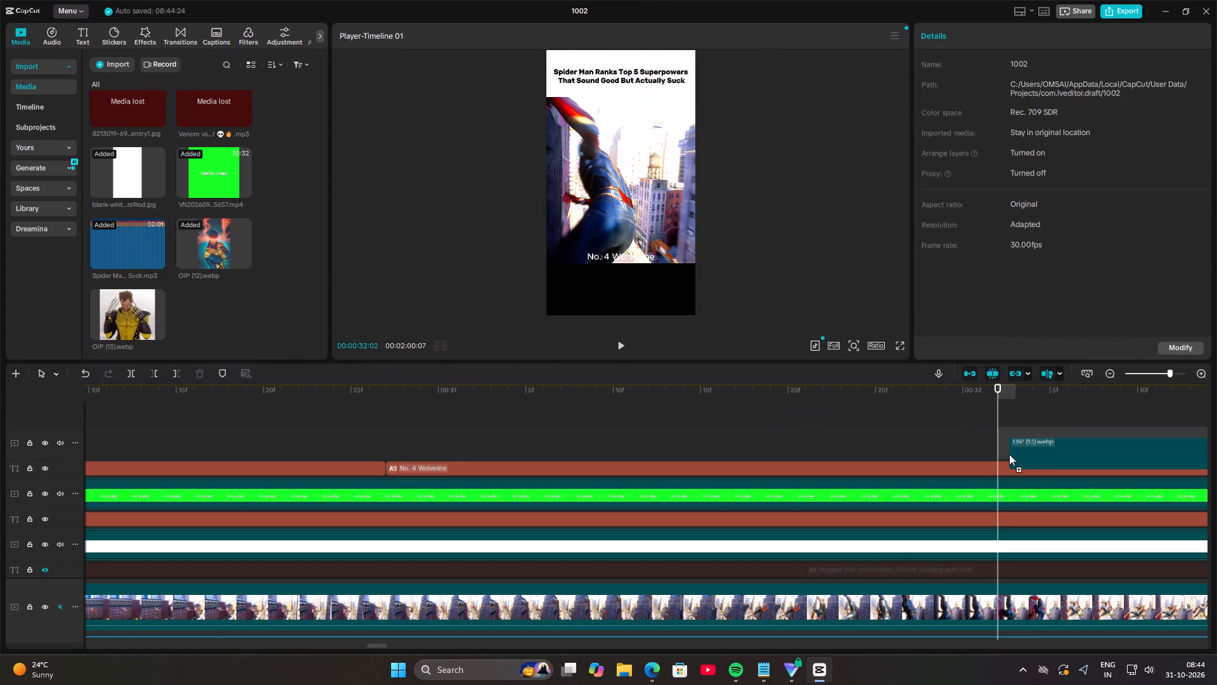
pyautogui.moveTo(1009, 454); pyautogui.dragTo(995, 445)
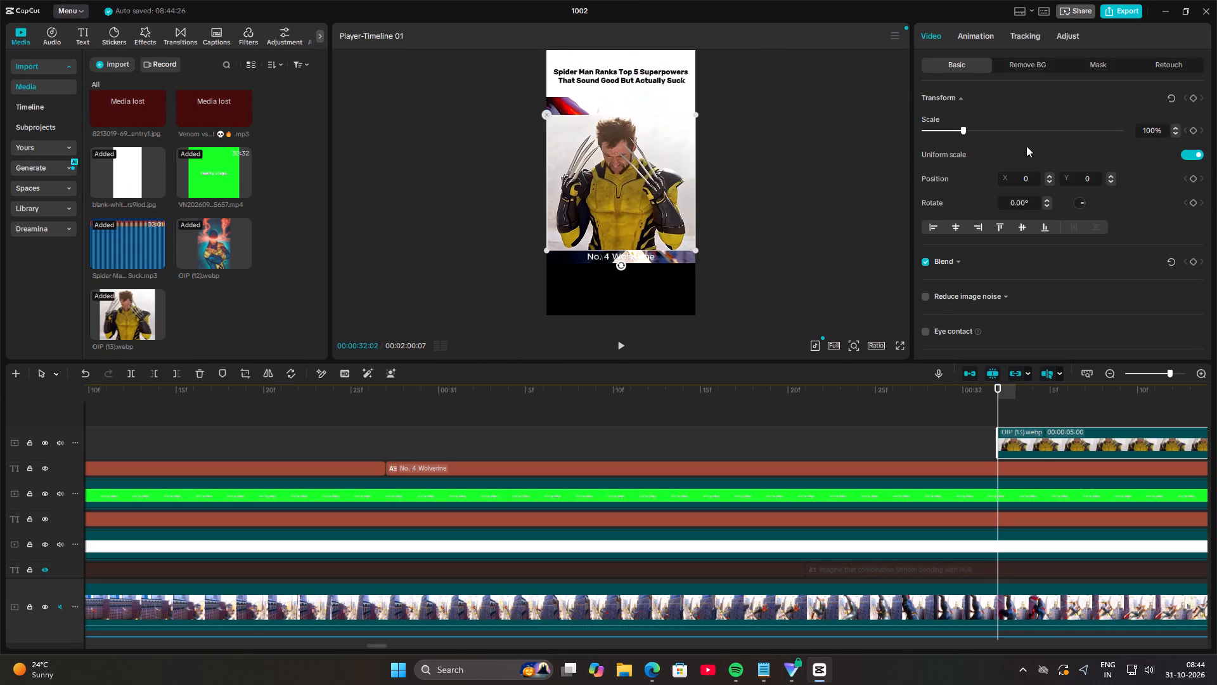
# Give the Wolverine image a Fade Out exit animation and the "Swing...ottom" entrance animation, each 0.5 s long.
pyautogui.click(969, 34)
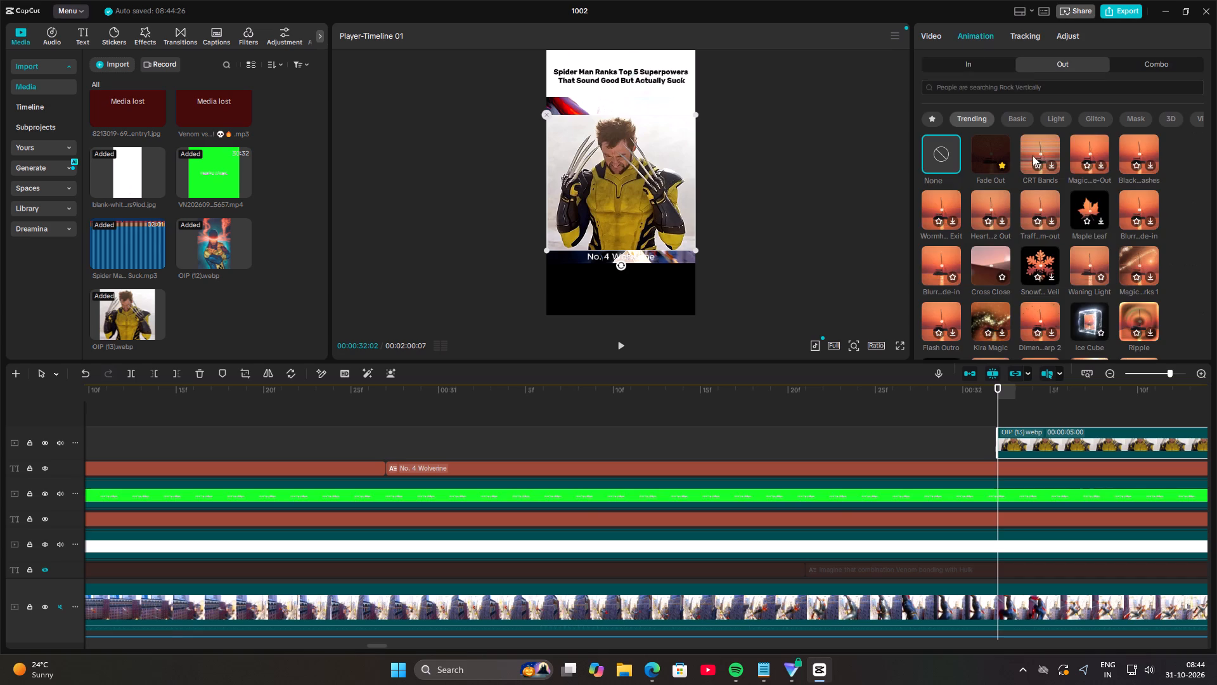
pyautogui.click(988, 136)
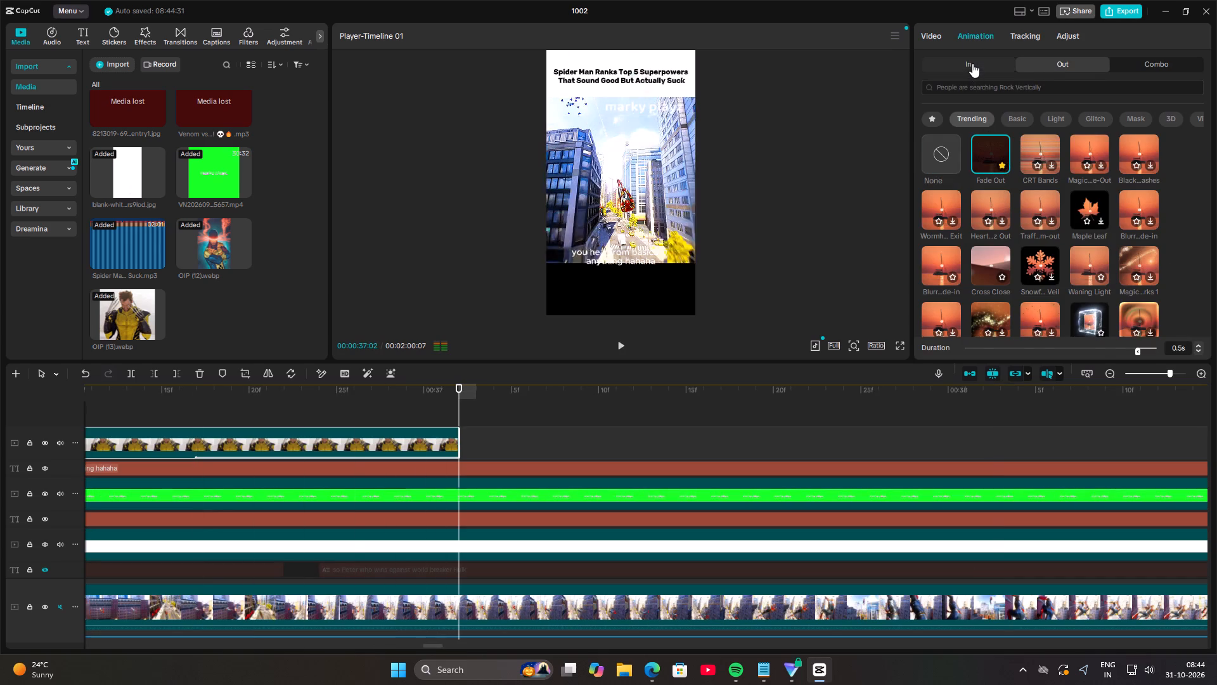
pyautogui.click(972, 63)
pyautogui.click(988, 202)
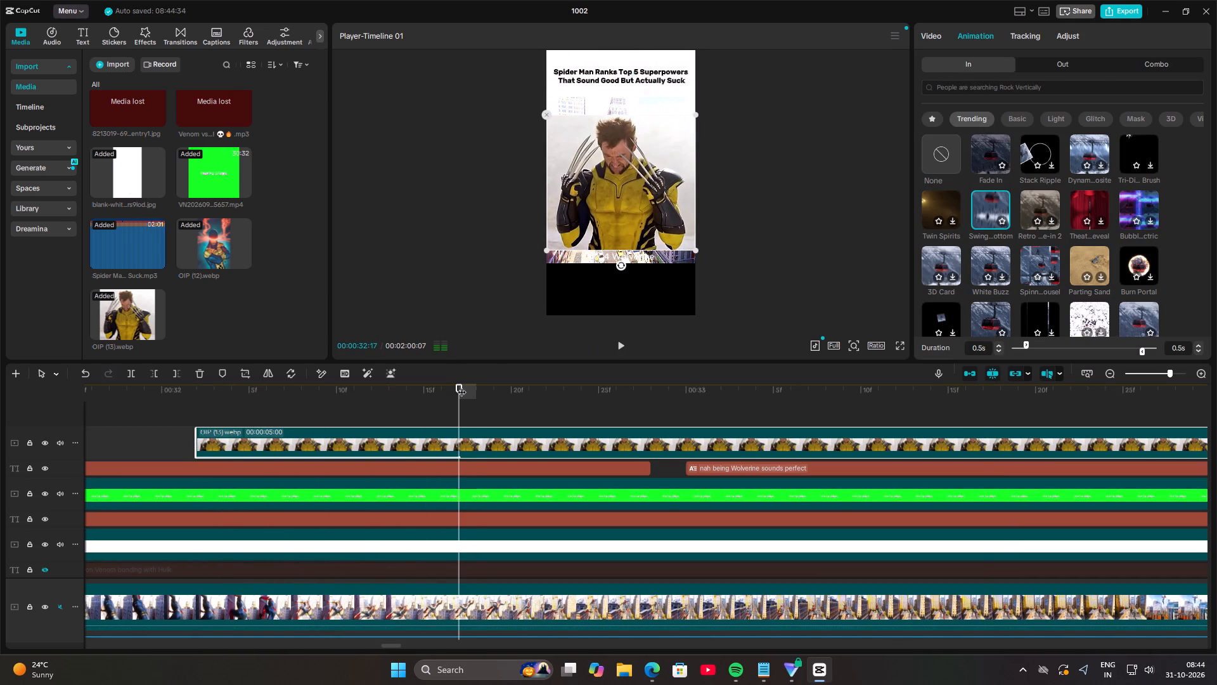
# Trim the end of the Wolverine image clip so it finishes during the "nah being Wolverine sounds perfect" caption.
pyautogui.moveTo(461, 386); pyautogui.dragTo(157, 445)
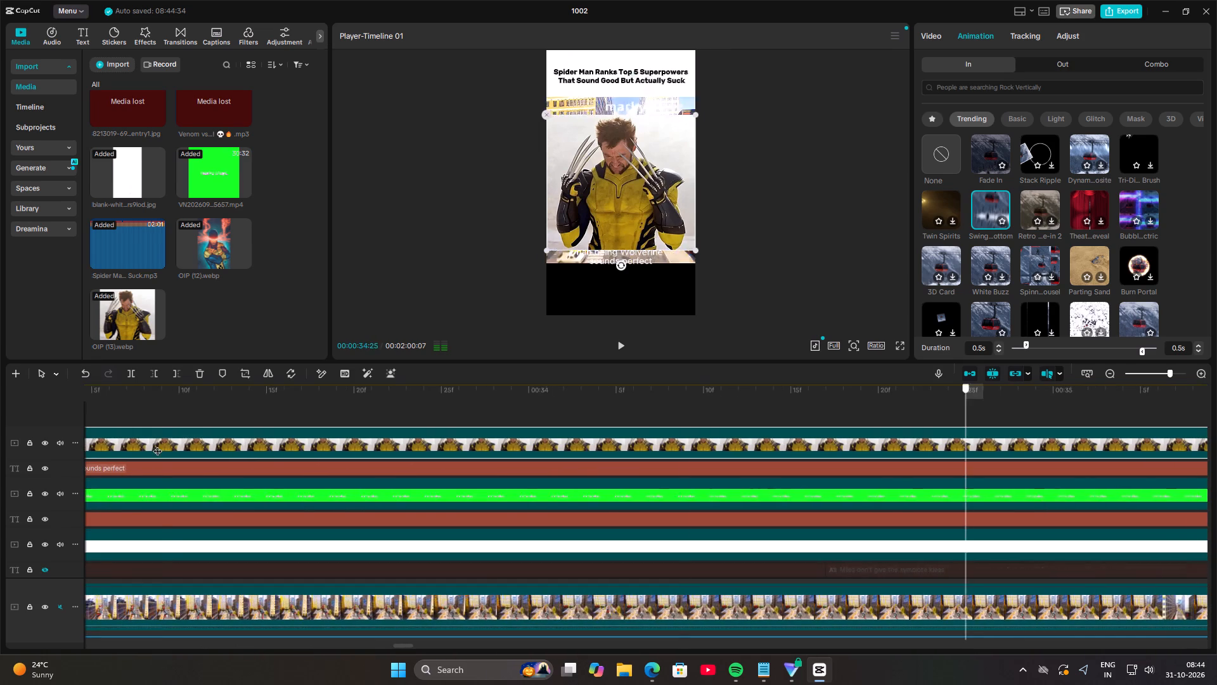
pyautogui.moveTo(157, 445); pyautogui.dragTo(640, 484)
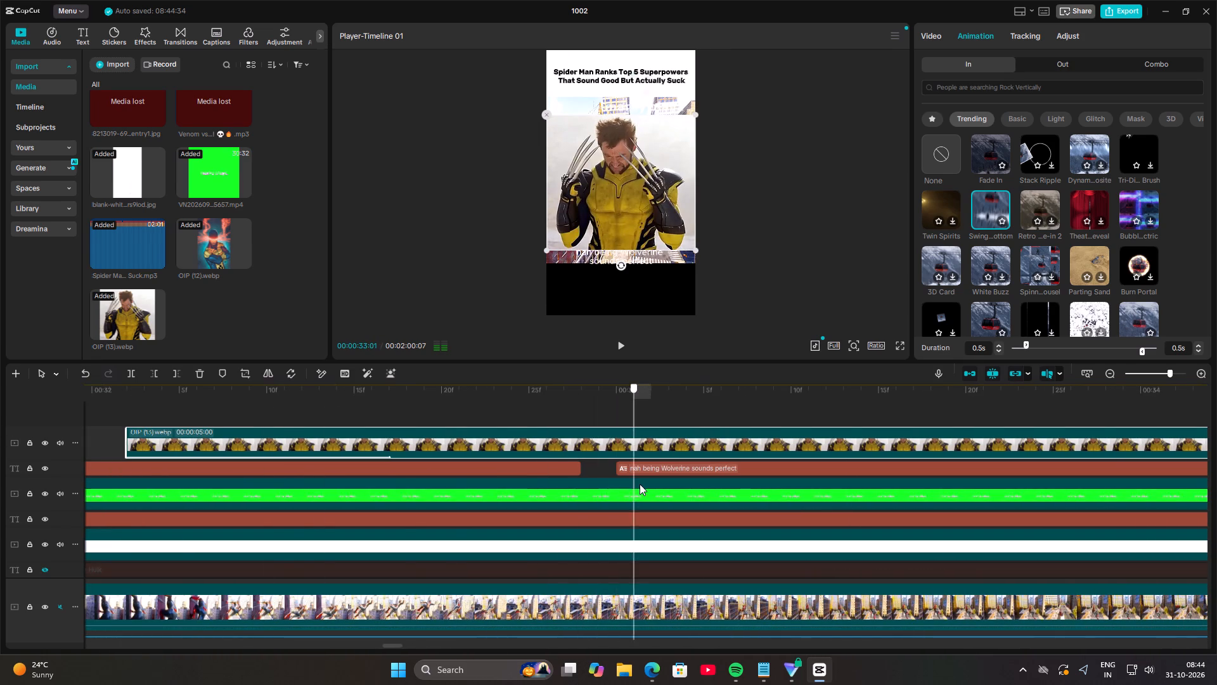
pyautogui.moveTo(640, 484); pyautogui.dragTo(707, 480)
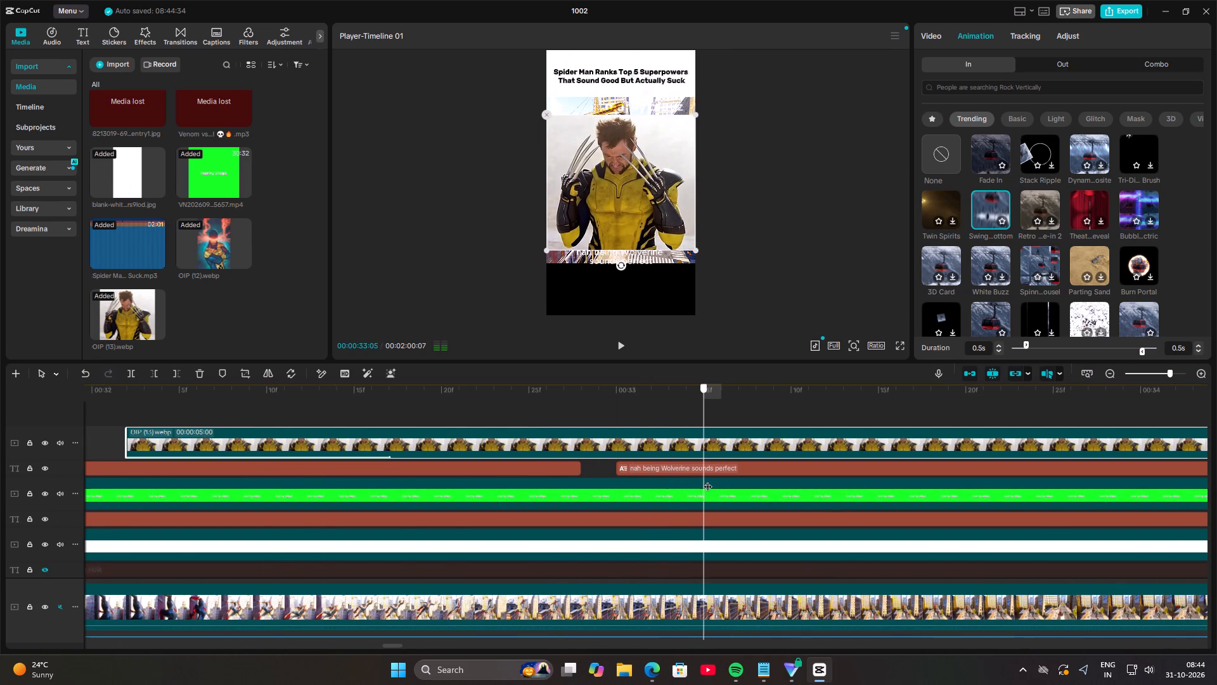
pyautogui.moveTo(707, 480); pyautogui.dragTo(1105, 560)
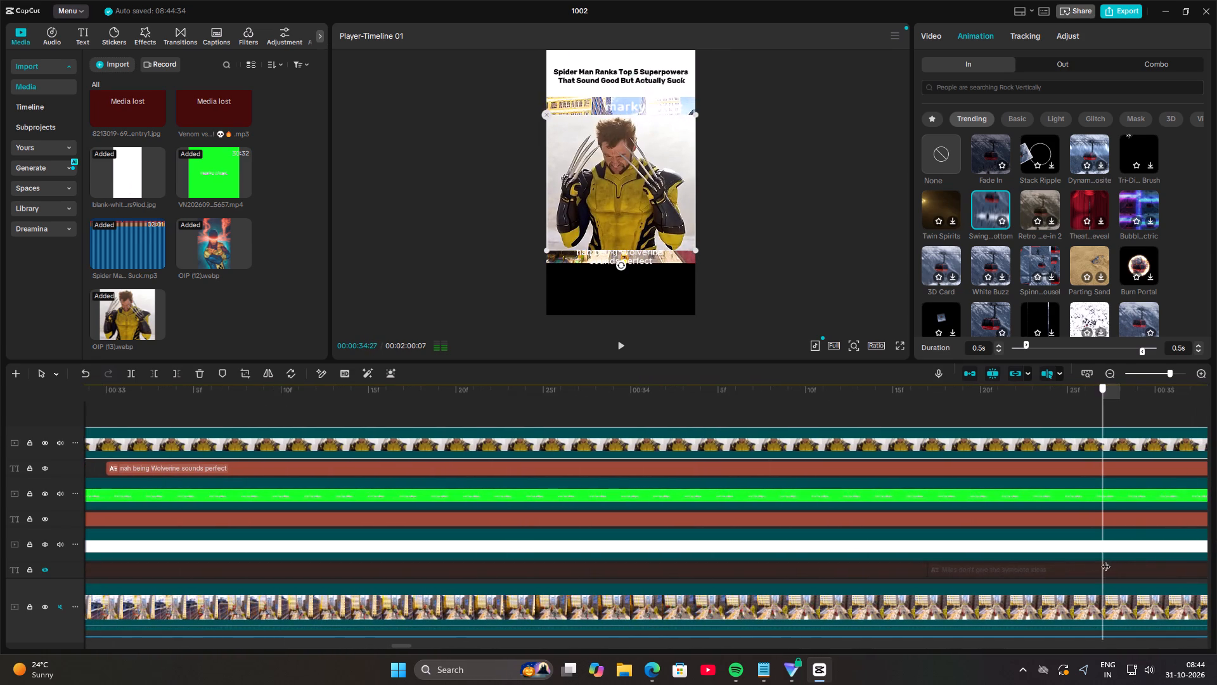
pyautogui.moveTo(1105, 560); pyautogui.dragTo(1216, 601)
pyautogui.moveTo(913, 443); pyautogui.dragTo(75, 476)
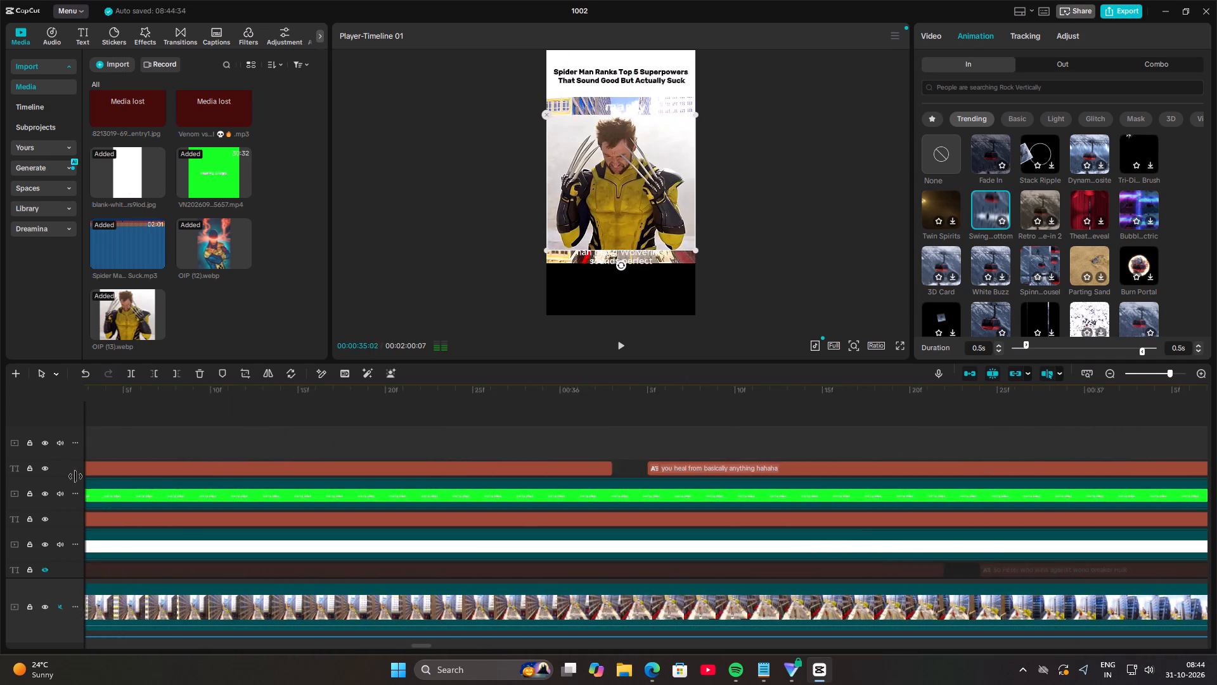
pyautogui.moveTo(75, 476); pyautogui.dragTo(236, 478)
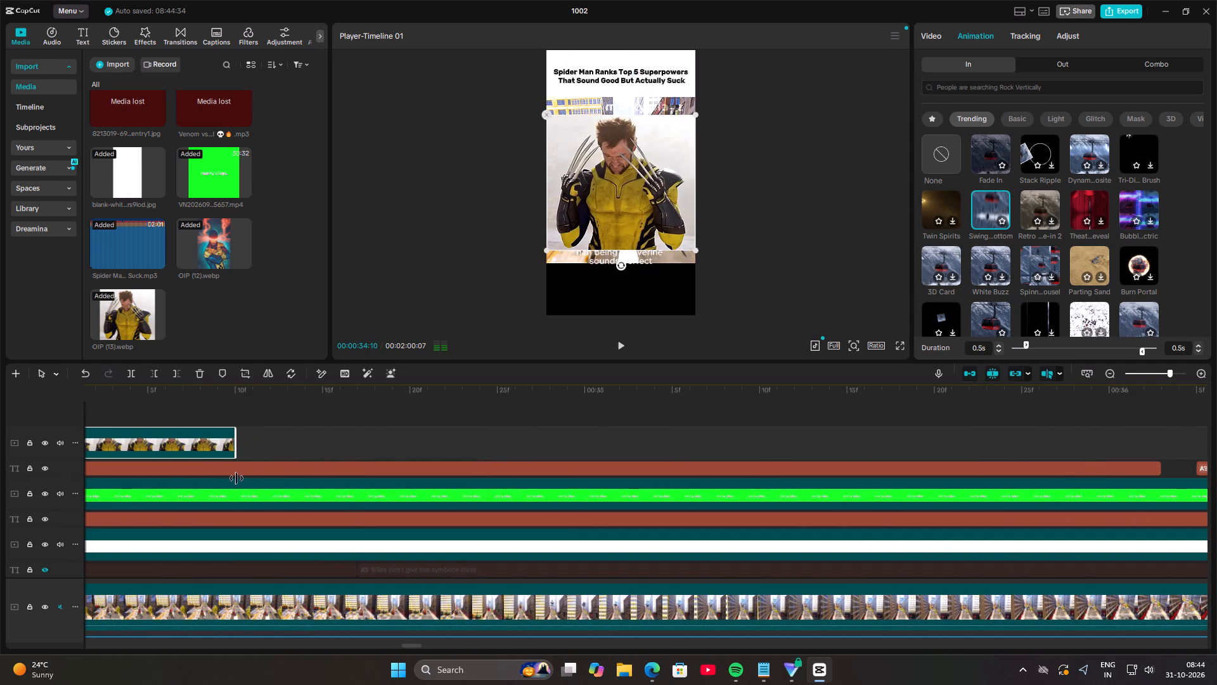
pyautogui.moveTo(236, 478); pyautogui.dragTo(159, 486)
# Scan the captions after the Wolverine image forward to "No. 3 Hulk giant unstoppable" and move the playhead there.
pyautogui.moveTo(311, 402); pyautogui.dragTo(1216, 405)
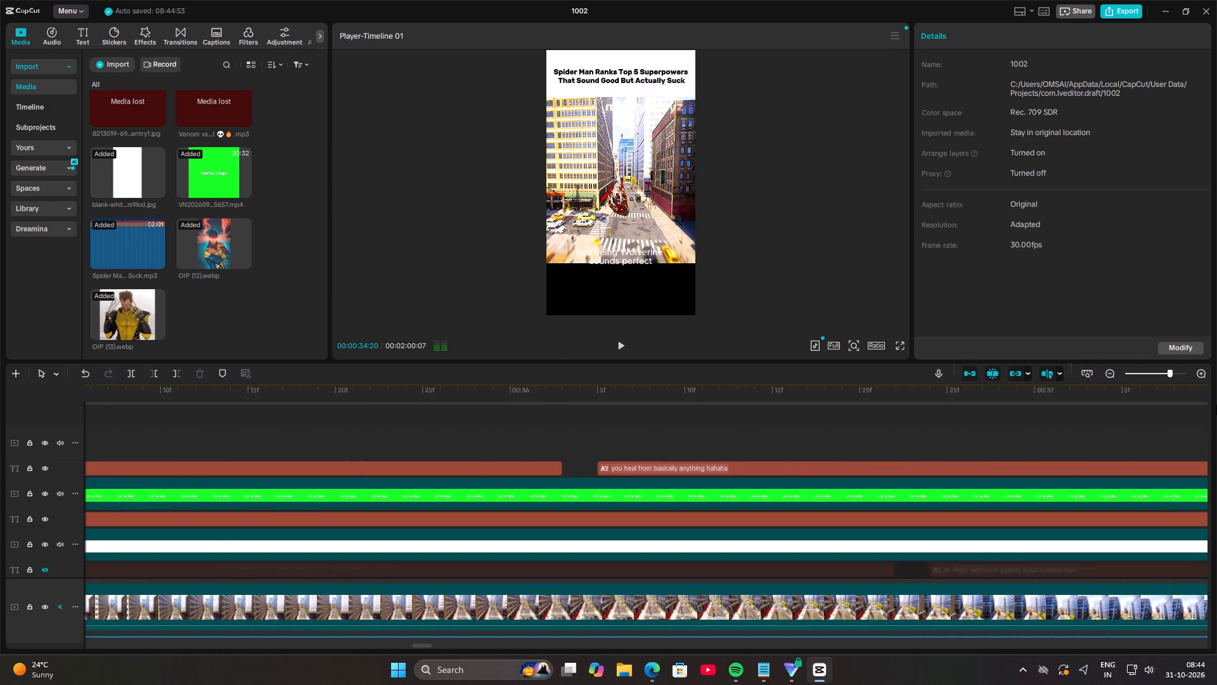
pyautogui.moveTo(1216, 405); pyautogui.dragTo(1188, 412)
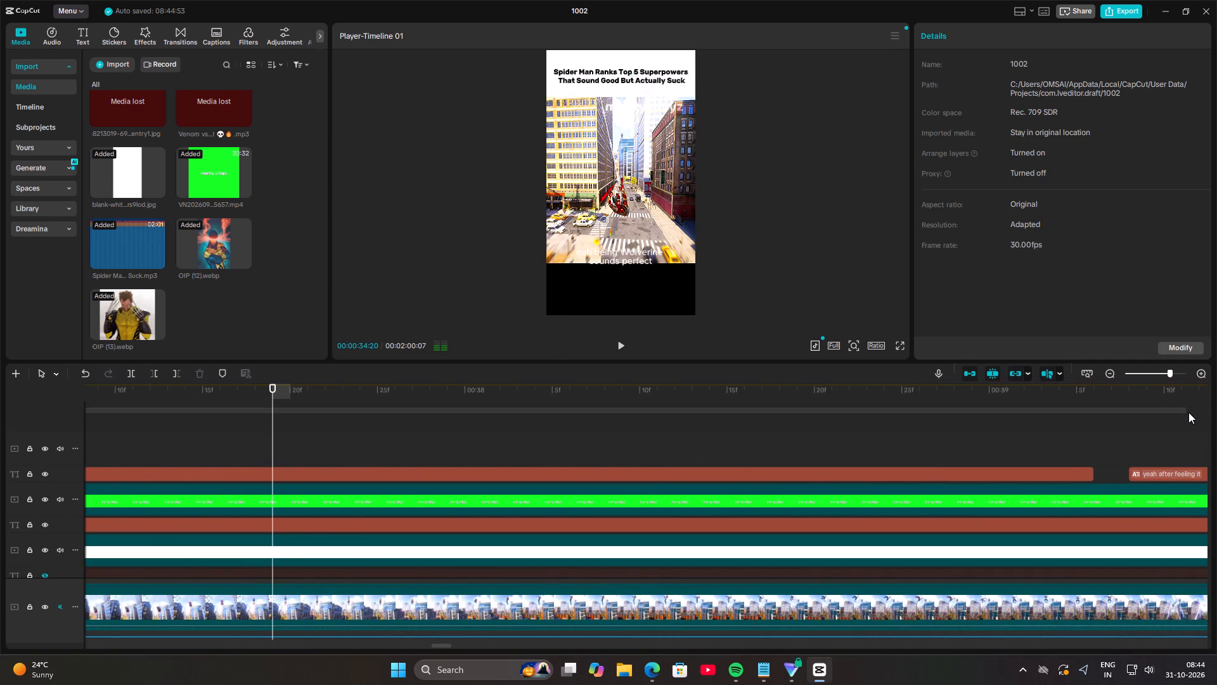
pyautogui.moveTo(1188, 412); pyautogui.dragTo(1199, 410)
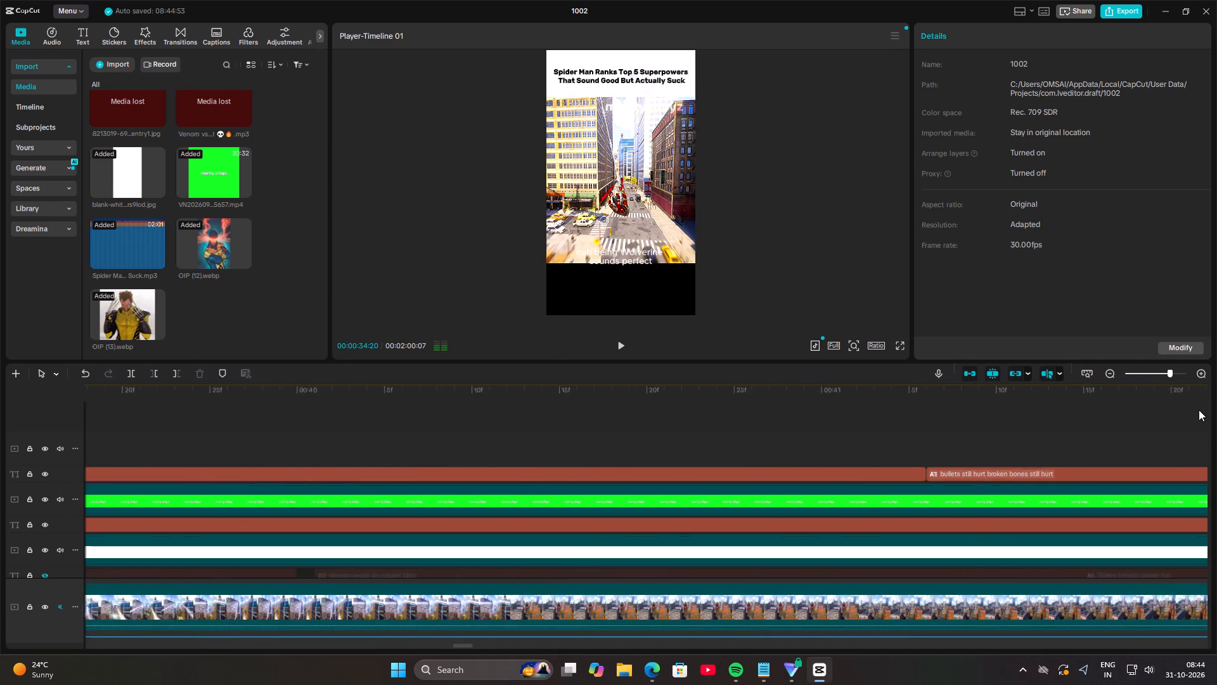
pyautogui.moveTo(1199, 410); pyautogui.dragTo(1209, 403)
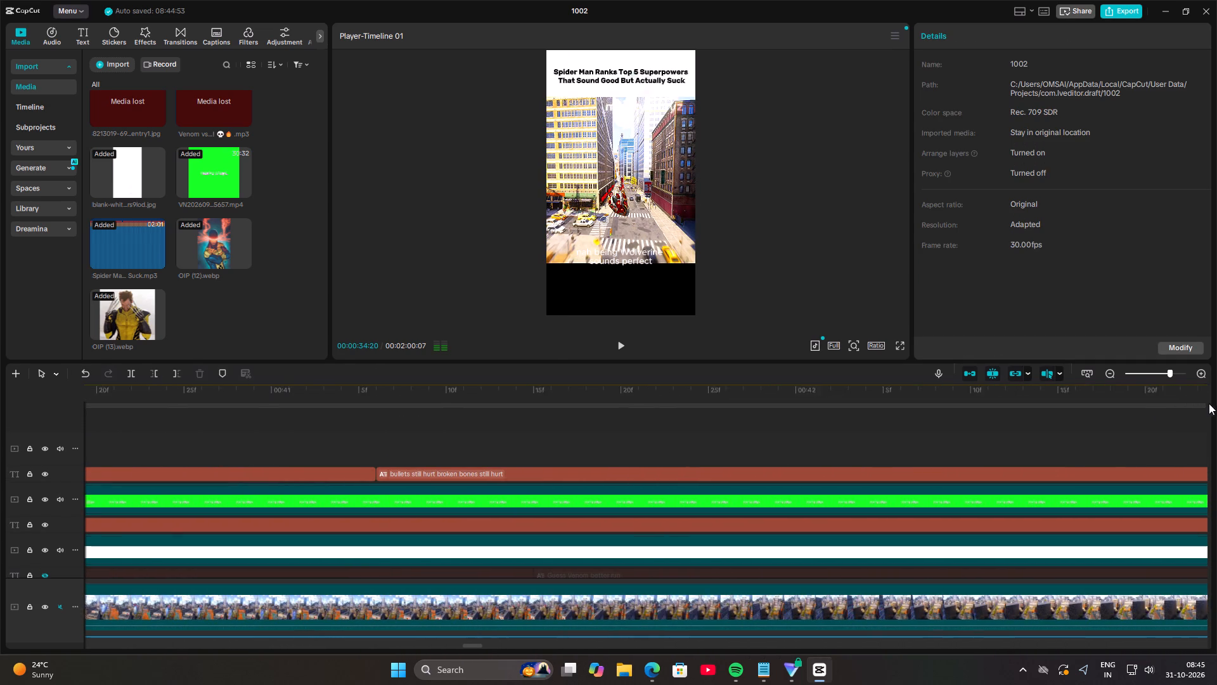
pyautogui.moveTo(1209, 403); pyautogui.dragTo(1182, 407)
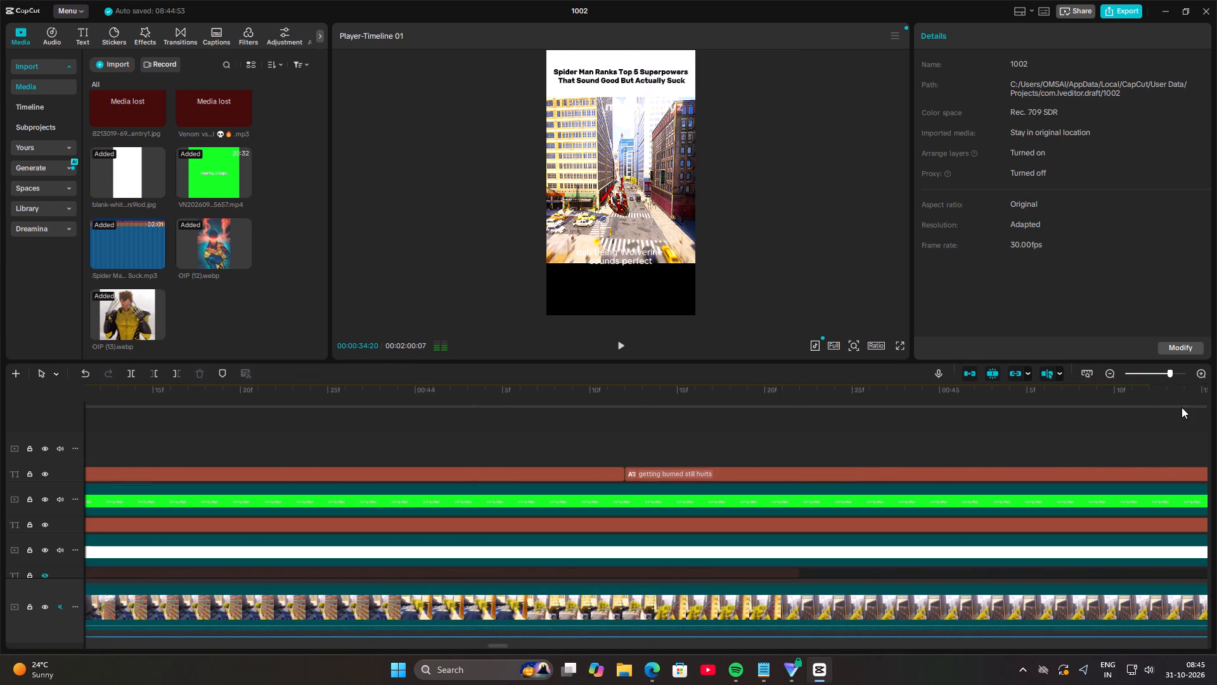
pyautogui.moveTo(1182, 407); pyautogui.dragTo(1199, 404)
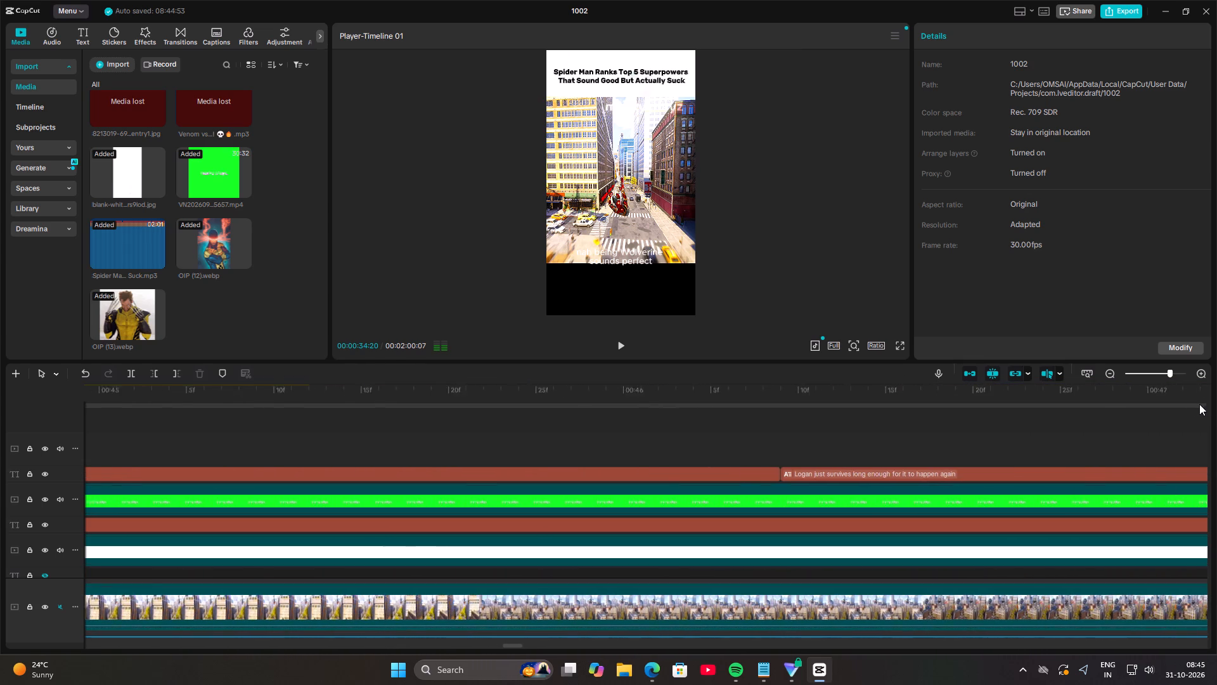
pyautogui.moveTo(1199, 404); pyautogui.dragTo(1204, 405)
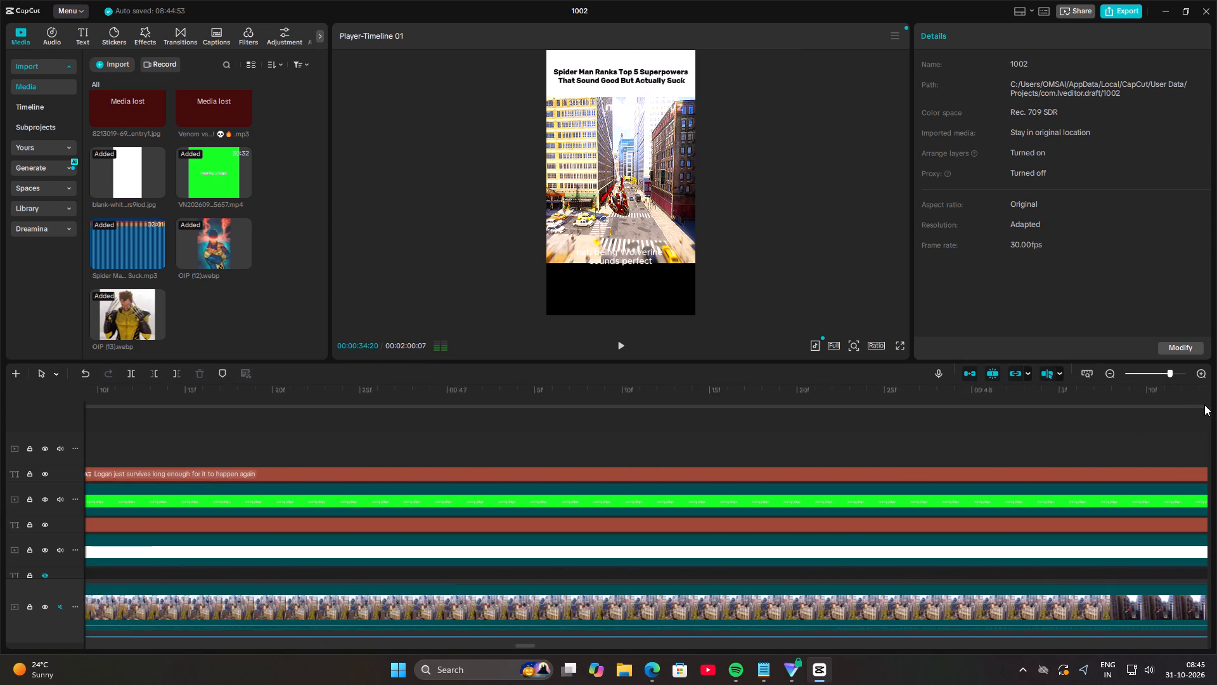
pyautogui.moveTo(1204, 405); pyautogui.dragTo(1197, 407)
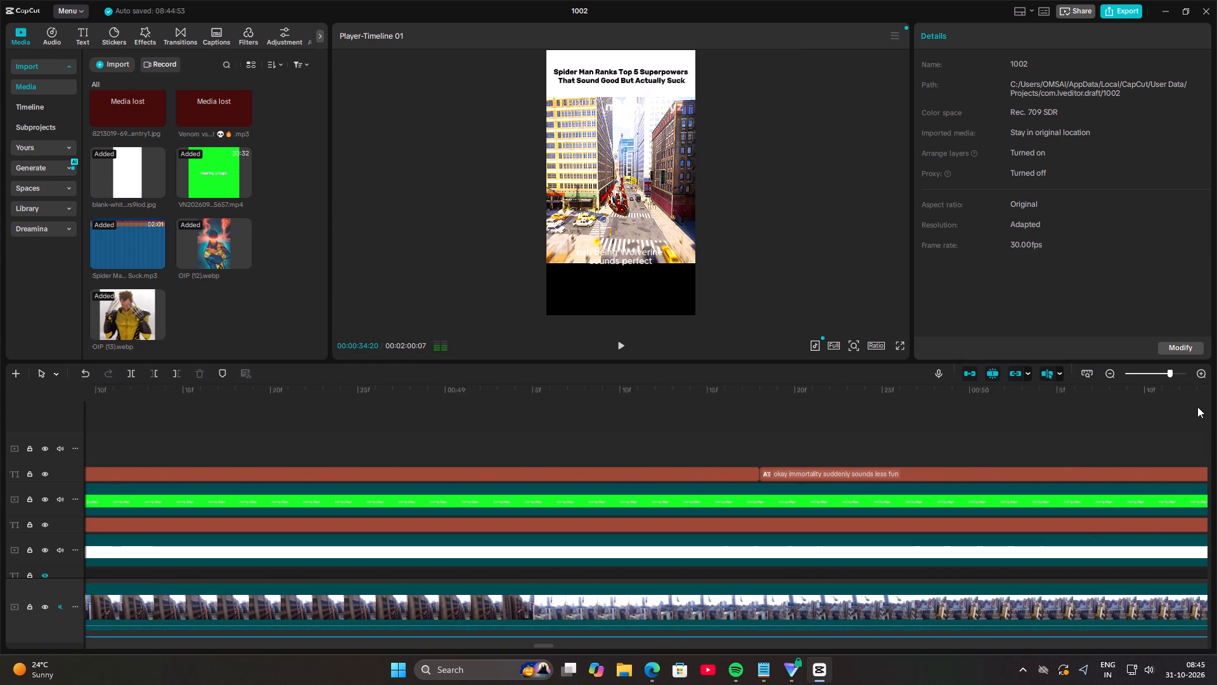
pyautogui.moveTo(1197, 407); pyautogui.dragTo(1206, 406)
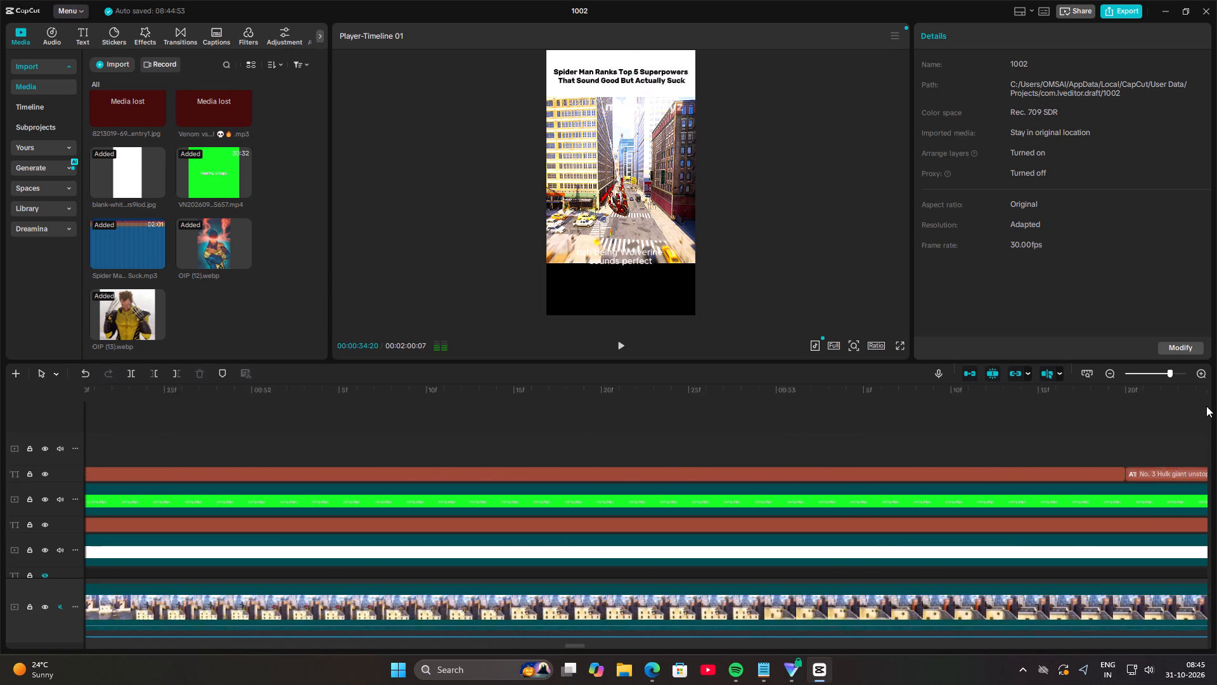
pyautogui.moveTo(1206, 406); pyautogui.dragTo(1062, 416)
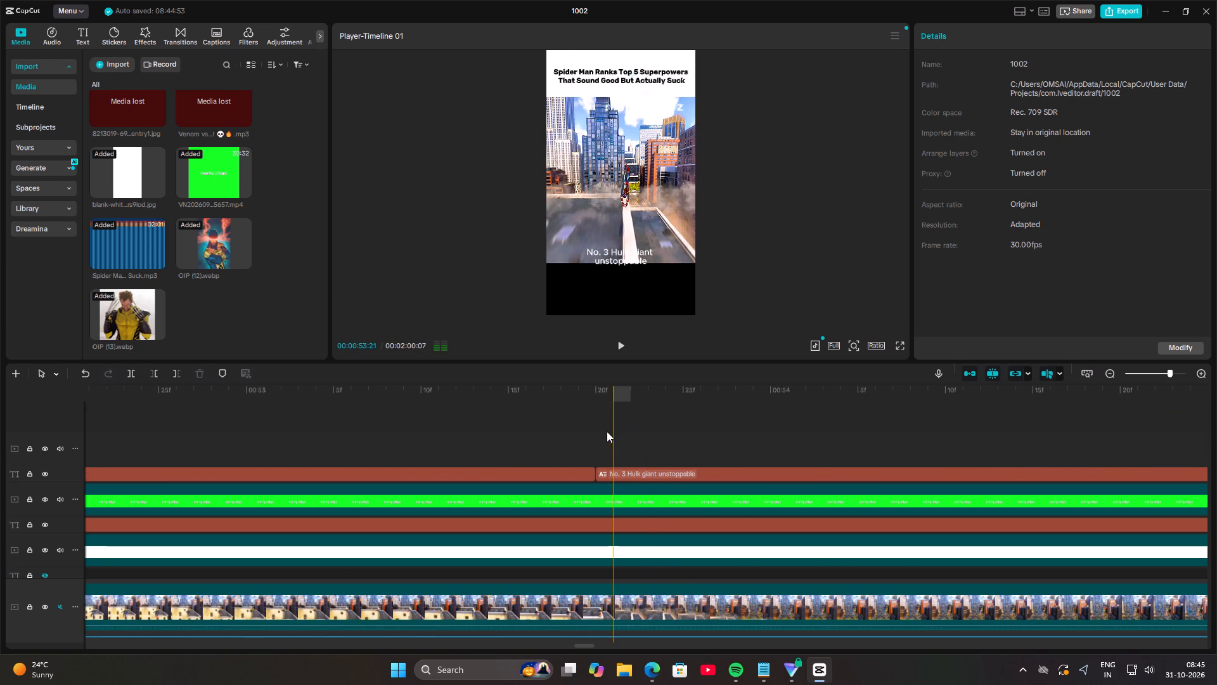
# Play back the "No. 3 Hulk giant unstoppable" caption to find the image start point, stopping at 00:00:54:22.
pyautogui.press('space')
pyautogui.press('space')
pyautogui.press('space')
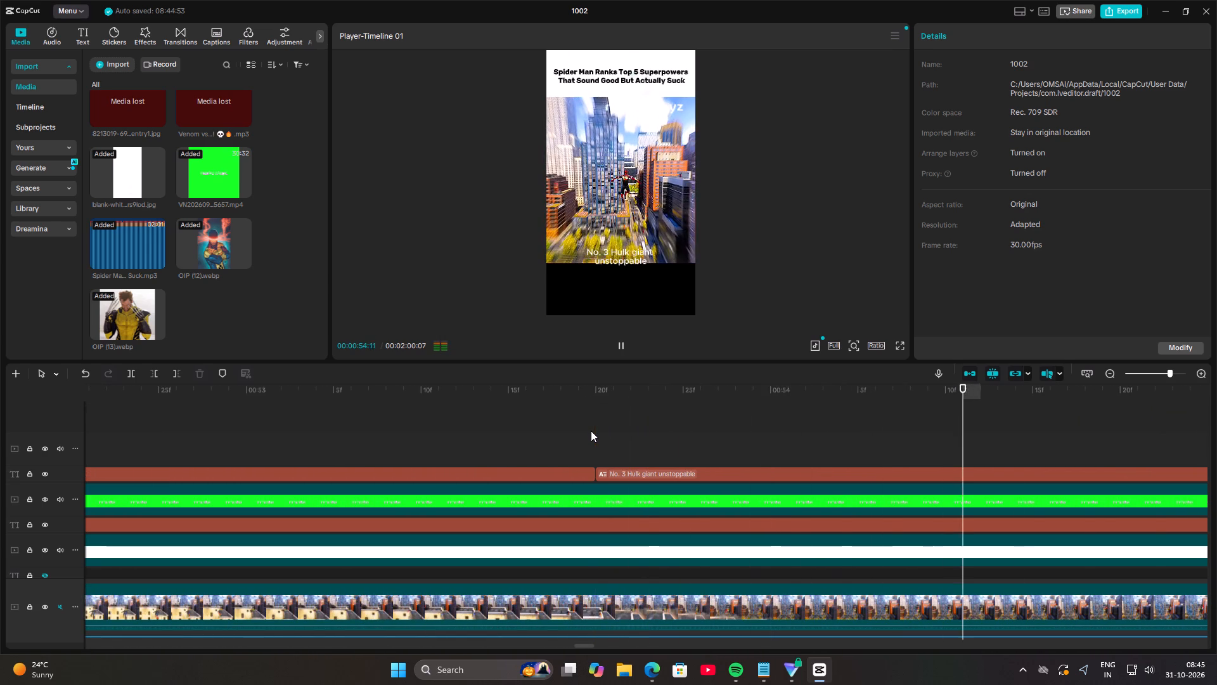
pyautogui.press('space')
pyautogui.press('space')
pyautogui.press('space')
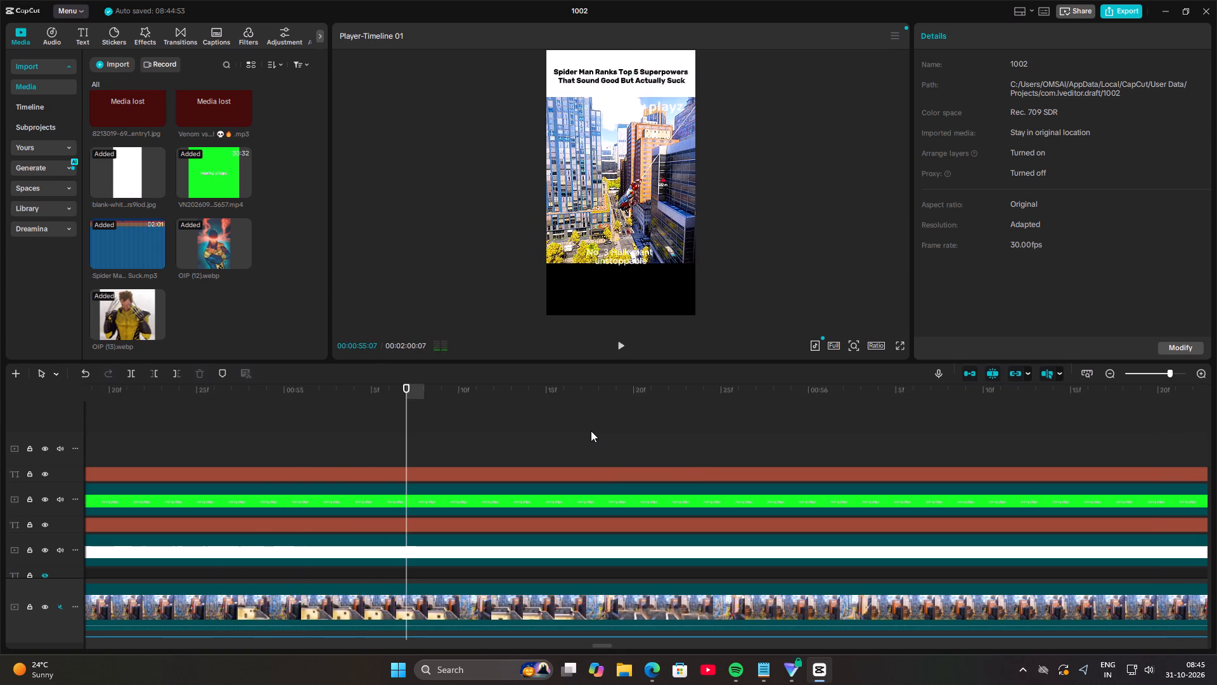
pyautogui.moveTo(405, 400); pyautogui.dragTo(89, 433)
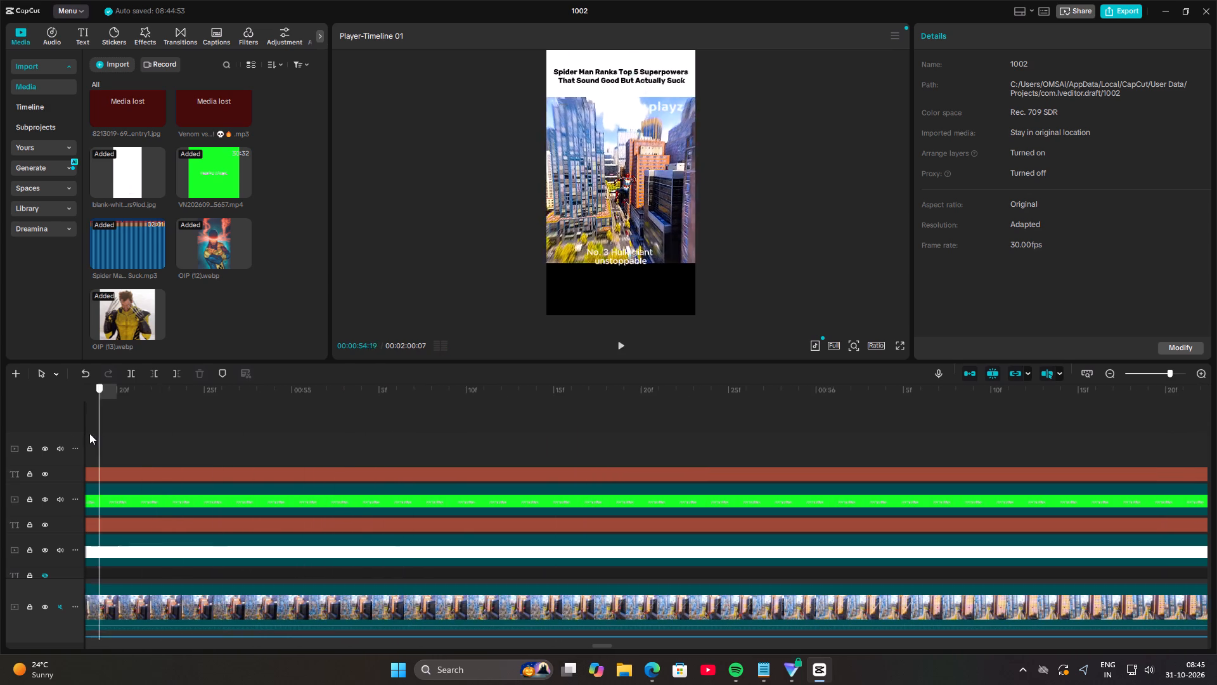
pyautogui.moveTo(89, 433); pyautogui.dragTo(138, 441)
pyautogui.press('space')
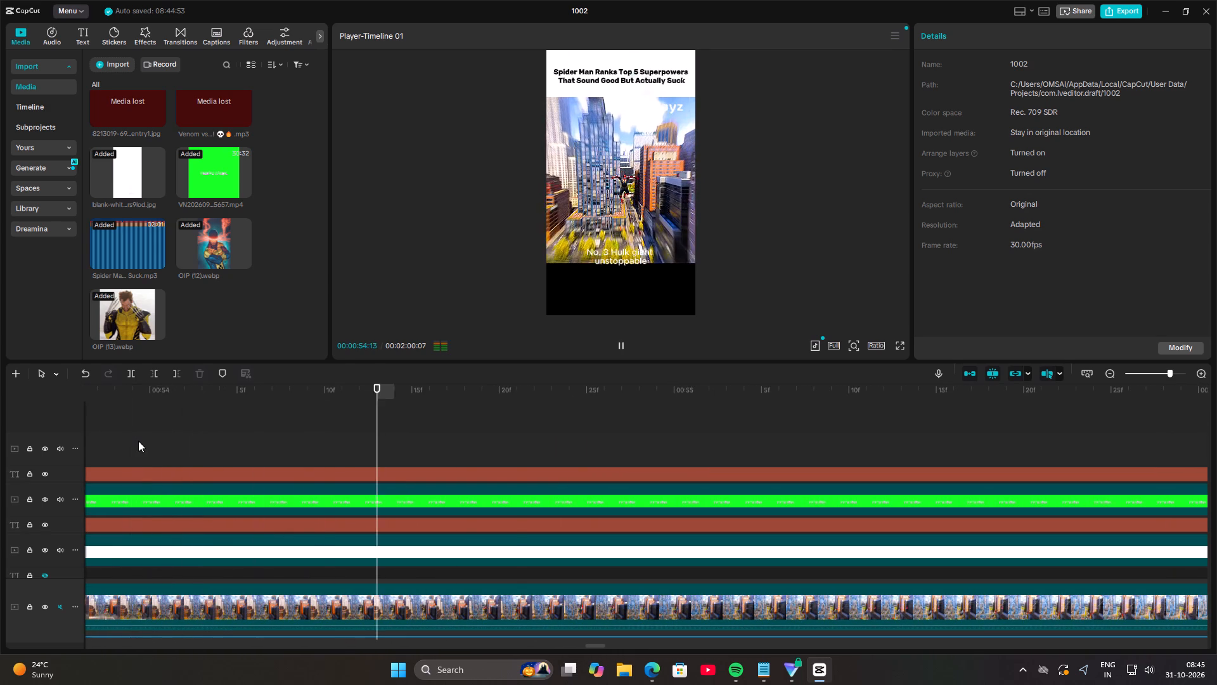
pyautogui.press('space')
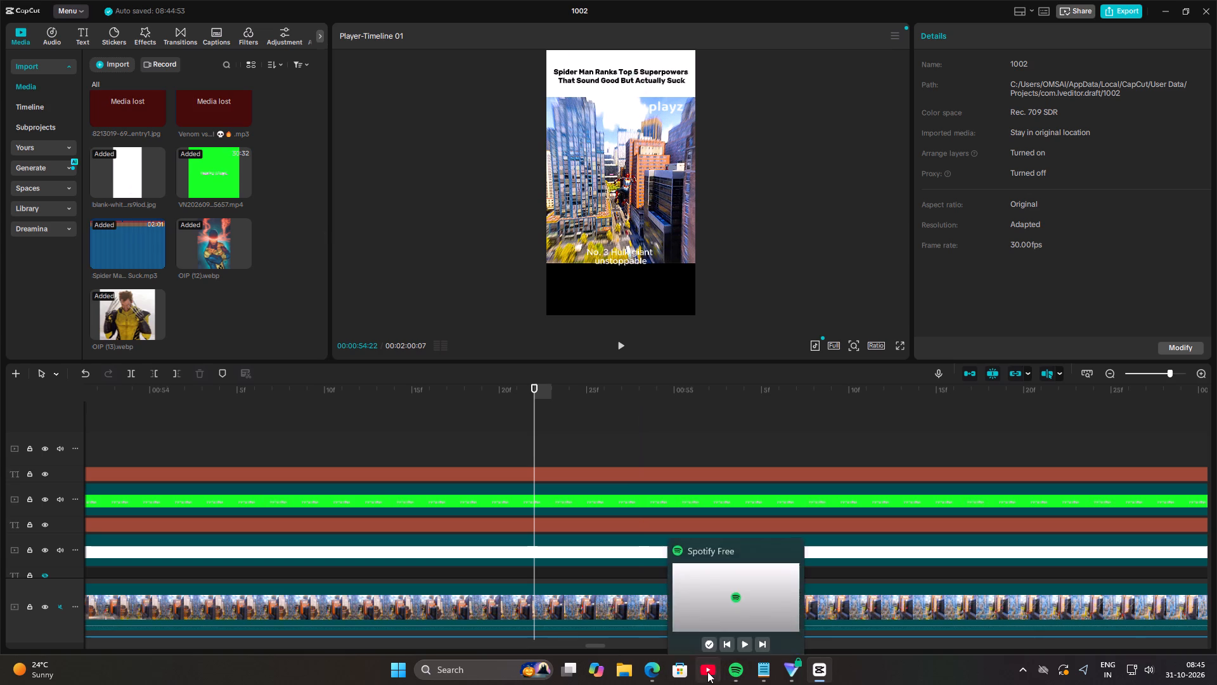
# Switch to Microsoft Edge and replace the Wolverine image search with a search for "HULK".
pyautogui.click(655, 676)
pyautogui.click(947, 106)
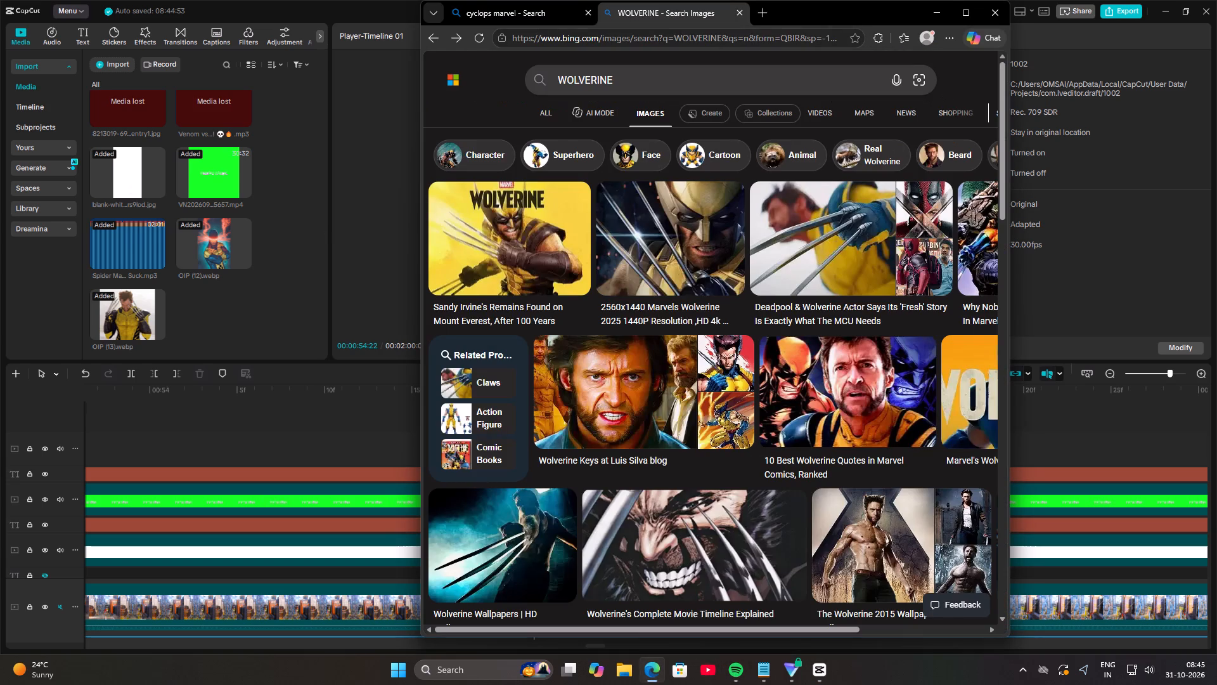
pyautogui.click(700, 85)
pyautogui.press('BackSpace')
pyautogui.press('BackSpace')
pyautogui.press('BackSpace')
pyautogui.press('BackSpace')
pyautogui.press('BackSpace')
pyautogui.press('BackSpace')
pyautogui.press('BackSpace')
pyautogui.press('BackSpace')
pyautogui.press('BackSpace')
pyautogui.press('BackSpace')
pyautogui.press('BackSpace')
pyautogui.press('BackSpace')
pyautogui.press('BackSpace')
pyautogui.press('BackSpace')
pyautogui.press('BackSpace')
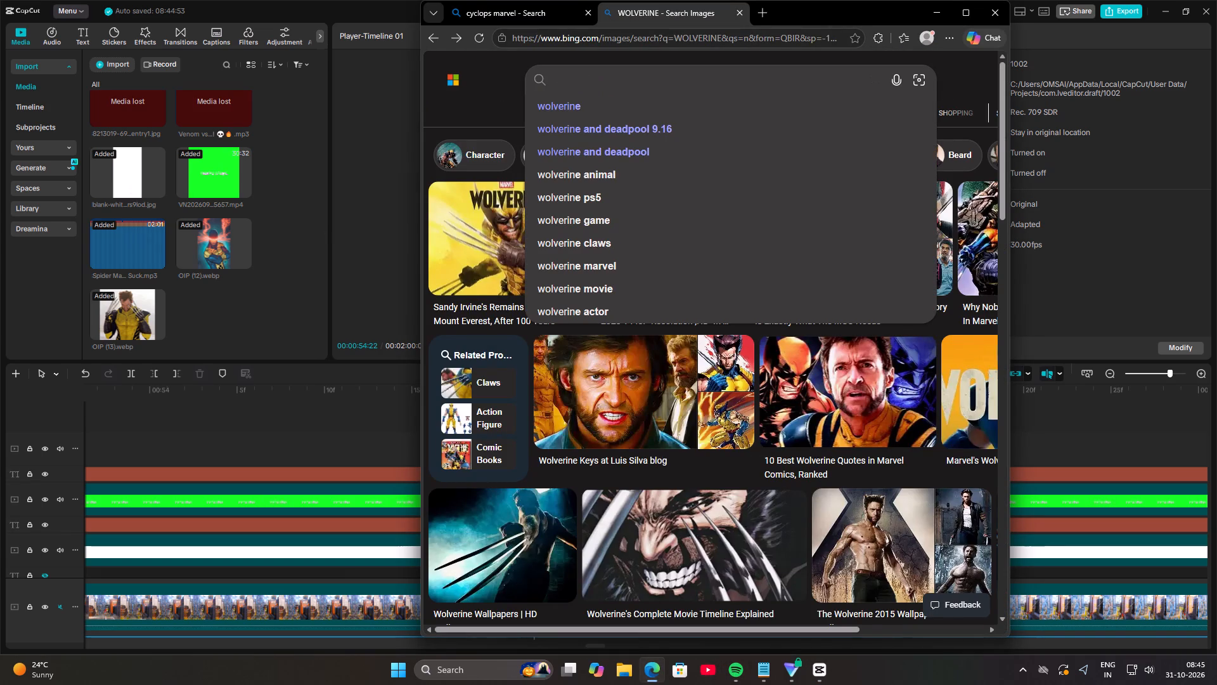
pyautogui.press('BackSpace')
pyautogui.press('BackSpace')
pyautogui.write('HULK')
pyautogui.press('Return')
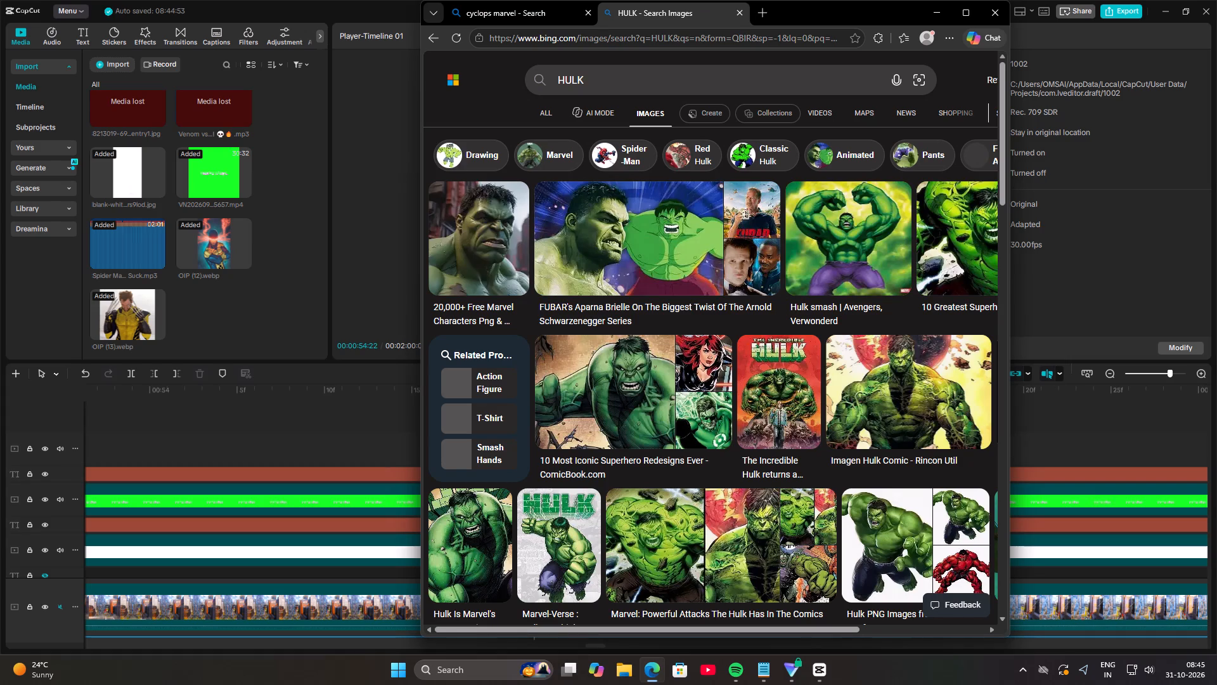
# Browse the Hulk image results and the related Incredible Hulk comic covers for a suitable overlay picture.
pyautogui.scroll(-3, 792, 298)
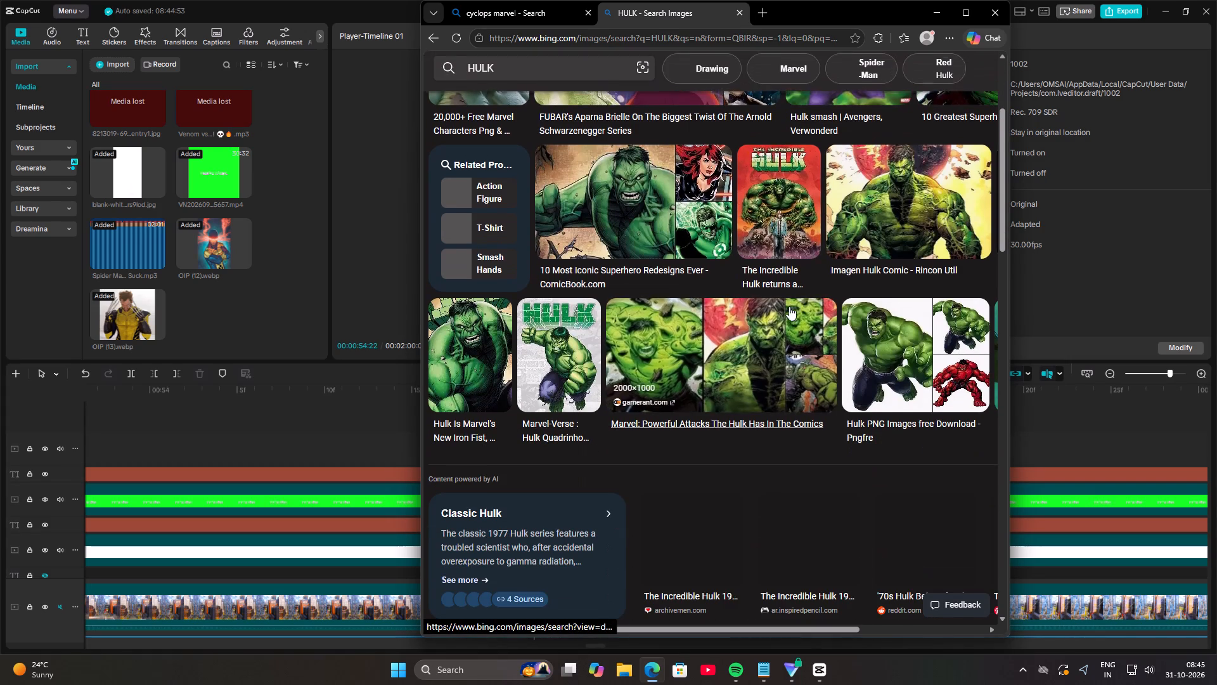
pyautogui.click(752, 192)
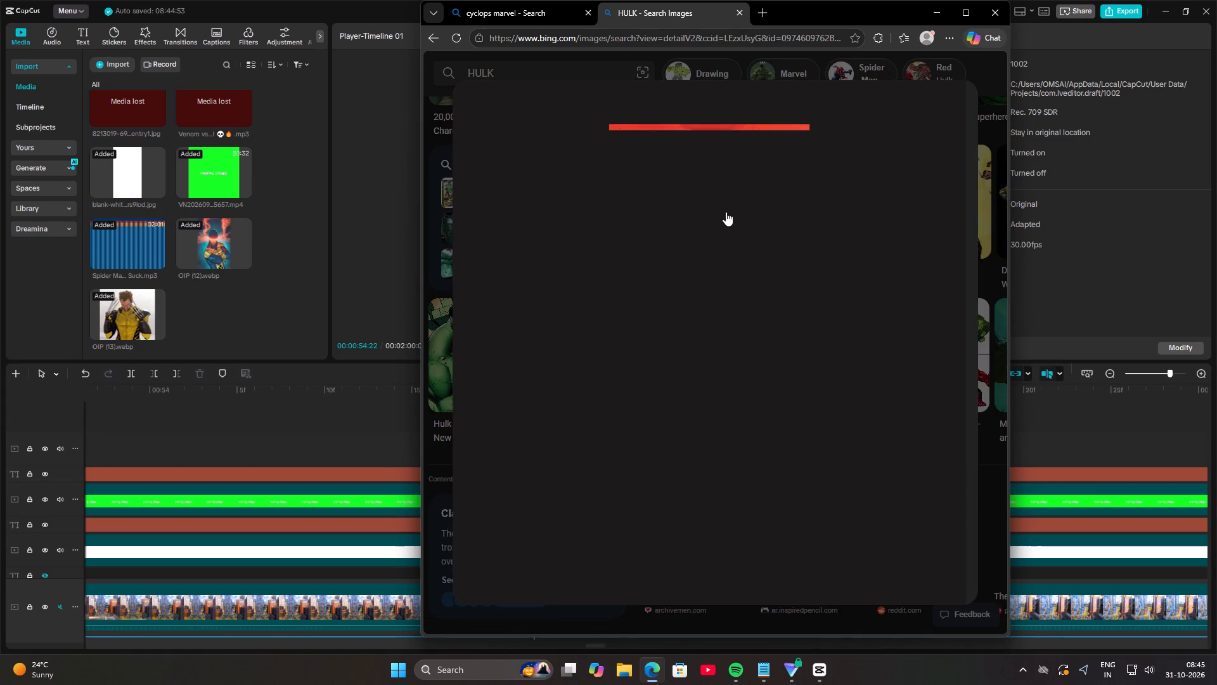
pyautogui.scroll(-9, 700, 255)
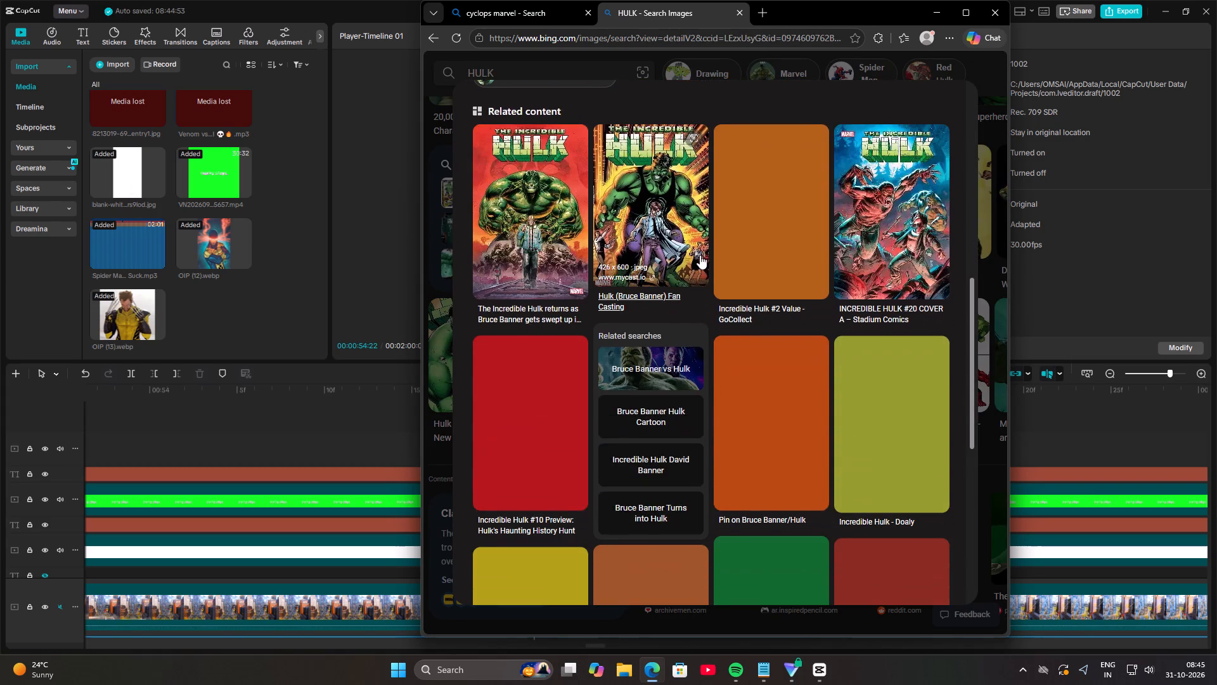
pyautogui.scroll(-4, 741, 329)
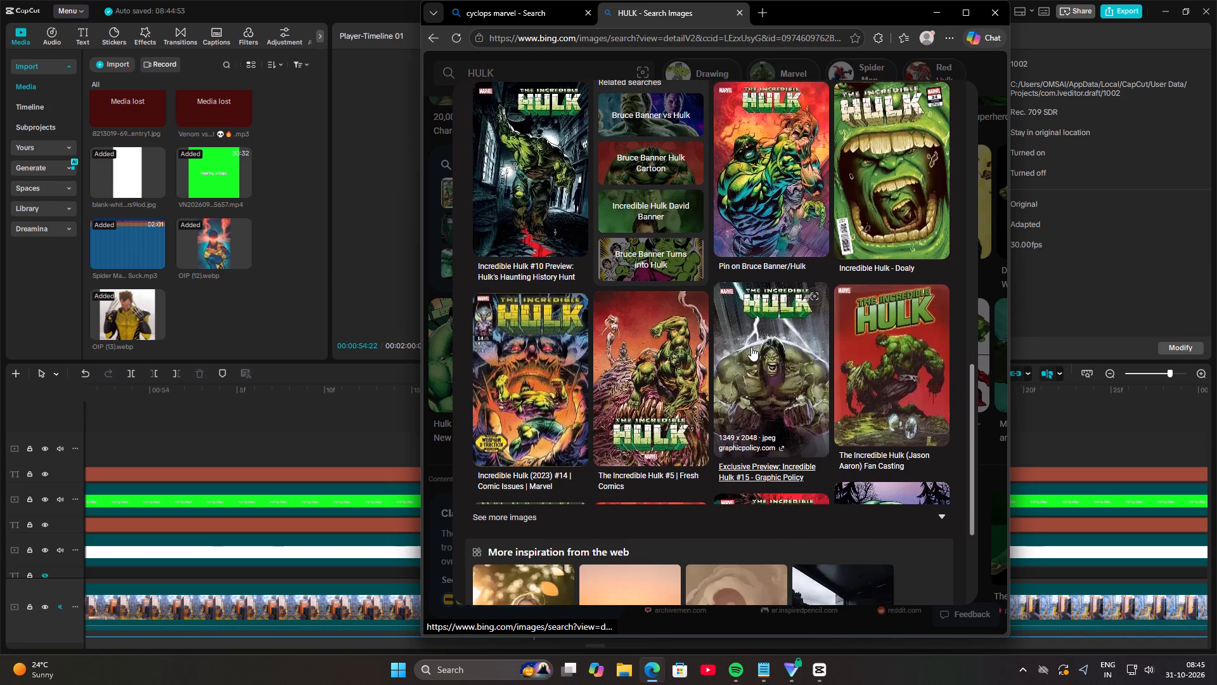
pyautogui.click(945, 516)
pyautogui.scroll(-9, 698, 377)
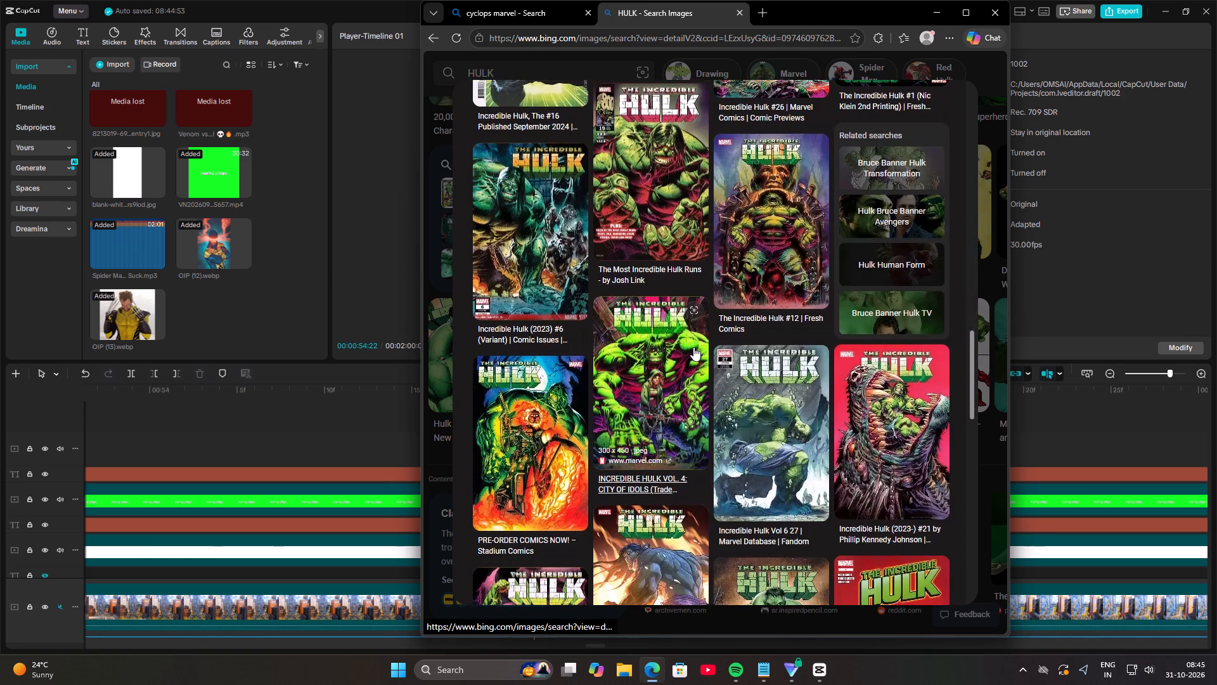
pyautogui.scroll(-6, 693, 347)
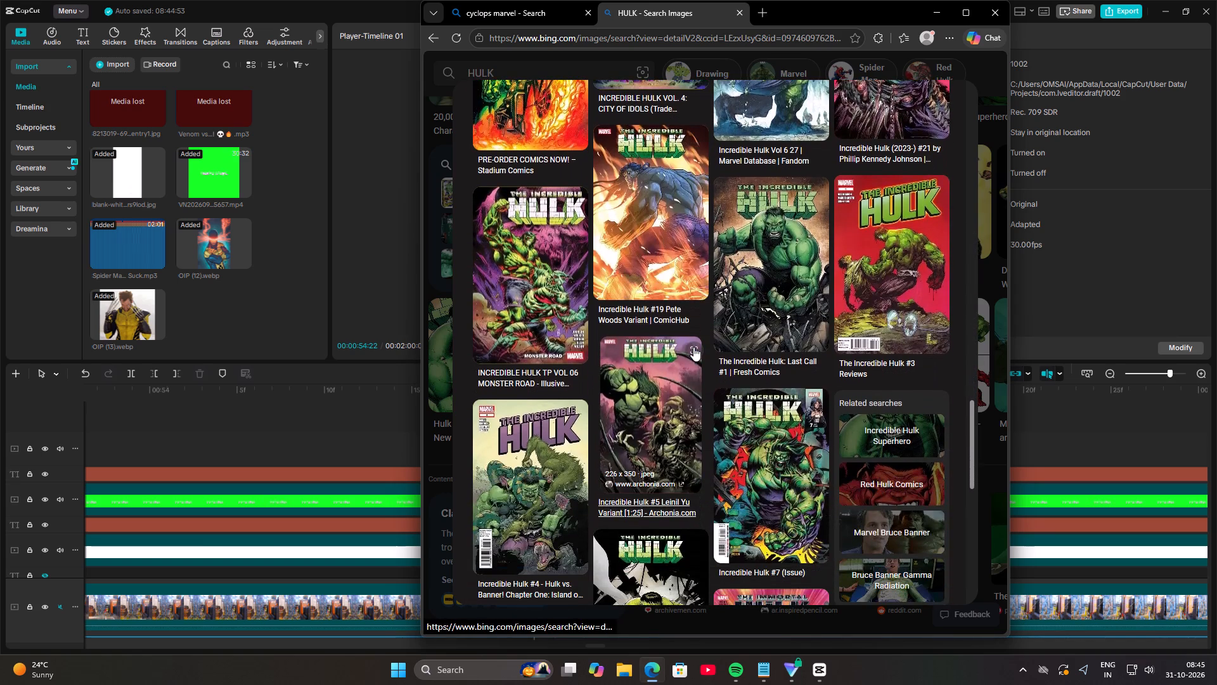
pyautogui.scroll(-5, 693, 347)
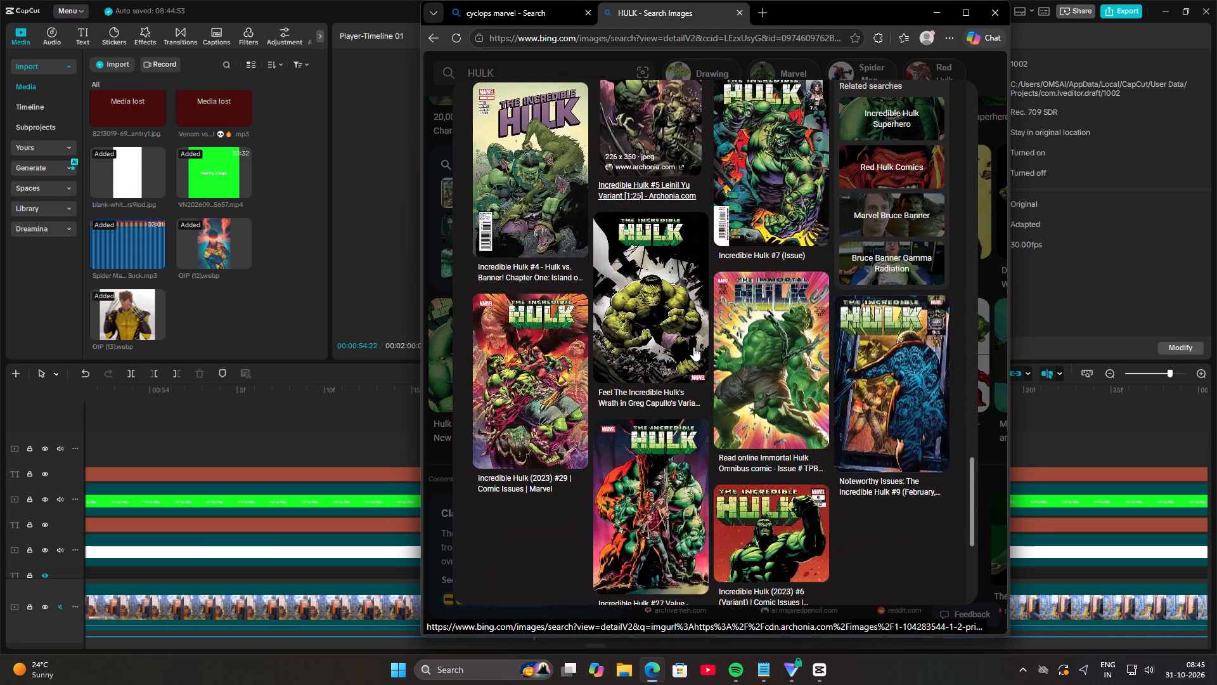
pyautogui.scroll(-4, 693, 347)
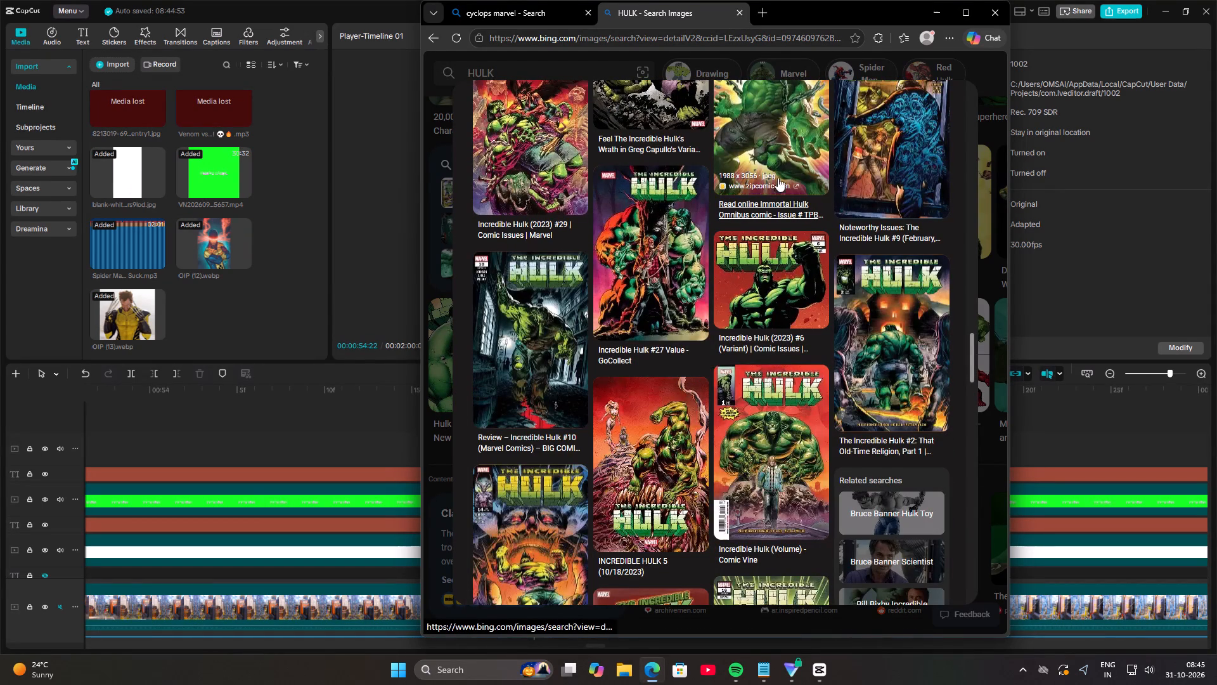
# Open the Incredible Hulk #27 cover from GoCollect and save it to the Downloads folder as OIP (14).webp.
pyautogui.click(653, 250)
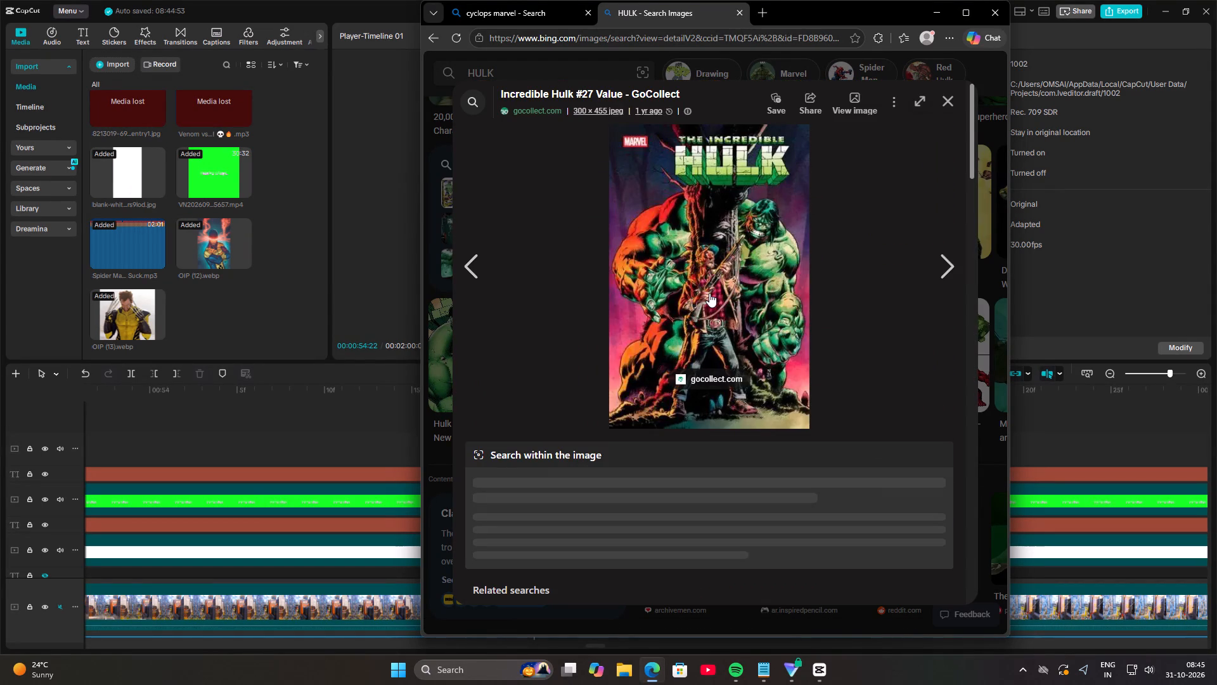
pyautogui.rightClick(709, 293)
pyautogui.click(738, 328)
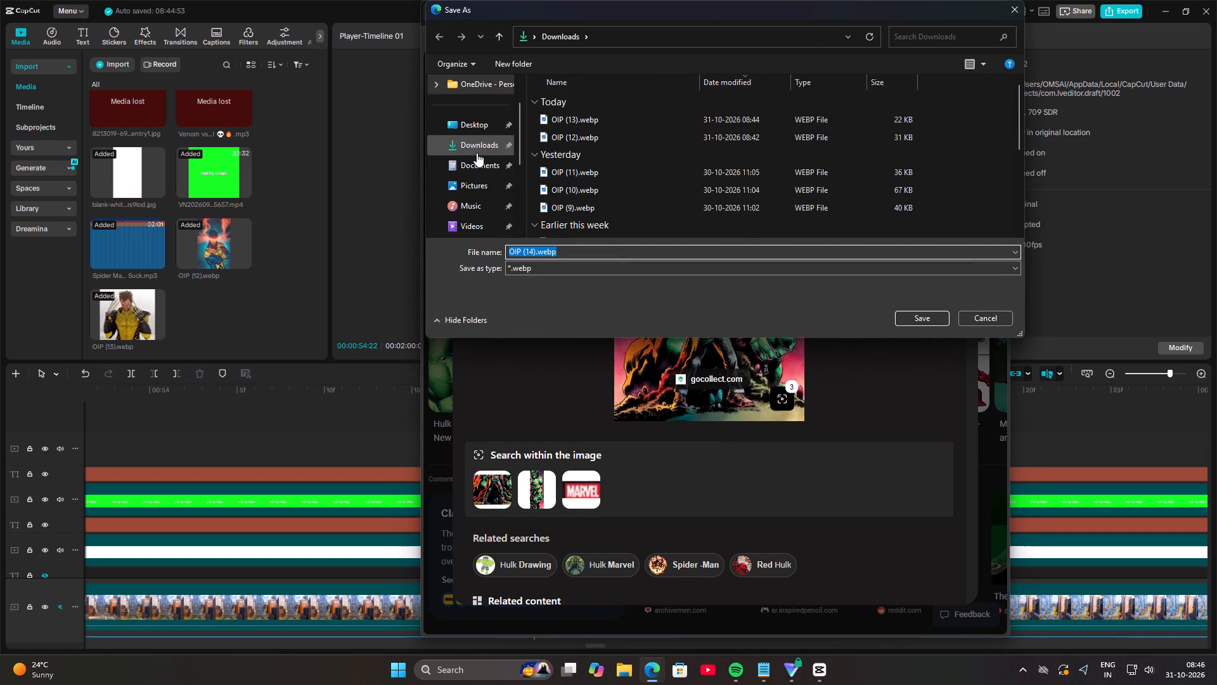
pyautogui.click(477, 153)
pyautogui.click(922, 325)
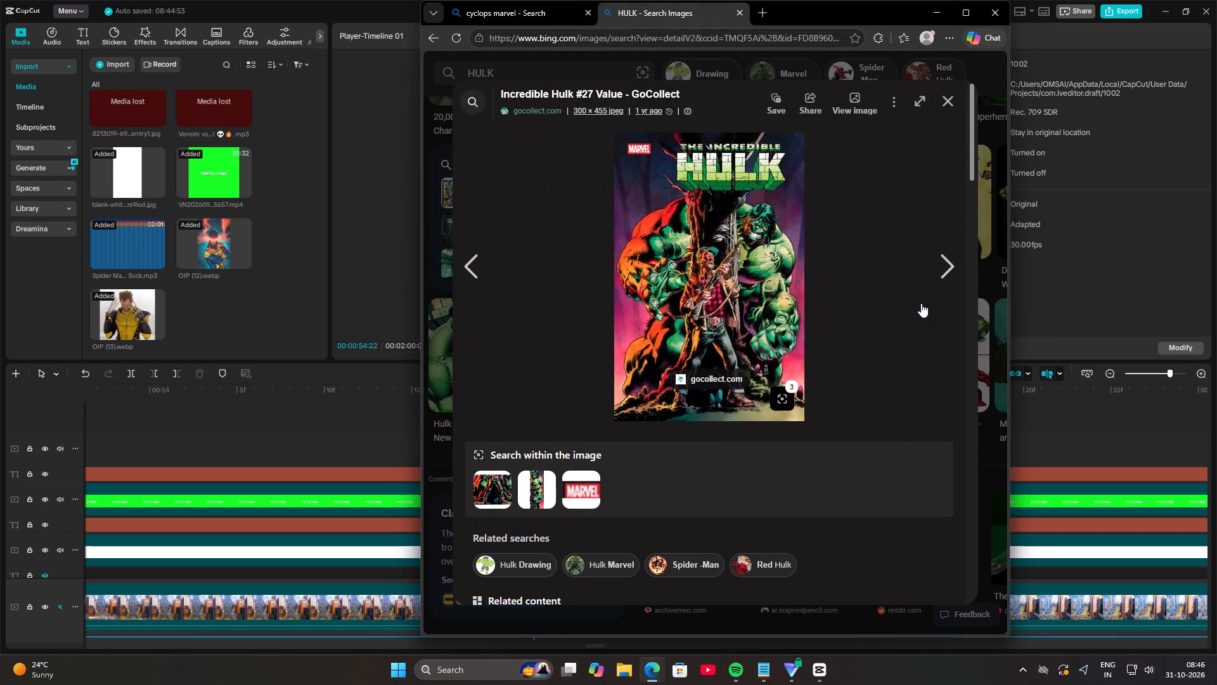
# Switch to CapCut and import OIP (14).webp from the Downloads folder into the project media.
pyautogui.click(834, 662)
pyautogui.click(823, 663)
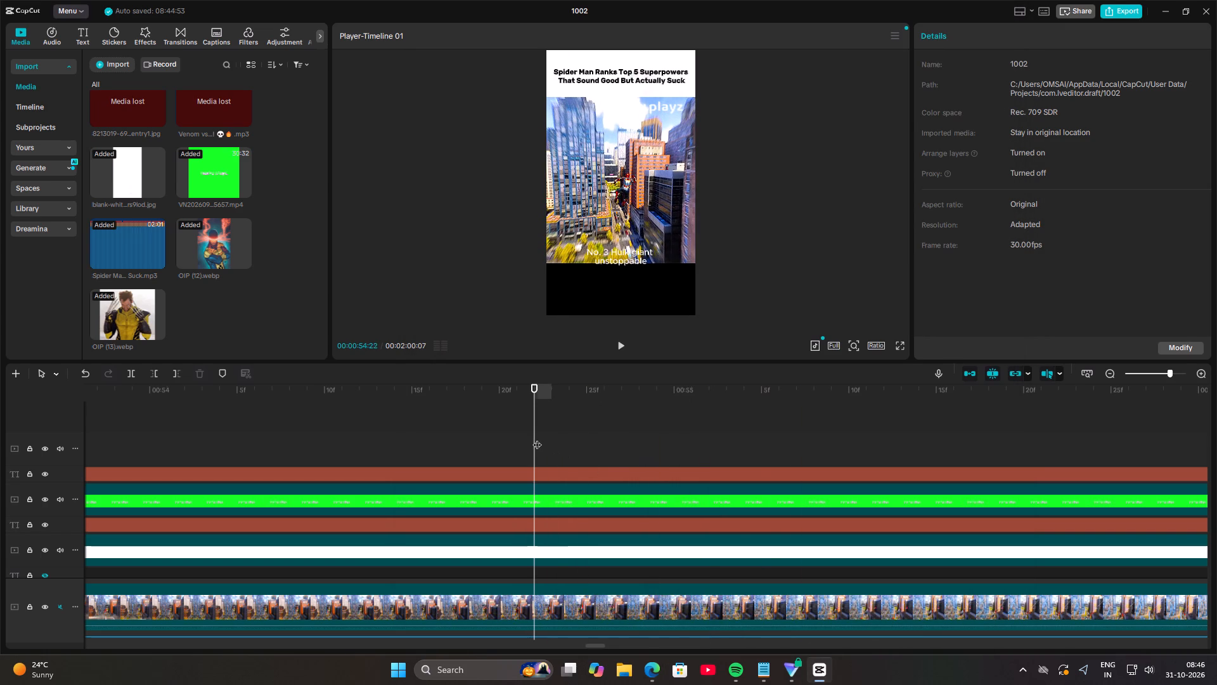
pyautogui.click(121, 70)
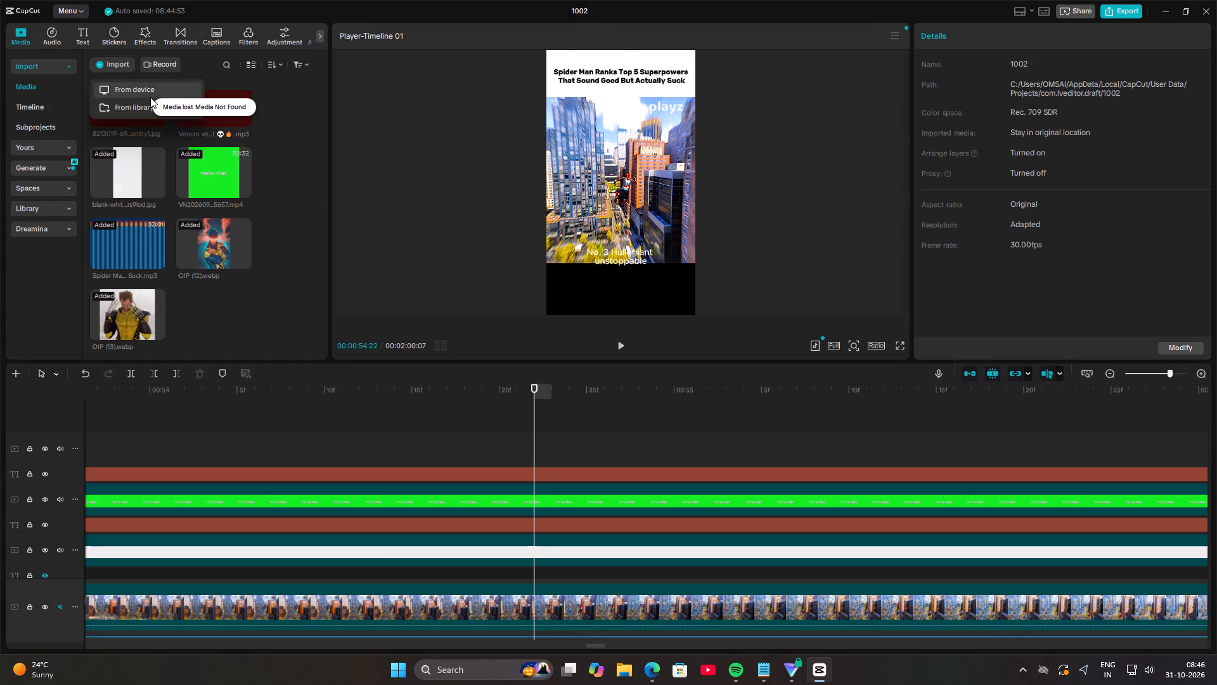
pyautogui.click(150, 97)
pyautogui.click(171, 119)
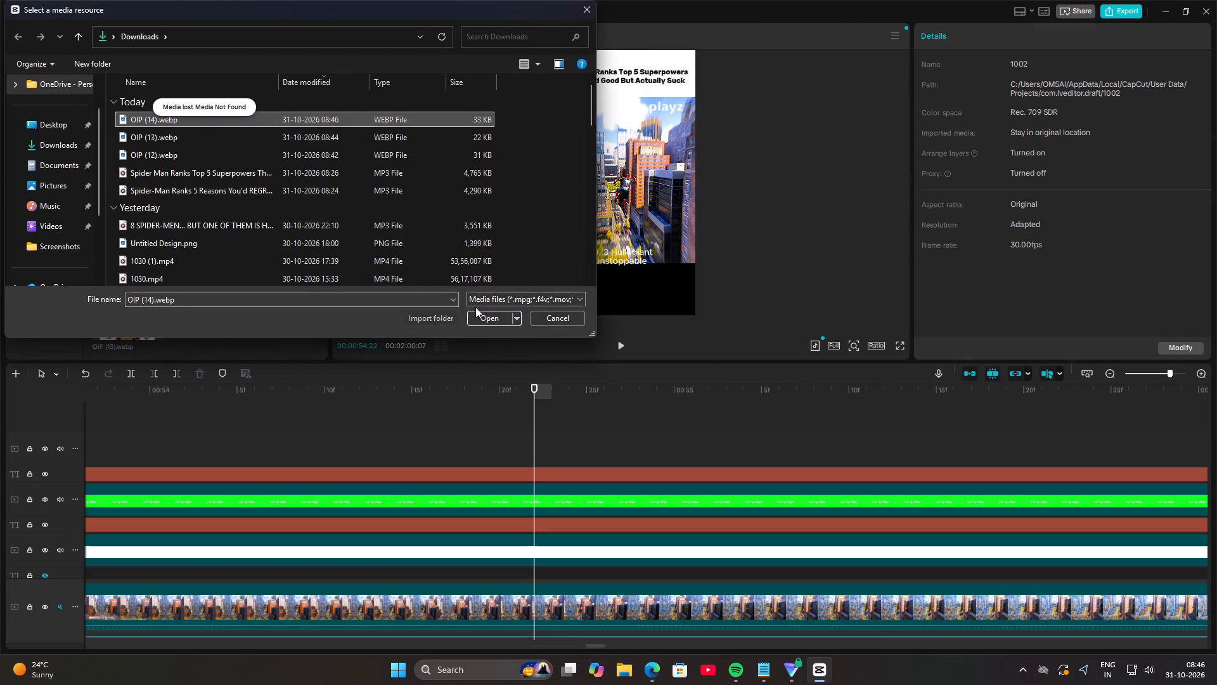
pyautogui.click(498, 320)
# Place the Hulk image on the overlay track above the captions, starting at 00:00:54:22.
pyautogui.moveTo(239, 320); pyautogui.dragTo(478, 408)
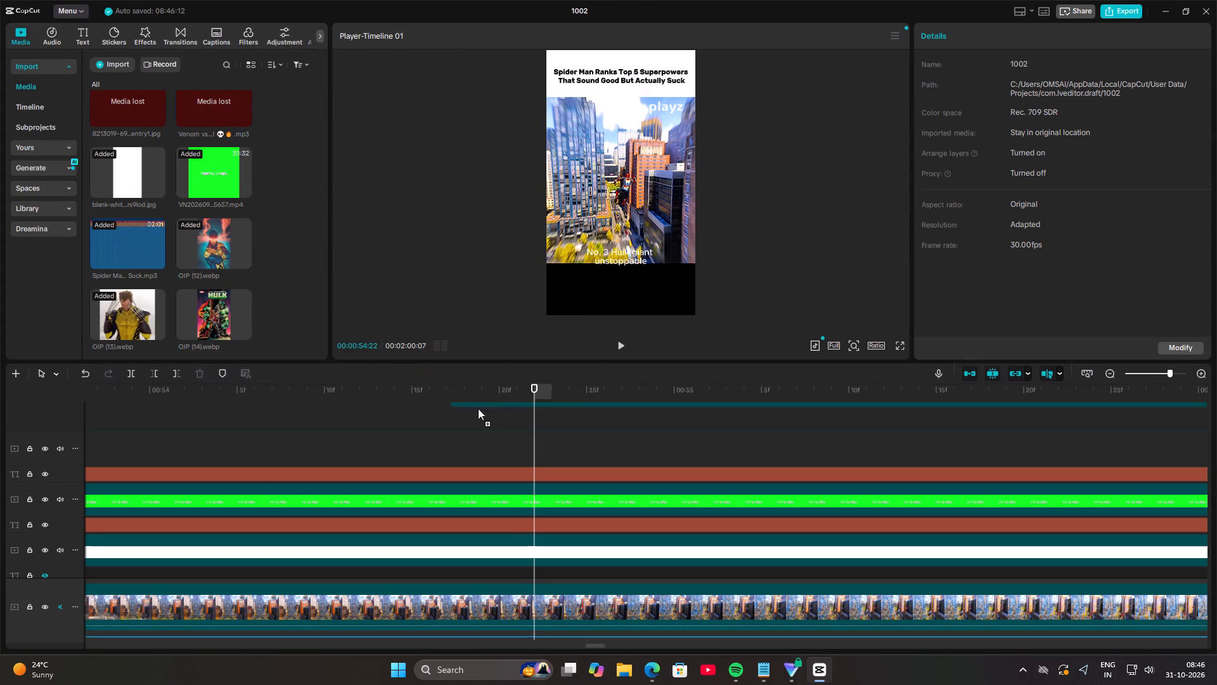
pyautogui.moveTo(478, 408); pyautogui.dragTo(533, 446)
# Split the Hulk image clip at 00:00:57:18, where the "No. 3 Hulk giant unstoppable" caption ends, and delete the remainder.
pyautogui.moveTo(531, 402); pyautogui.dragTo(935, 434)
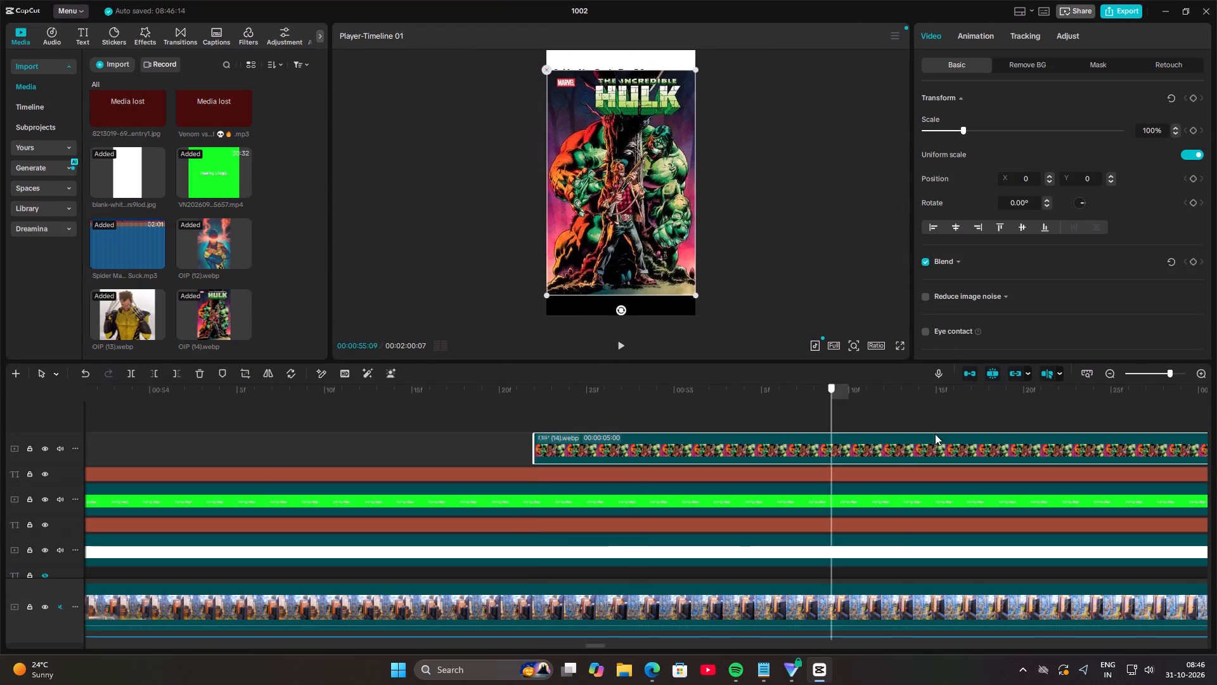
pyautogui.moveTo(935, 434); pyautogui.dragTo(867, 511)
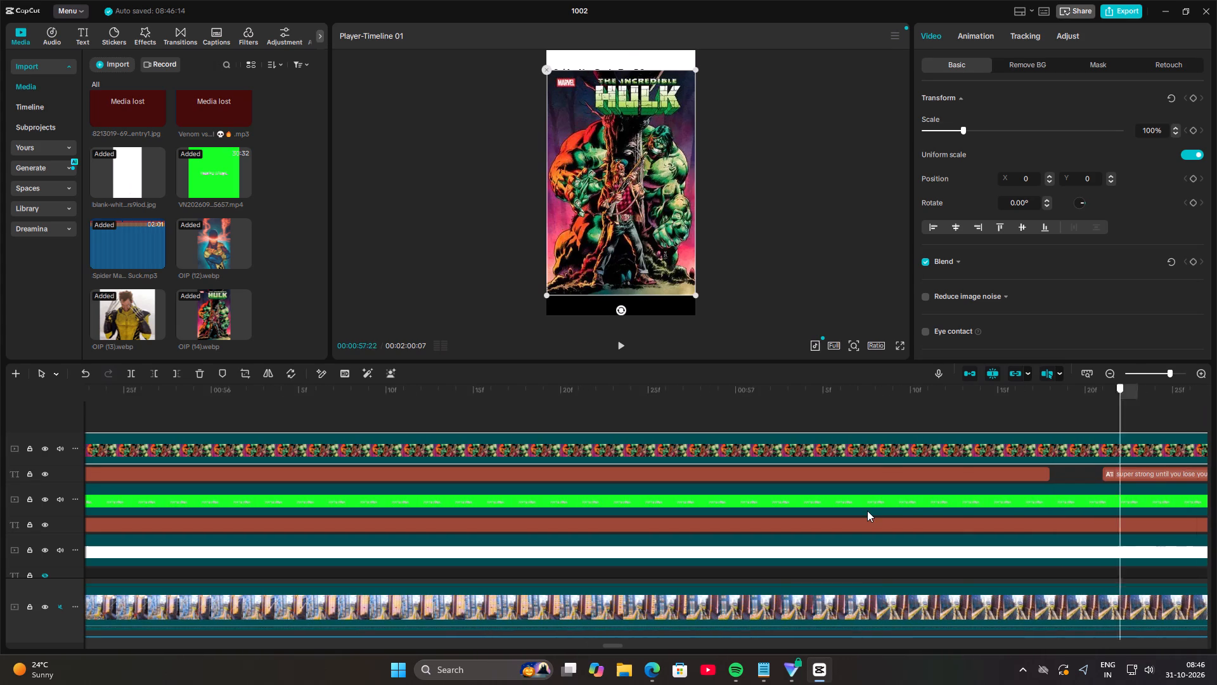
pyautogui.moveTo(867, 511); pyautogui.dragTo(1050, 499)
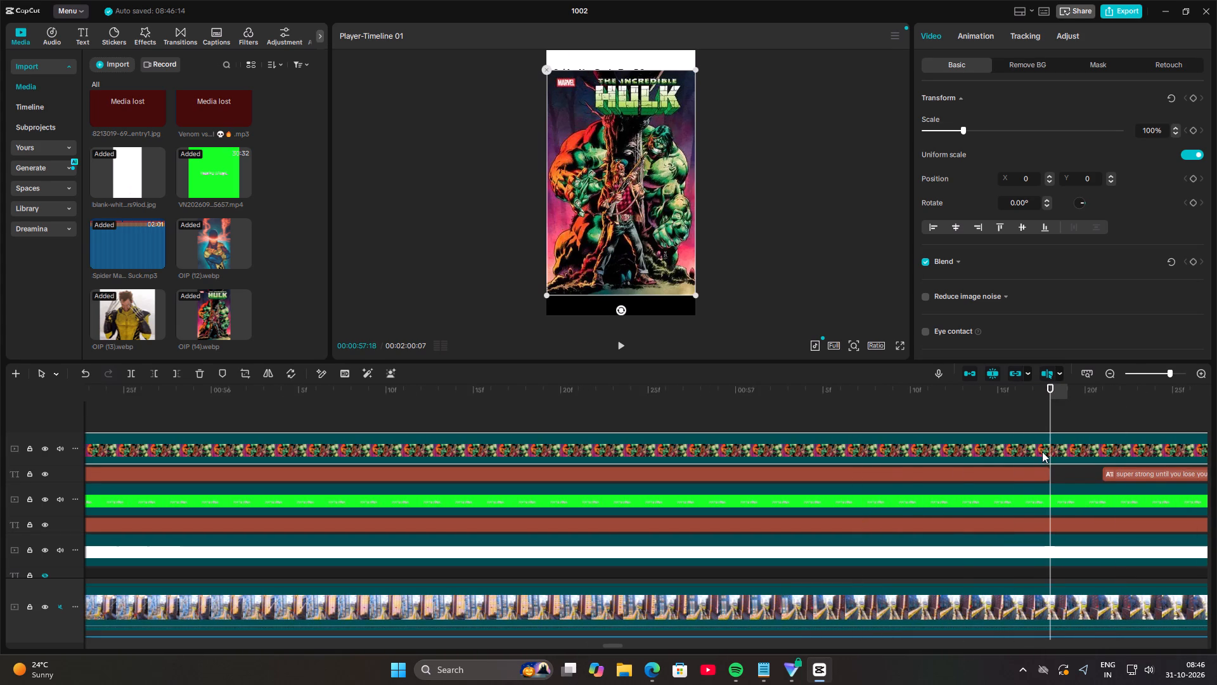
pyautogui.click(1046, 447)
pyautogui.click(122, 373)
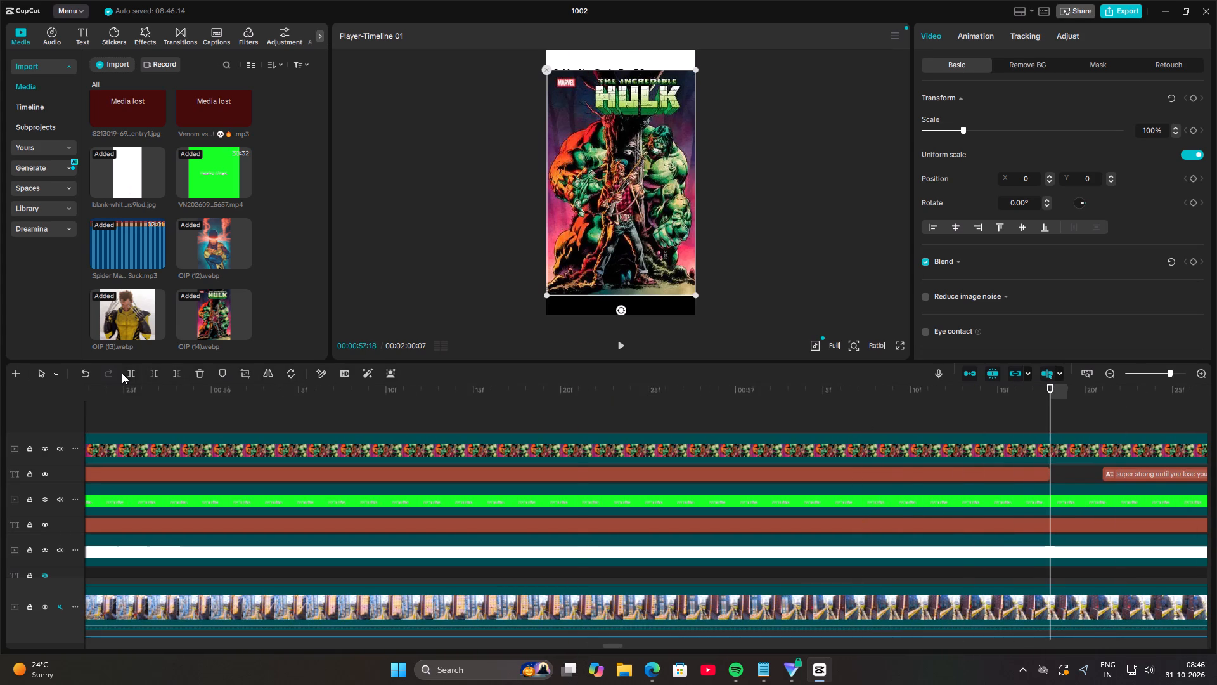
pyautogui.click(136, 370)
pyautogui.click(195, 372)
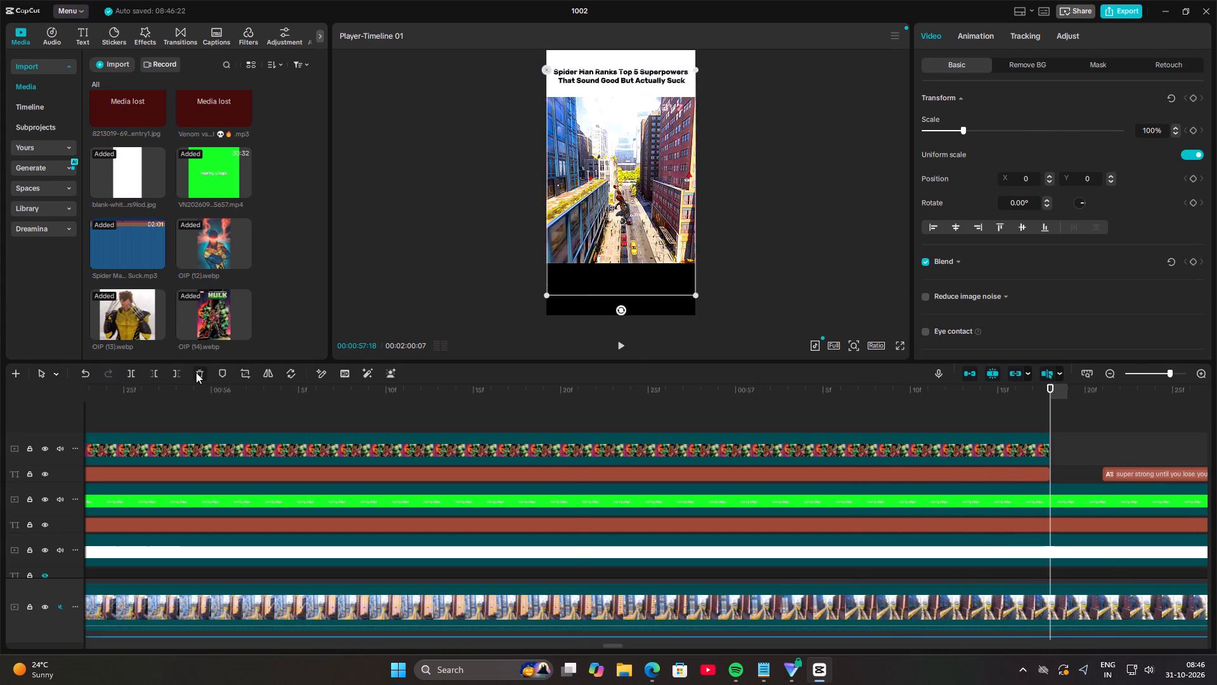
# Give the Hulk image clip the "Swing...ottom" In animation and the Fade Out animation.
pyautogui.click(552, 451)
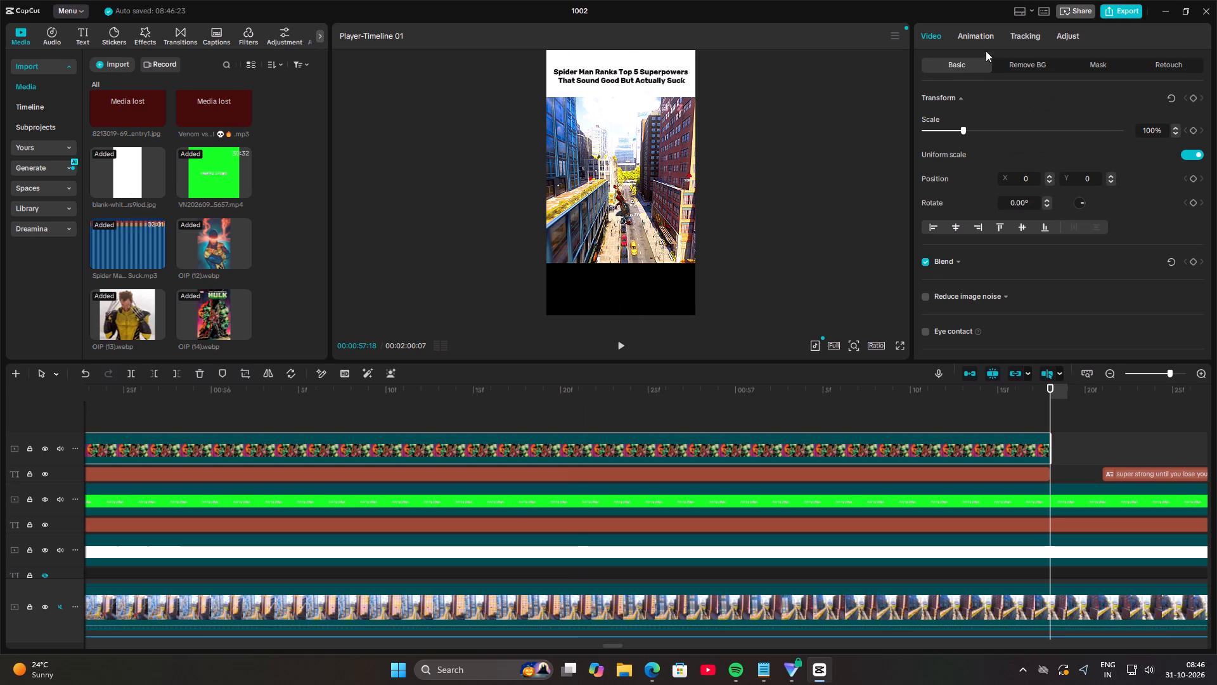
pyautogui.click(979, 46)
pyautogui.click(996, 206)
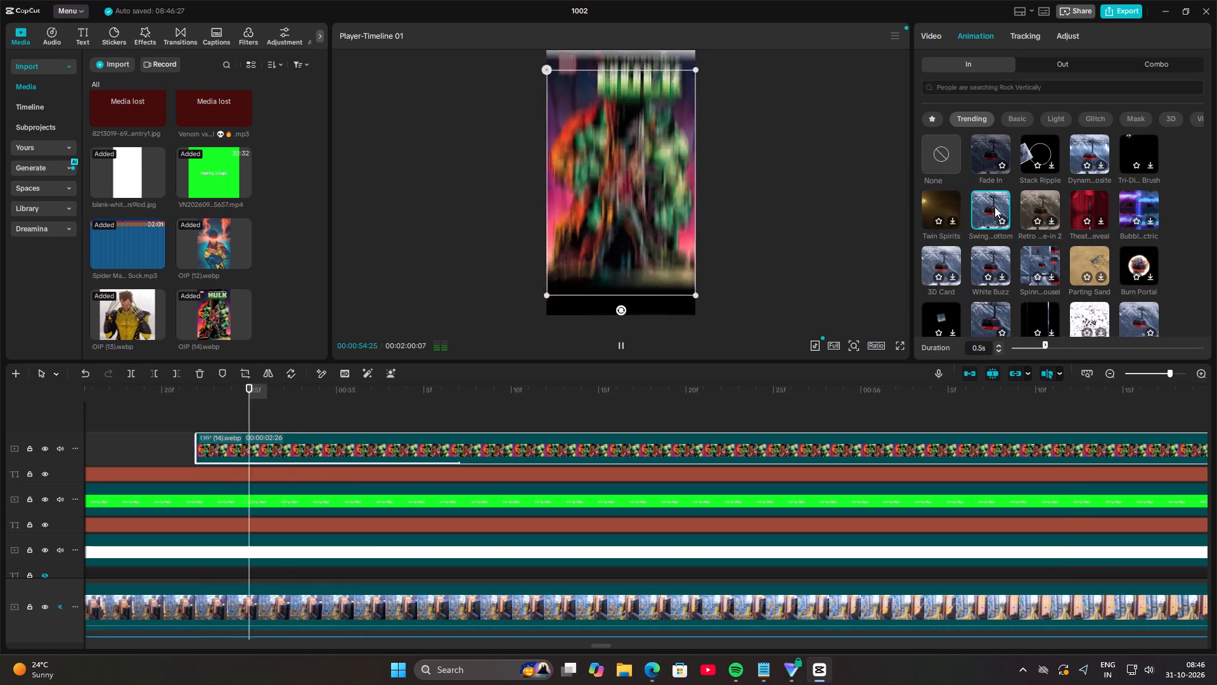
pyautogui.click(1037, 63)
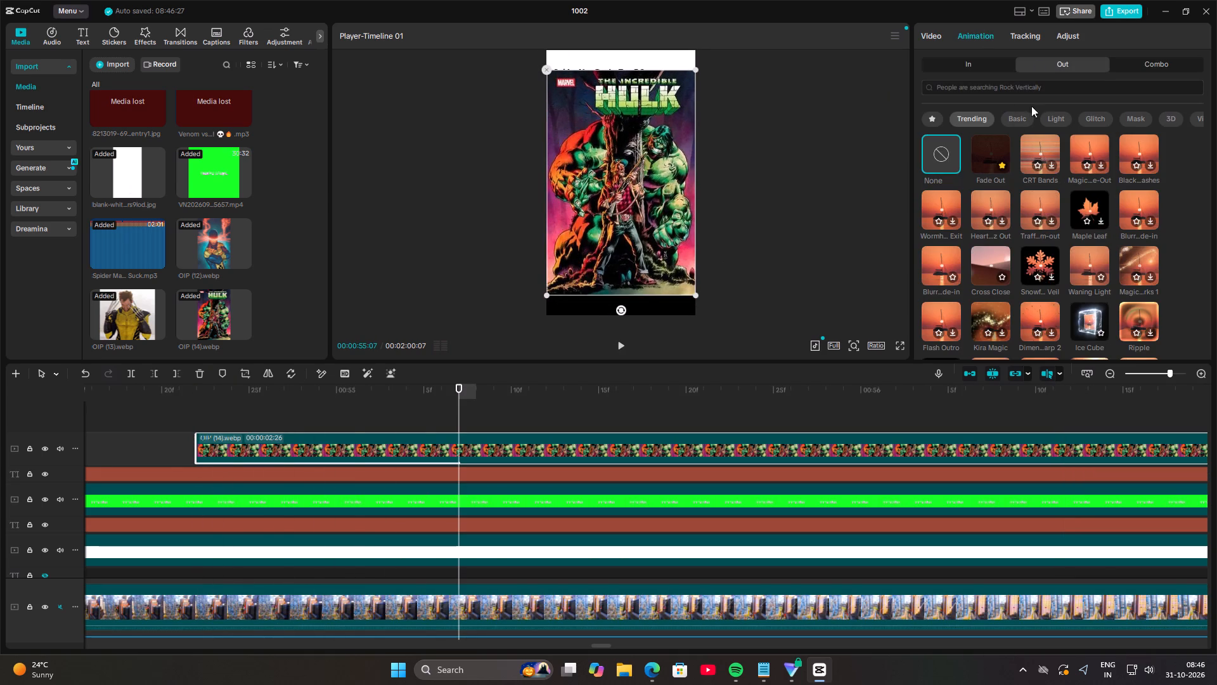
pyautogui.click(989, 141)
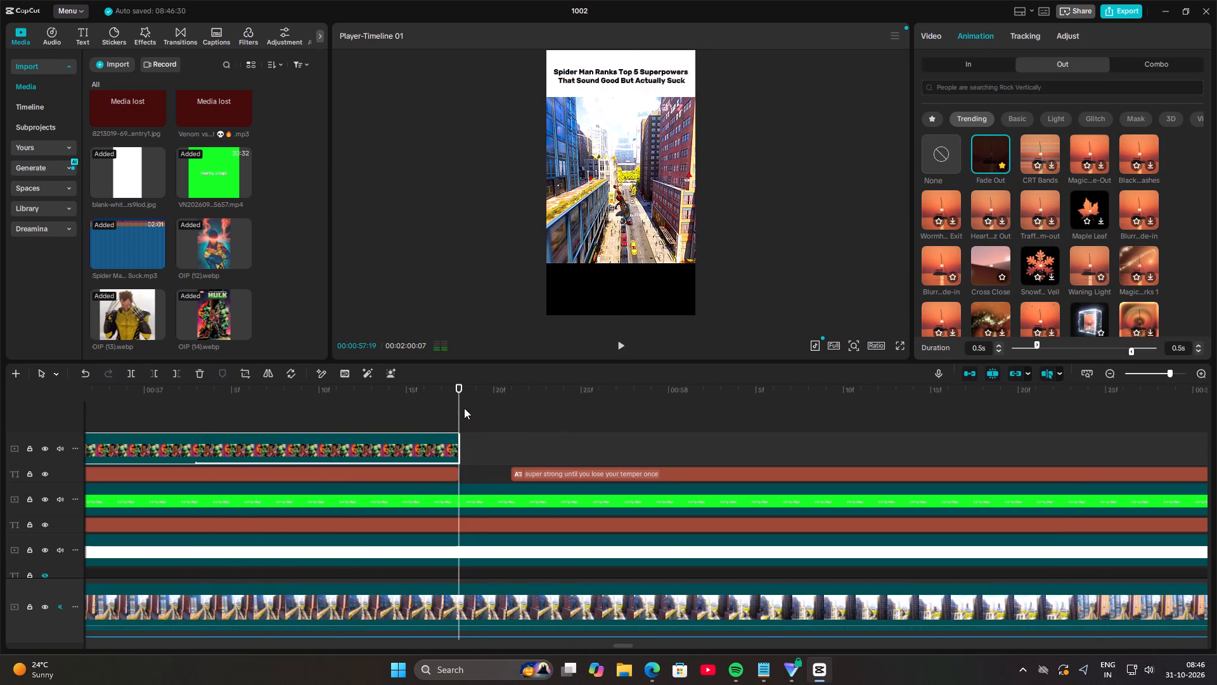
# Scan the captions after the Hulk image forward to "No. 2 Peter Parker" and move the playhead to its start.
pyautogui.moveTo(458, 400); pyautogui.dragTo(1216, 449)
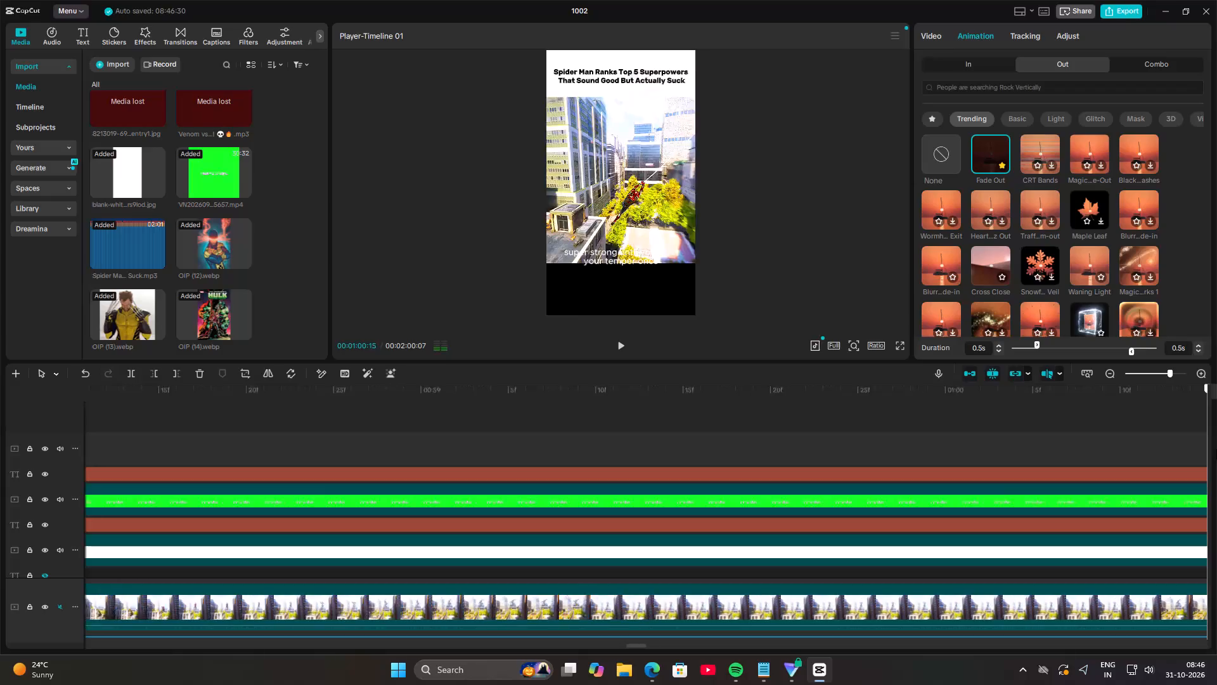
pyautogui.moveTo(1216, 449); pyautogui.dragTo(1216, 419)
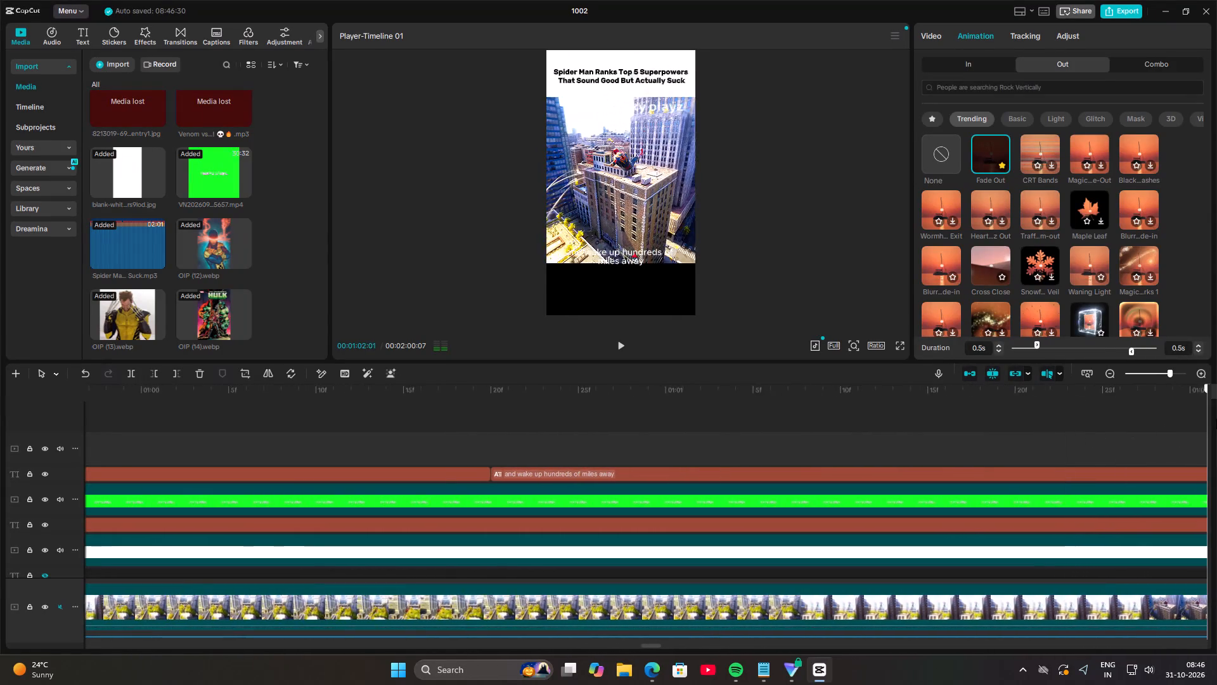
pyautogui.moveTo(1216, 419); pyautogui.dragTo(1166, 422)
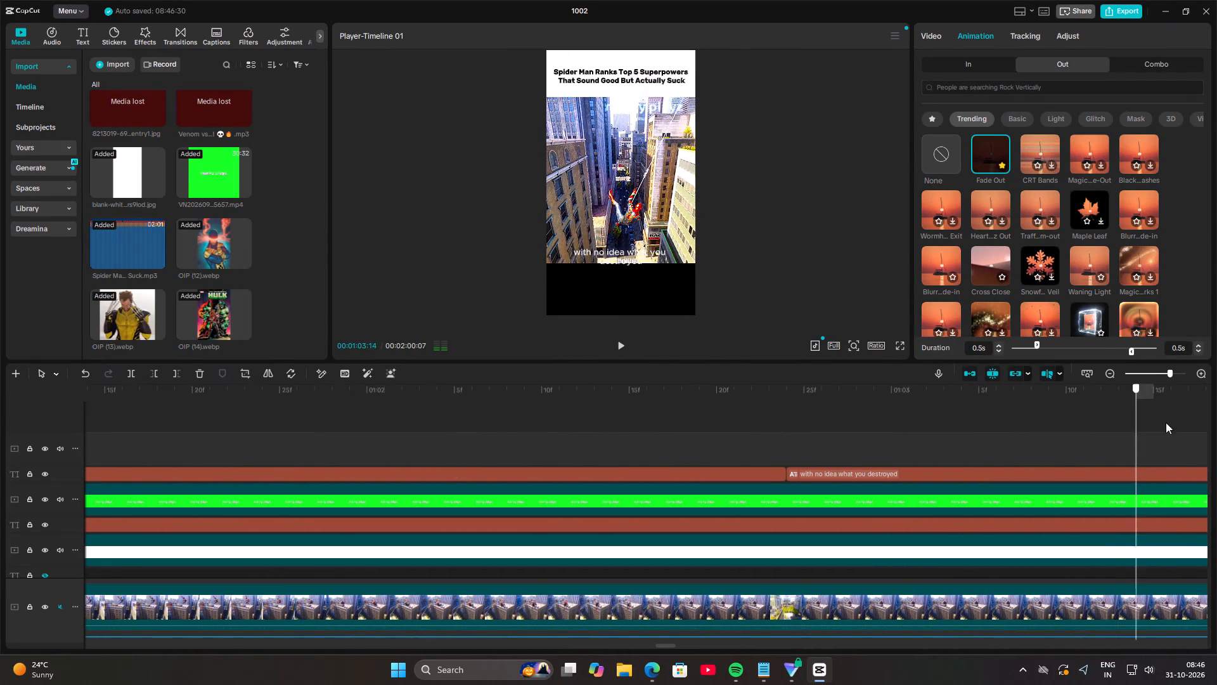
pyautogui.moveTo(1166, 422); pyautogui.dragTo(1215, 419)
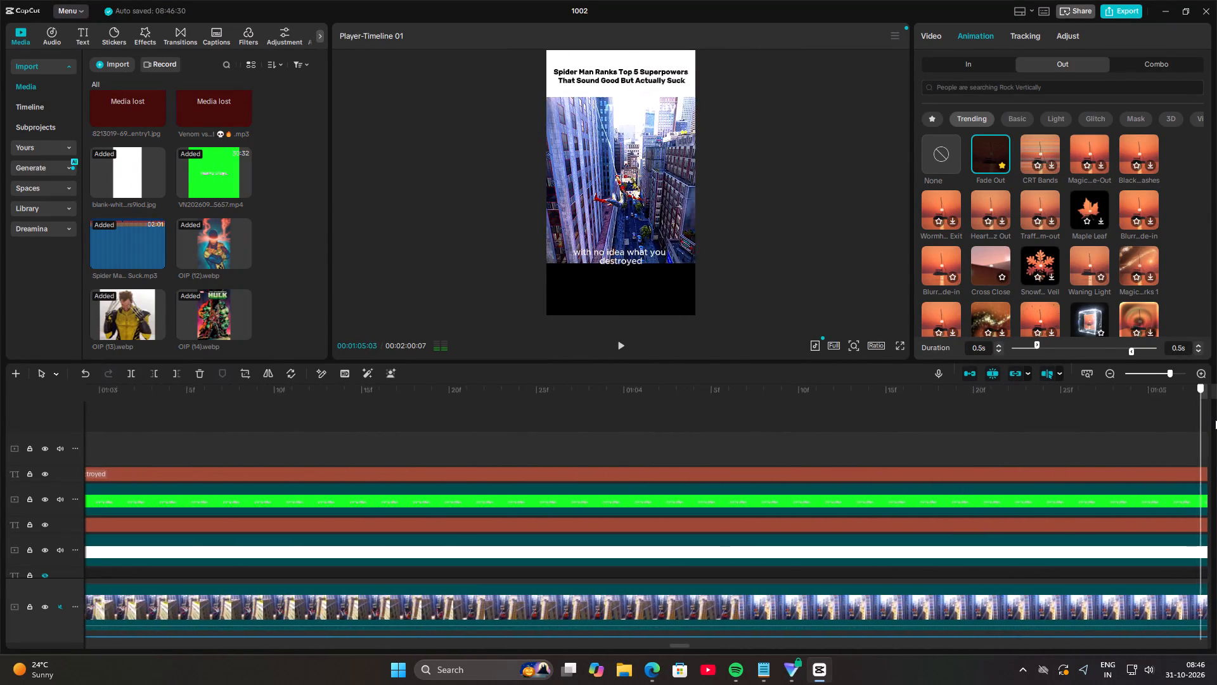
pyautogui.moveTo(1215, 419); pyautogui.dragTo(1189, 423)
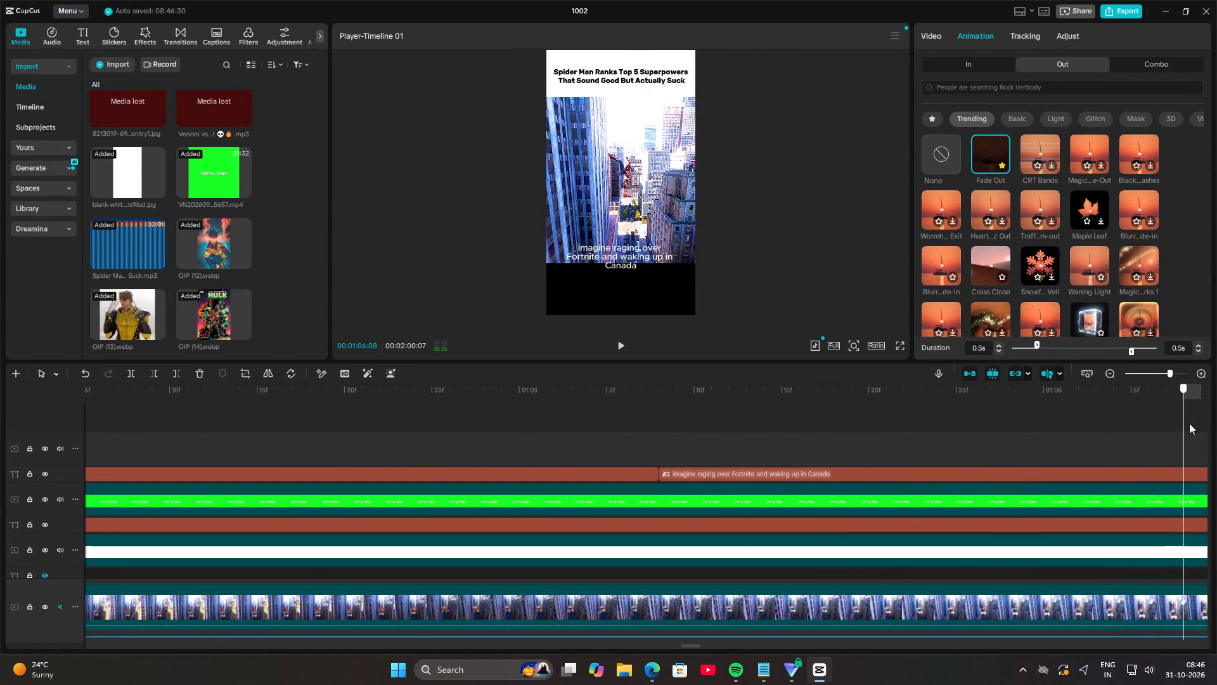
pyautogui.moveTo(1189, 423); pyautogui.dragTo(1206, 435)
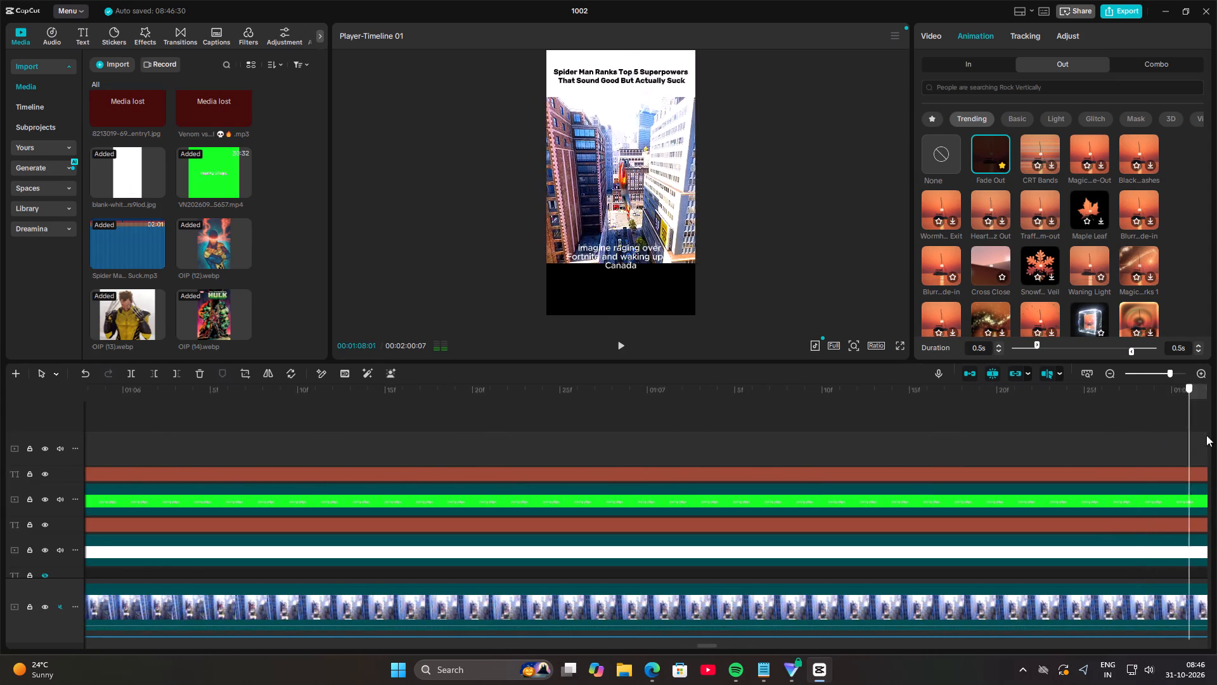
pyautogui.moveTo(1206, 435); pyautogui.dragTo(1216, 434)
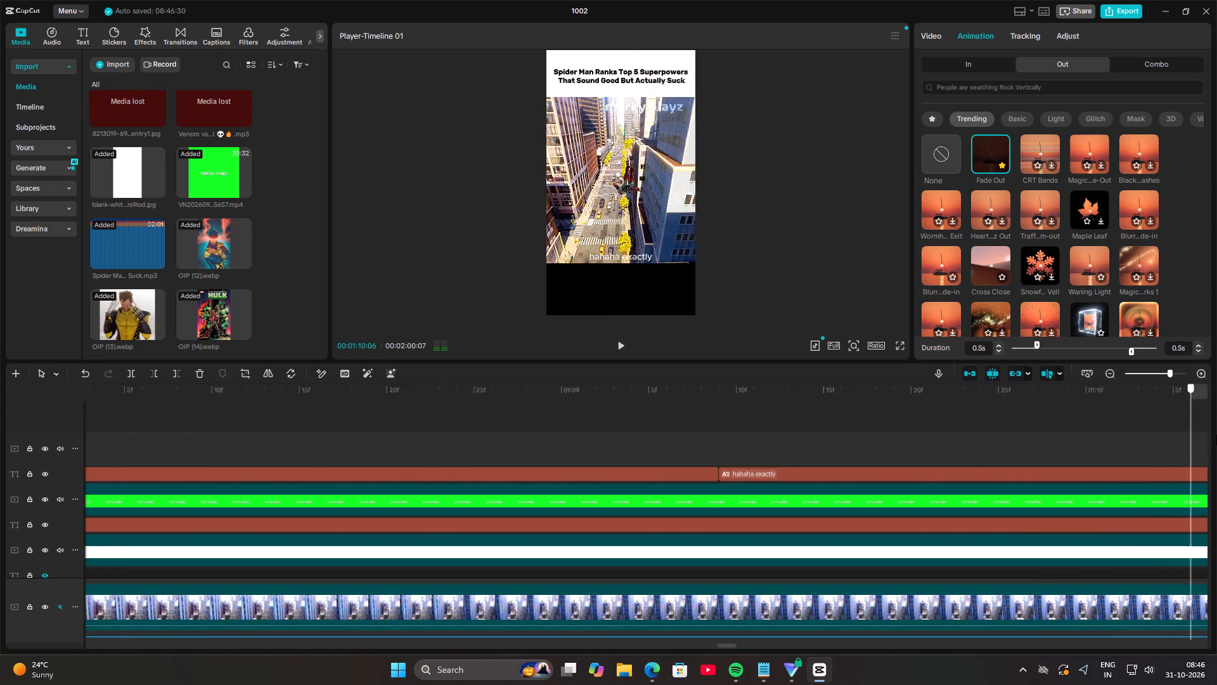
pyautogui.moveTo(1216, 434); pyautogui.dragTo(1216, 423)
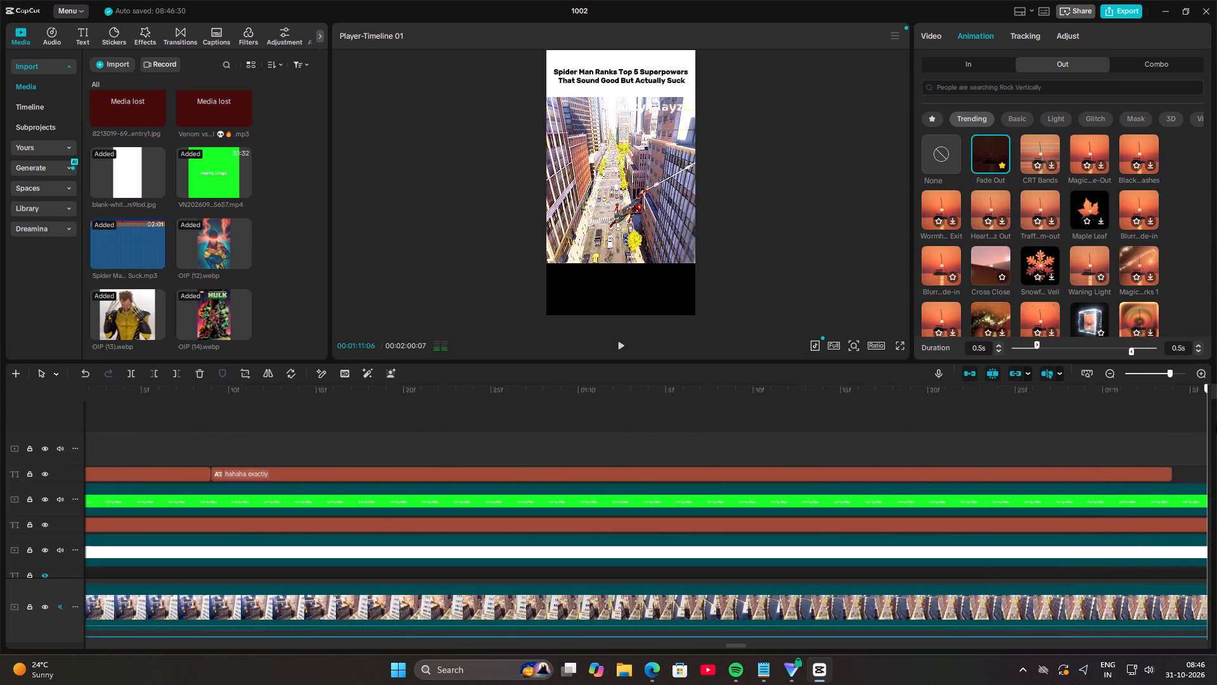
pyautogui.moveTo(1216, 423); pyautogui.dragTo(822, 432)
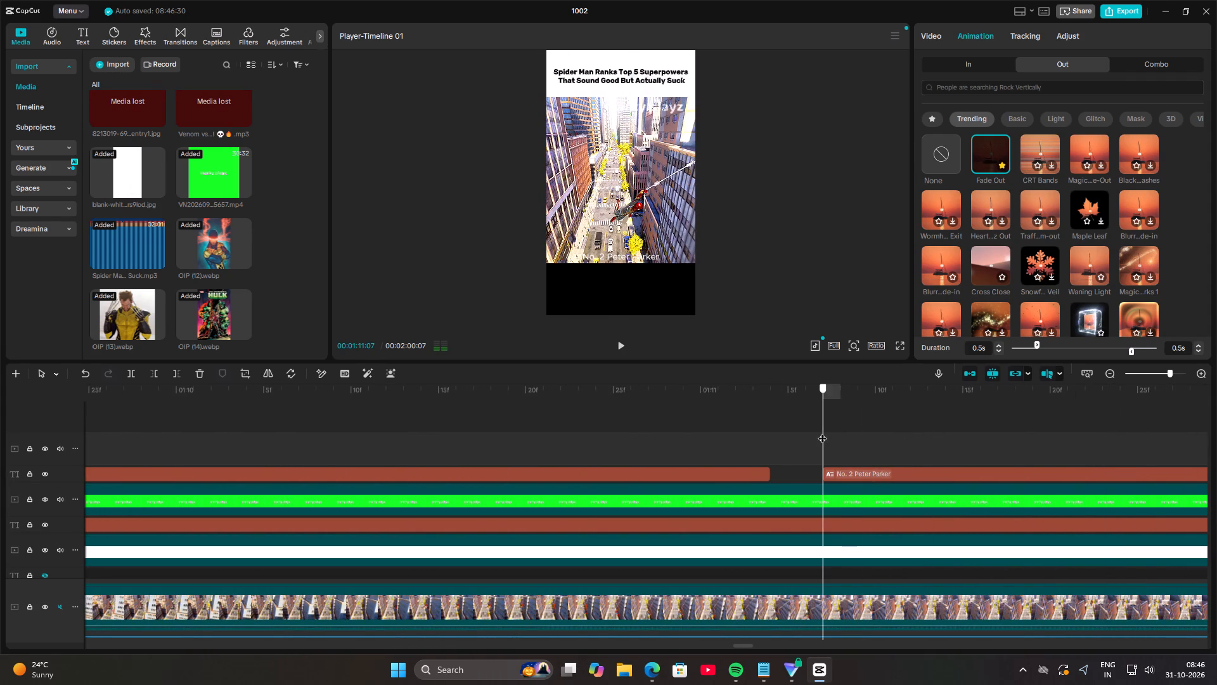
pyautogui.moveTo(822, 432); pyautogui.dragTo(825, 437)
# Play back the "No. 2 Peter Parker" caption to find the next image start point, stopping at 00:01:12:18.
pyautogui.press('space')
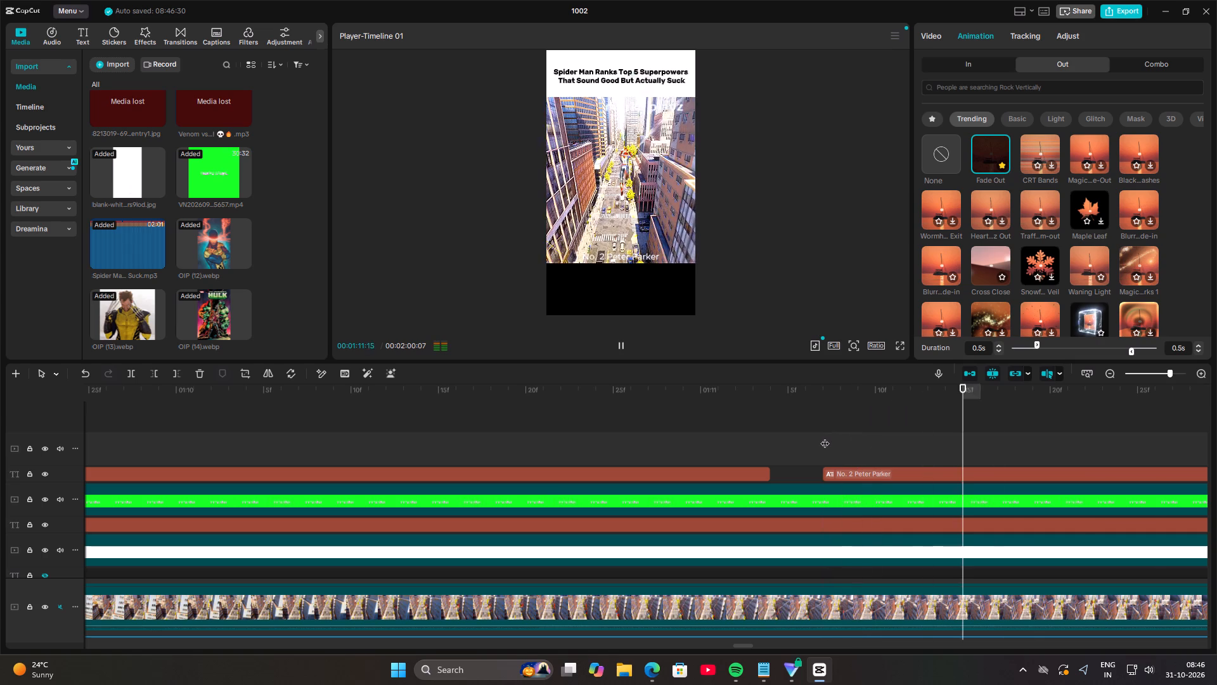
pyautogui.press('space')
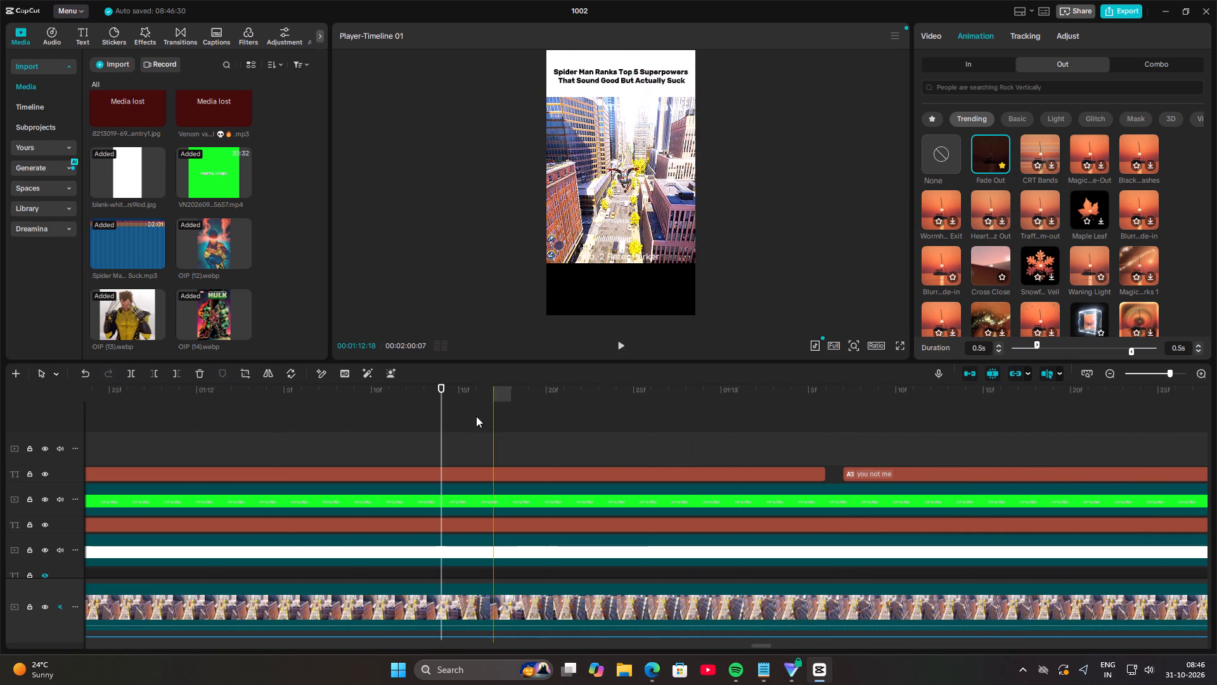
# Replay the start of the "No. 2 Peter Parker" caption and park the playhead at 00:01:12:10 for the image start.
pyautogui.moveTo(437, 408); pyautogui.dragTo(183, 407)
pyautogui.press('space')
pyautogui.press('space')
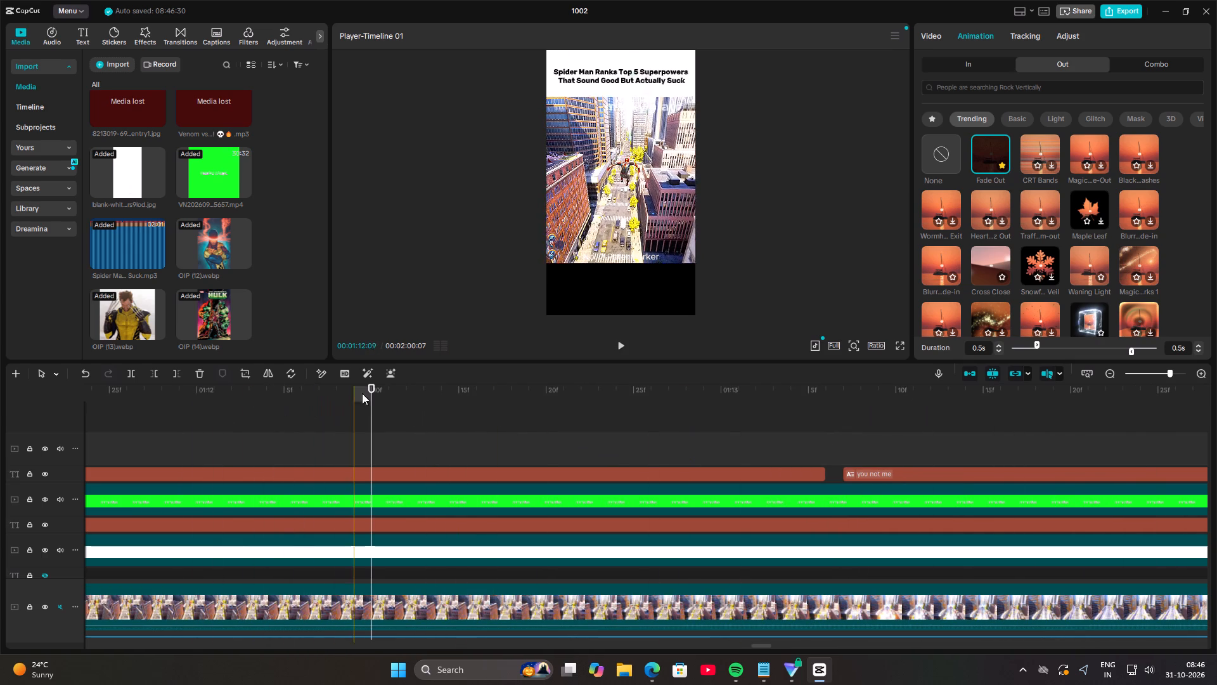
# Switch to Microsoft Edge, close the open Hulk image and search Bing Images for PETER PARKER.
pyautogui.click(664, 664)
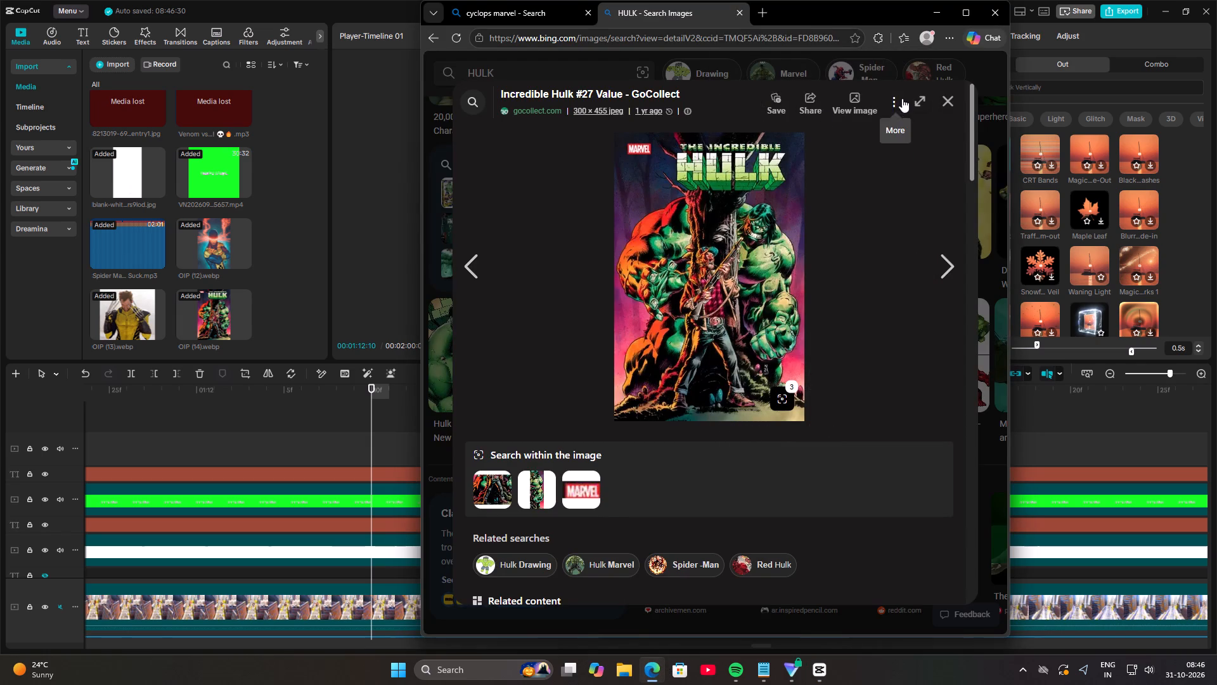
pyautogui.click(950, 95)
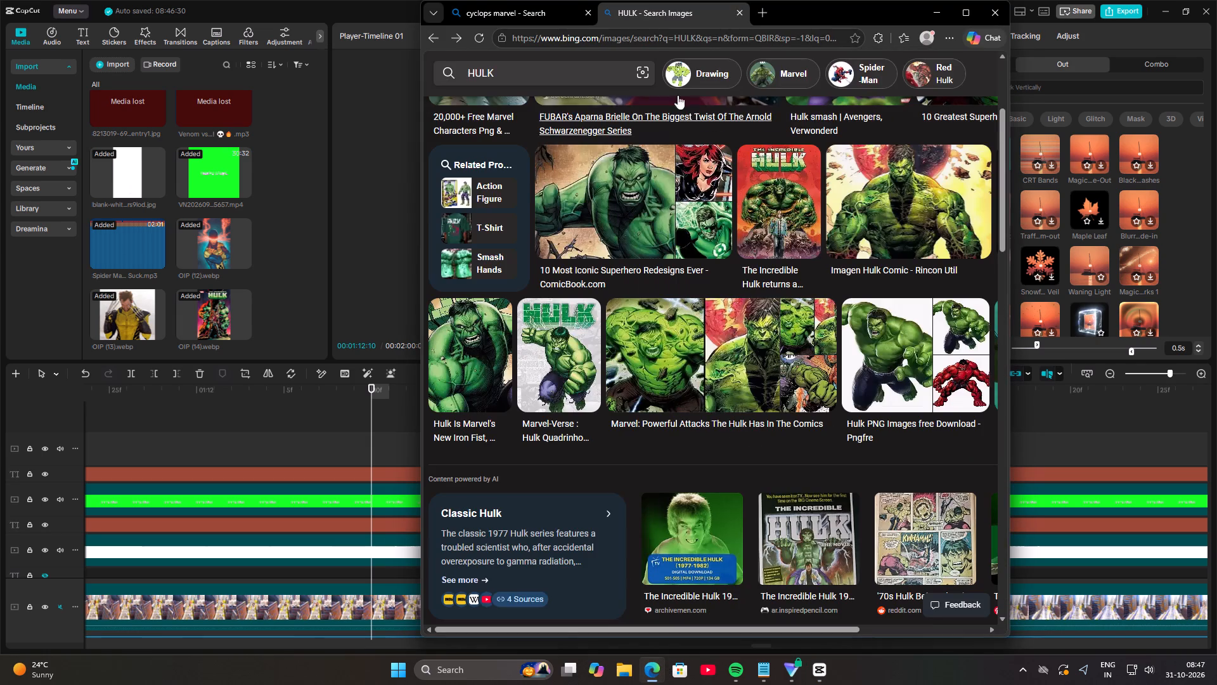
pyautogui.click(512, 75)
pyautogui.press('BackSpace')
pyautogui.press('BackSpace')
pyautogui.press('BackSpace')
pyautogui.press('BackSpace')
pyautogui.press('BackSpace')
pyautogui.press('BackSpace')
pyautogui.press('BackSpace')
pyautogui.press('BackSpace')
pyautogui.press('BackSpace')
pyautogui.press('BackSpace')
pyautogui.press('BackSpace')
pyautogui.press('BackSpace')
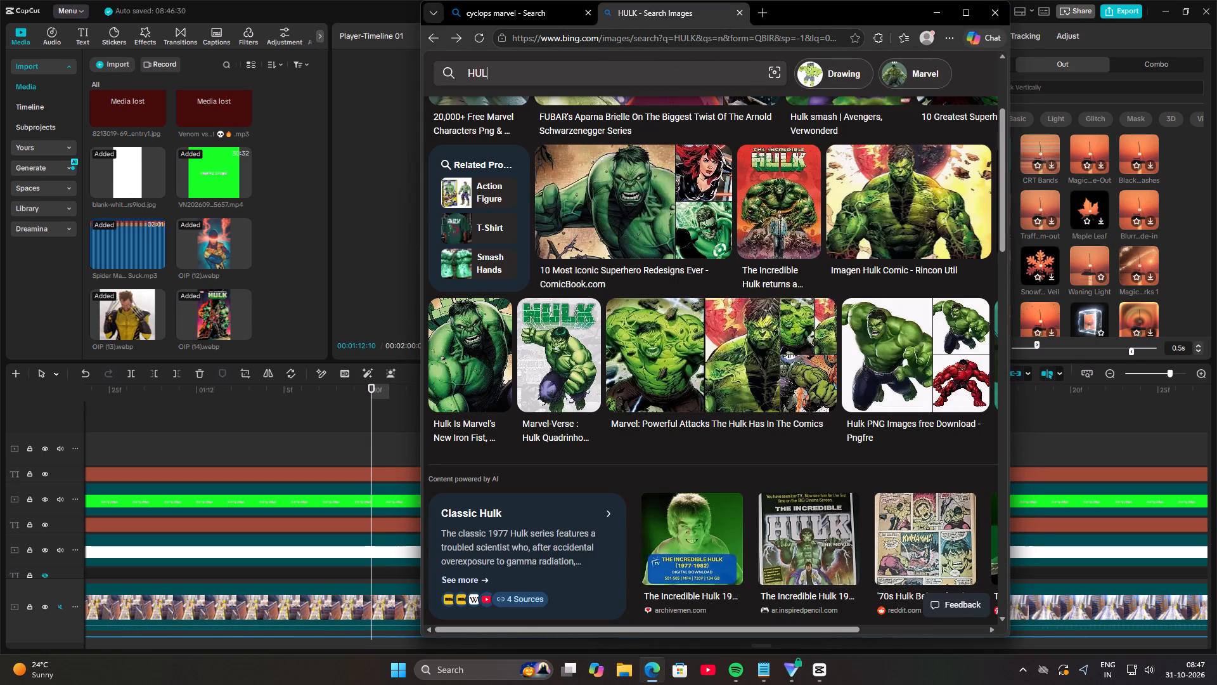
pyautogui.press('BackSpace')
pyautogui.press('BackSpace')
pyautogui.press('BackSpace')
pyautogui.write('PE')
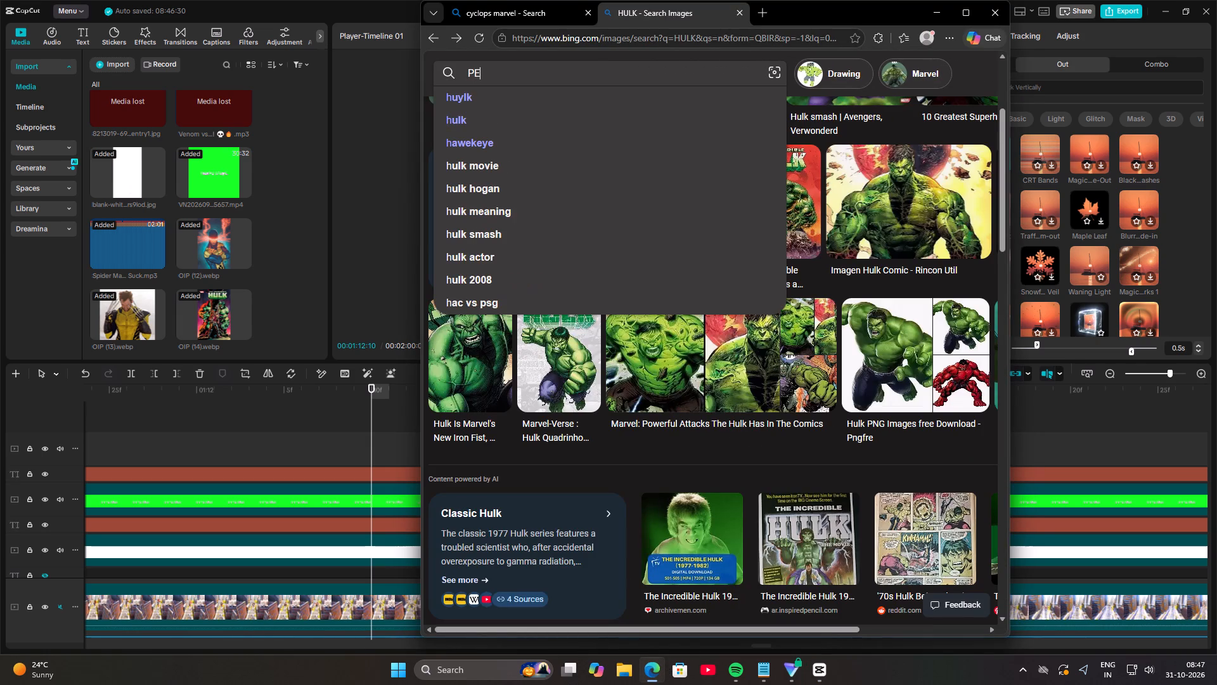
pyautogui.write('TER')
pyautogui.press('Return')
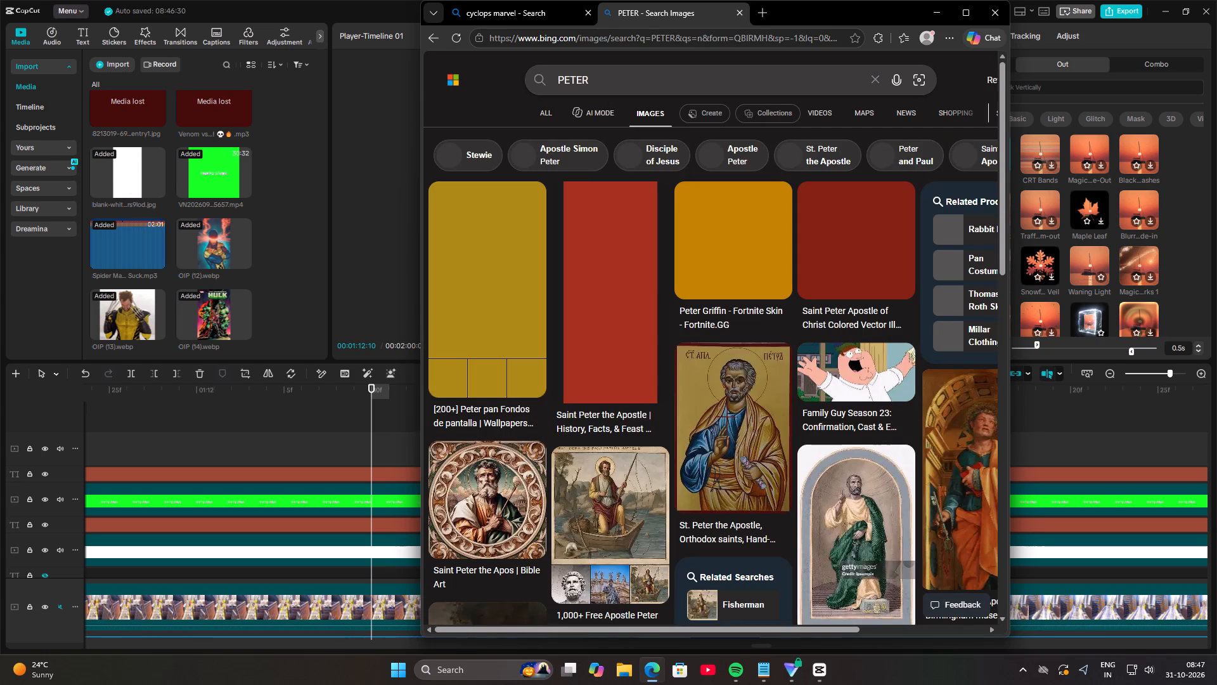
pyautogui.click(610, 76)
pyautogui.press('space')
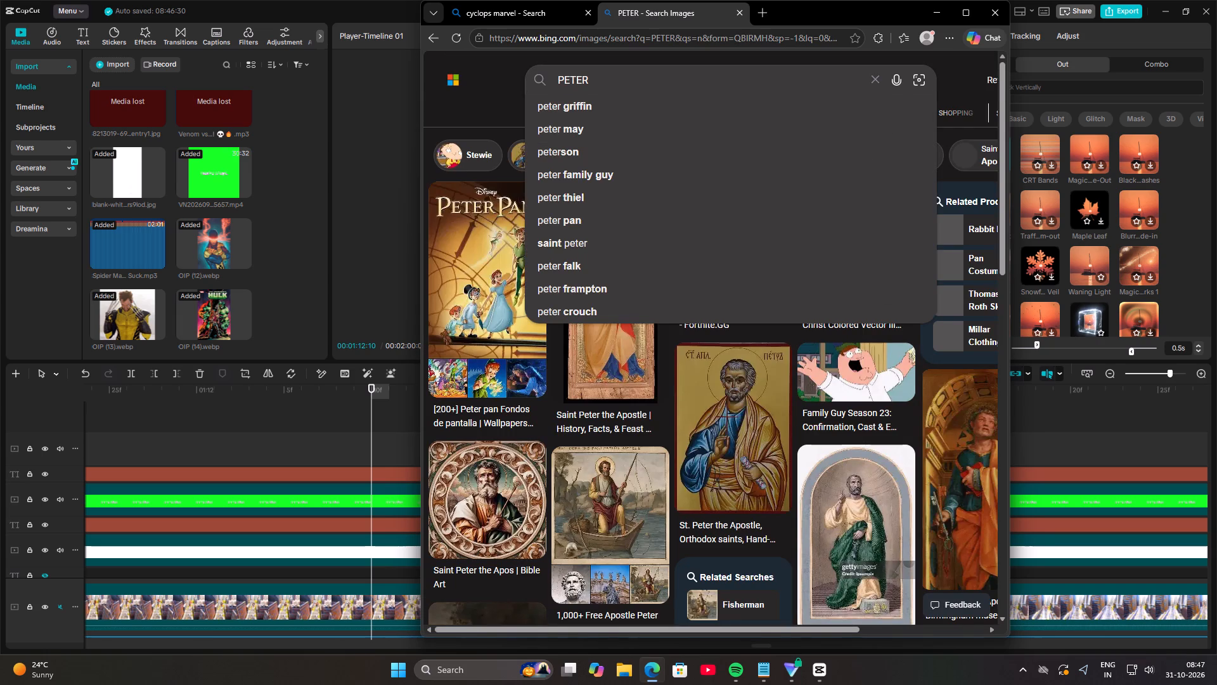
pyautogui.write('PARKER')
pyautogui.press('Return')
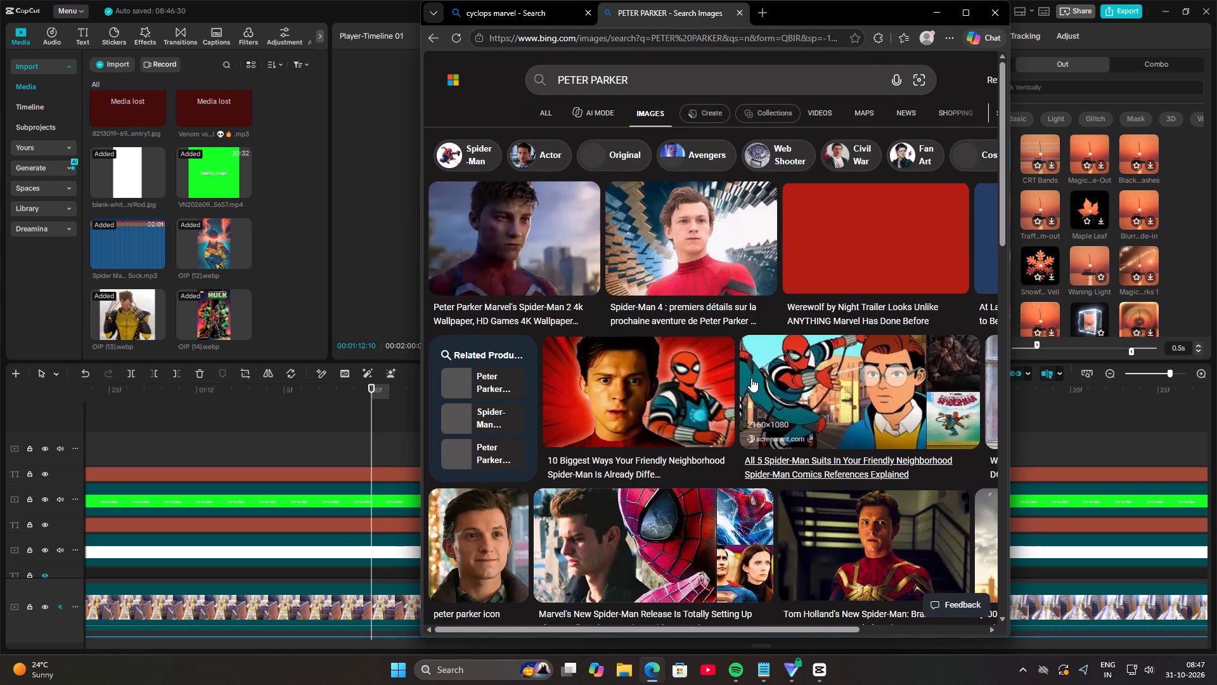
# Browse the Peter Parker images and open the square "Marvel's Spider-Man 2 | Star wars bilder, Marvel dc" picture.
pyautogui.scroll(-6, 747, 419)
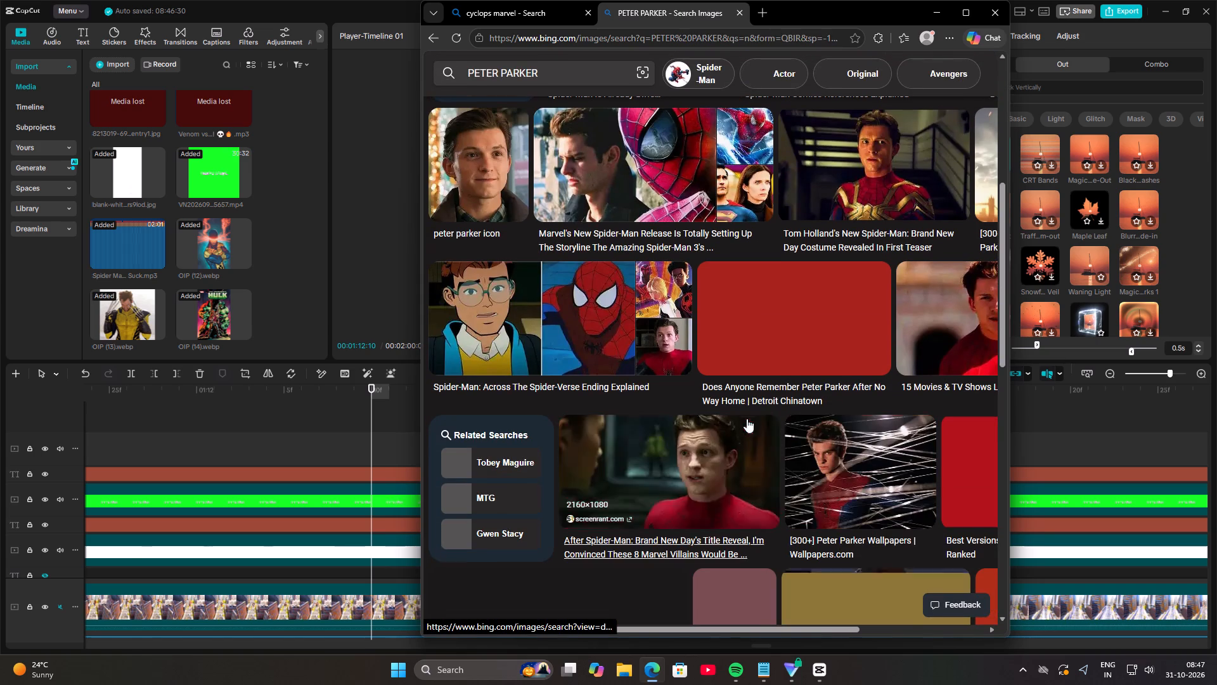
pyautogui.scroll(-5, 736, 410)
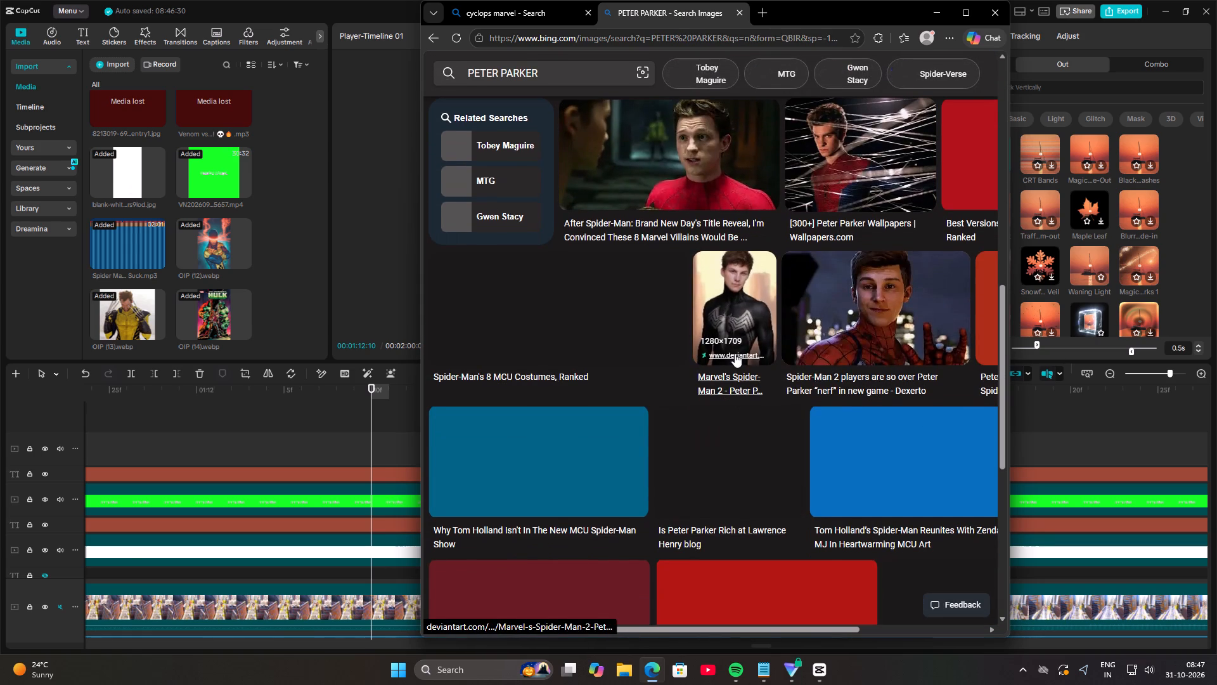
pyautogui.click(862, 287)
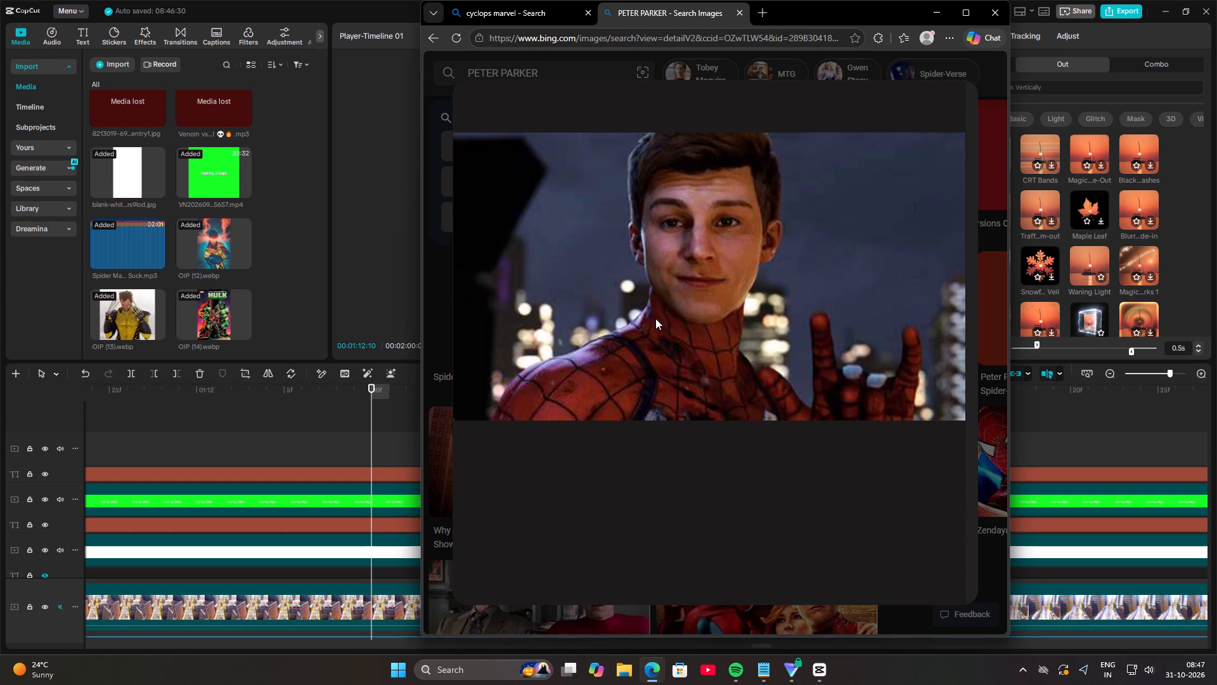
pyautogui.scroll(-10, 655, 318)
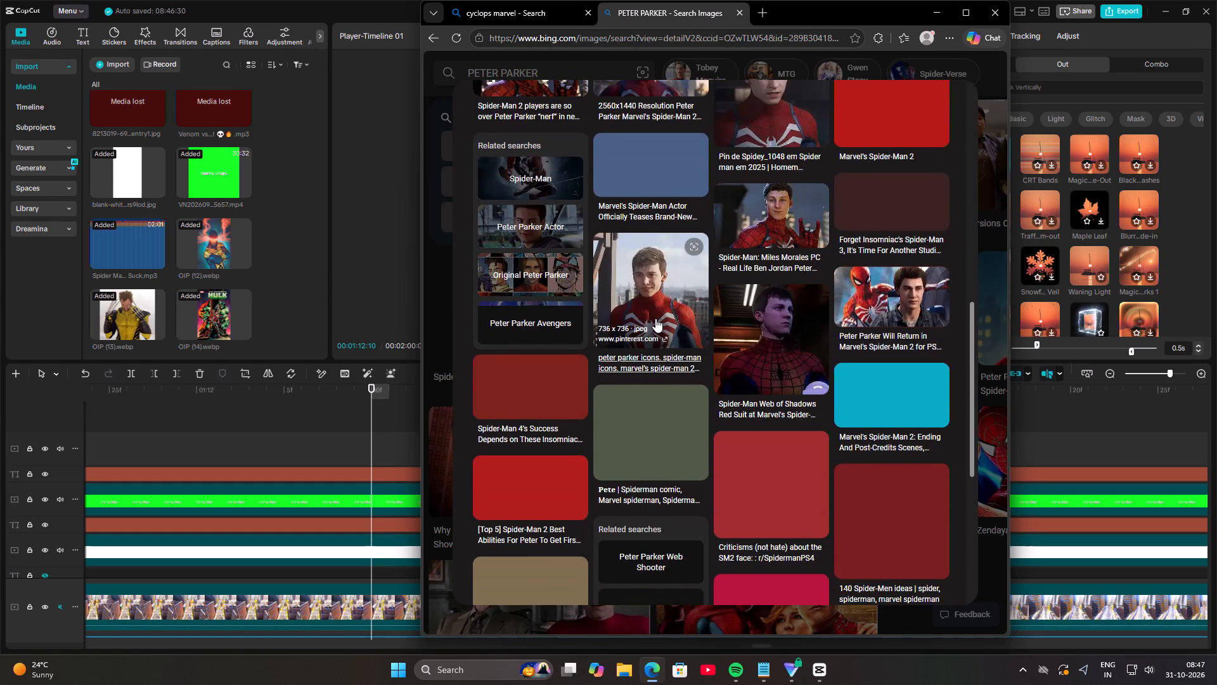
pyautogui.scroll(-2, 655, 318)
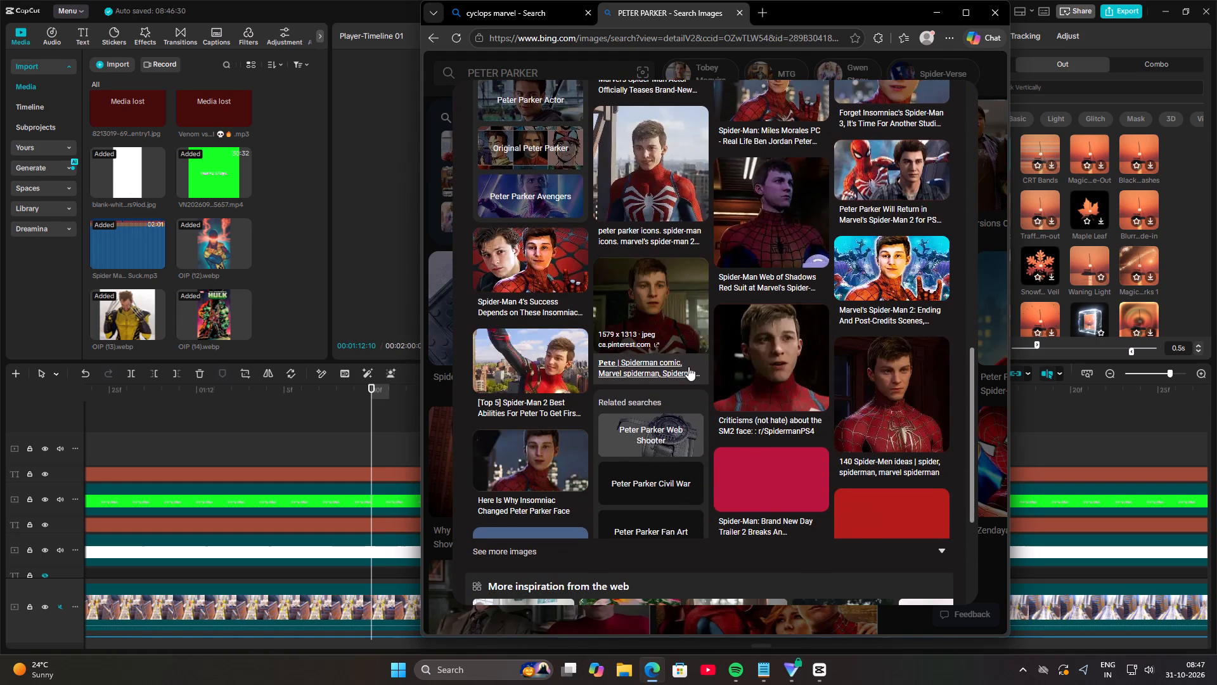
pyautogui.scroll(-5, 711, 448)
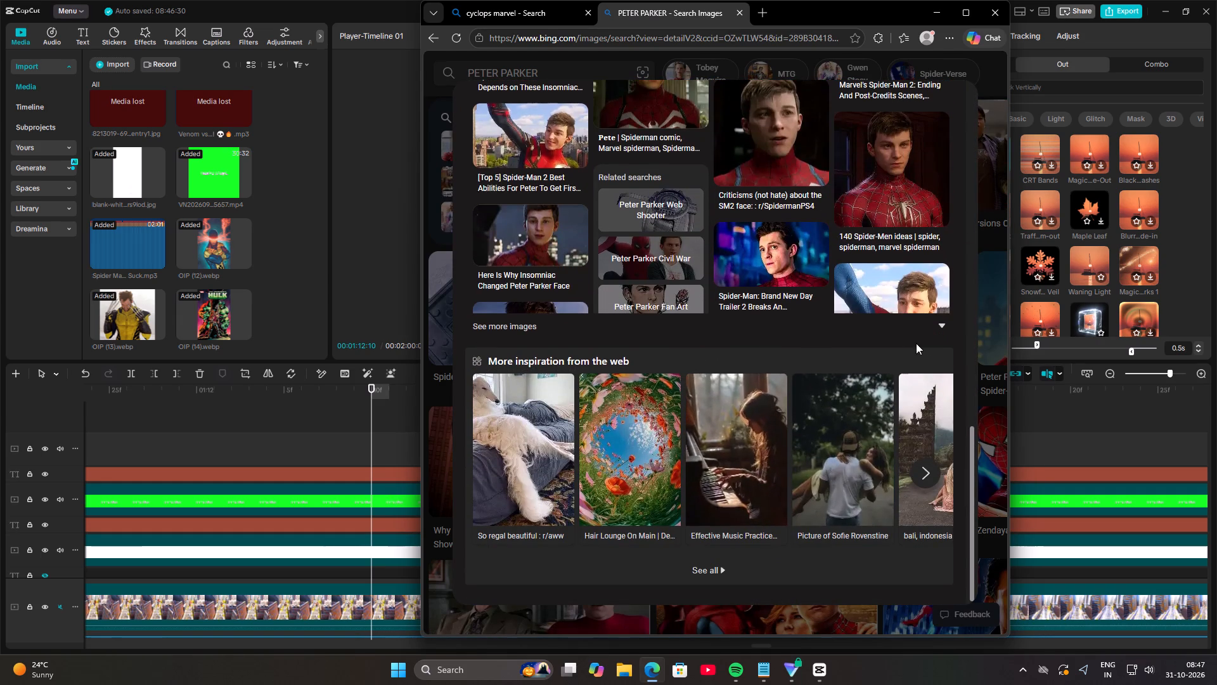
pyautogui.click(935, 329)
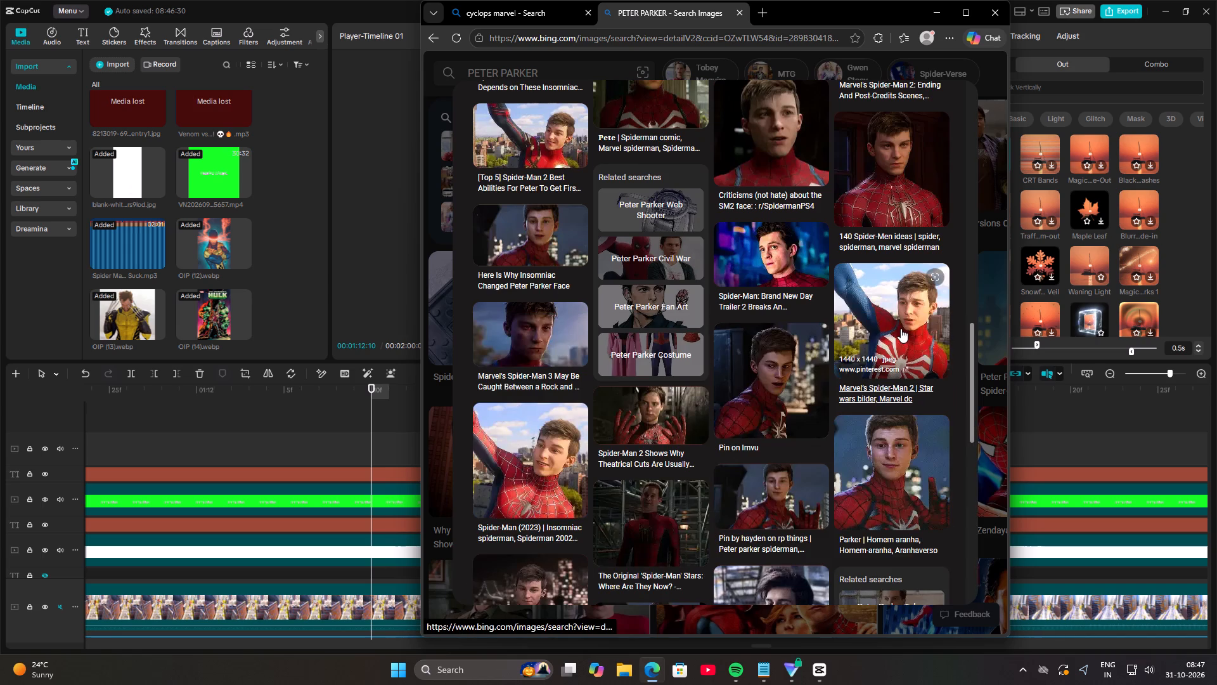
pyautogui.click(901, 329)
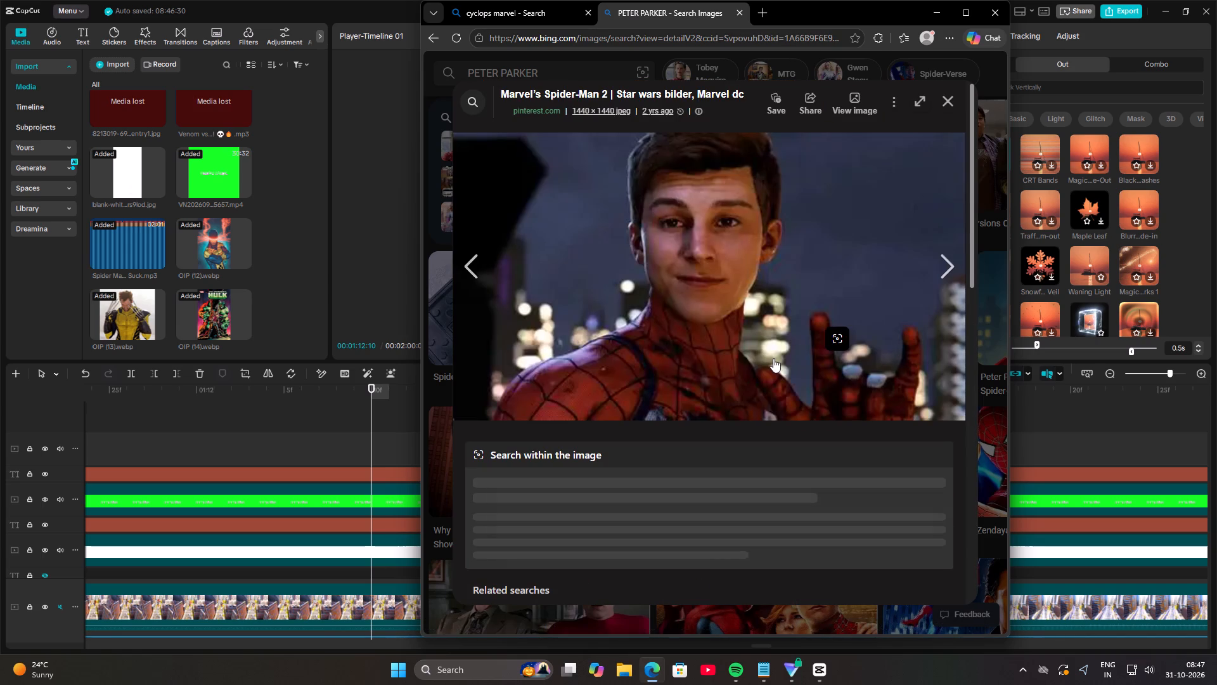
# Save the Peter Parker picture to Downloads as OIP (15).webp, close its preview and return to CapCut.
pyautogui.rightClick(769, 358)
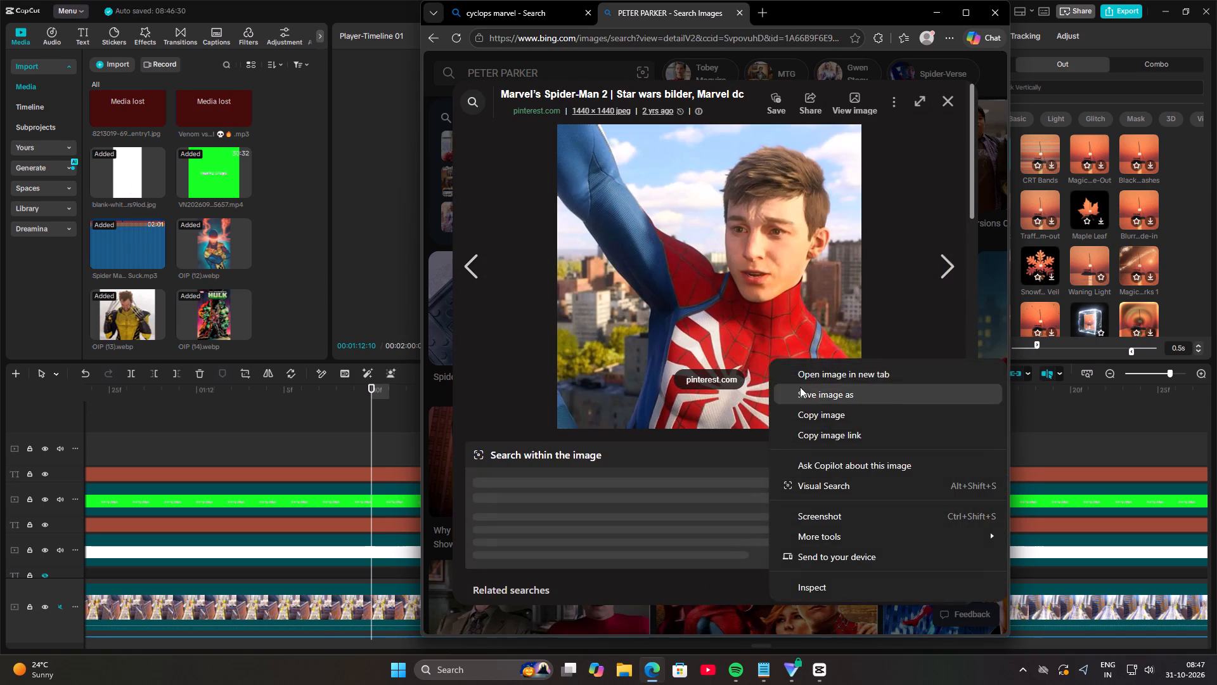
pyautogui.click(803, 390)
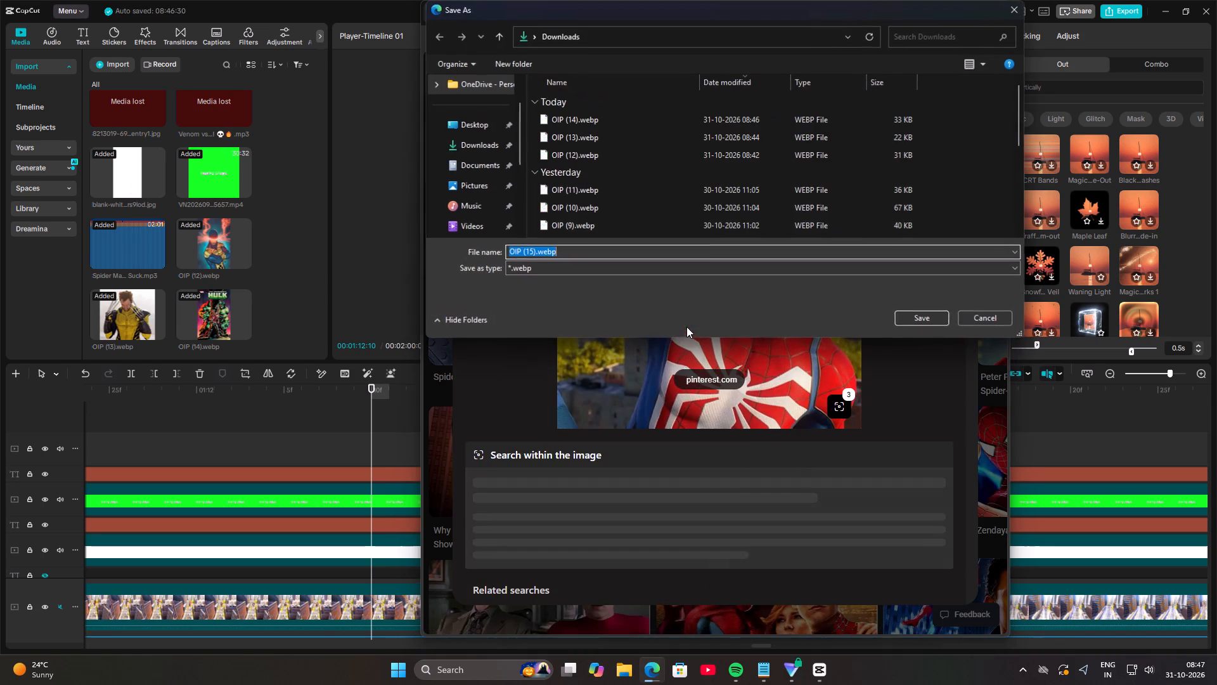
pyautogui.click(495, 145)
pyautogui.click(932, 310)
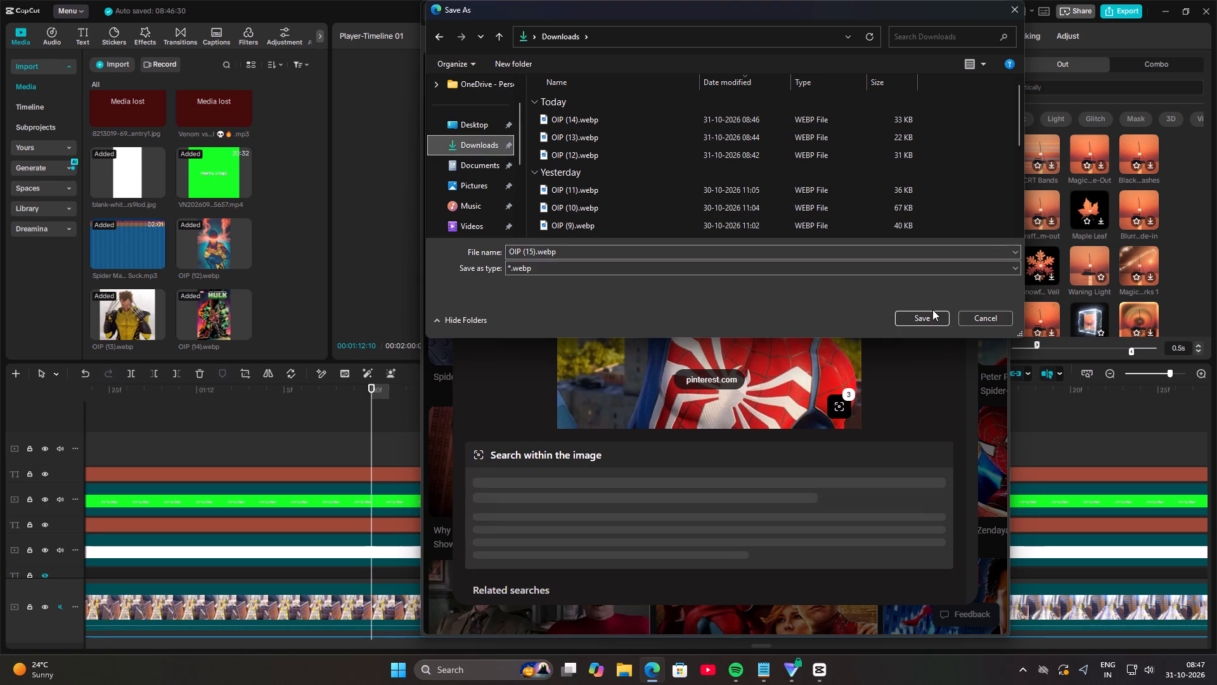
pyautogui.click(927, 318)
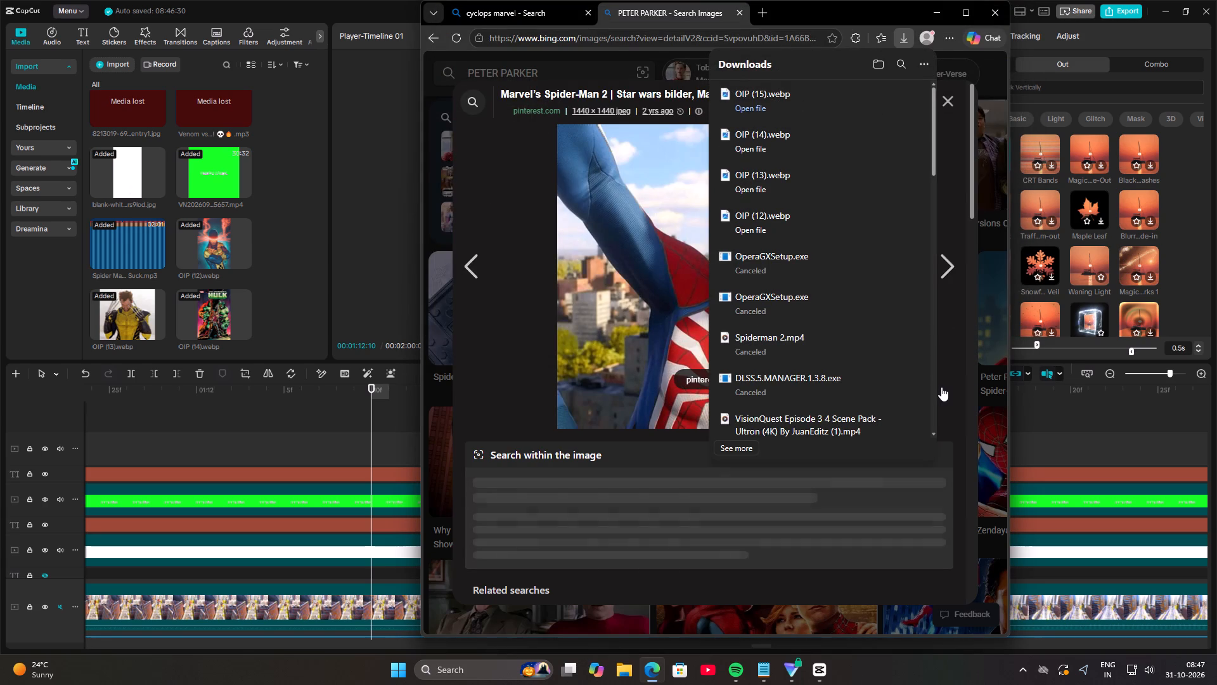
pyautogui.click(944, 388)
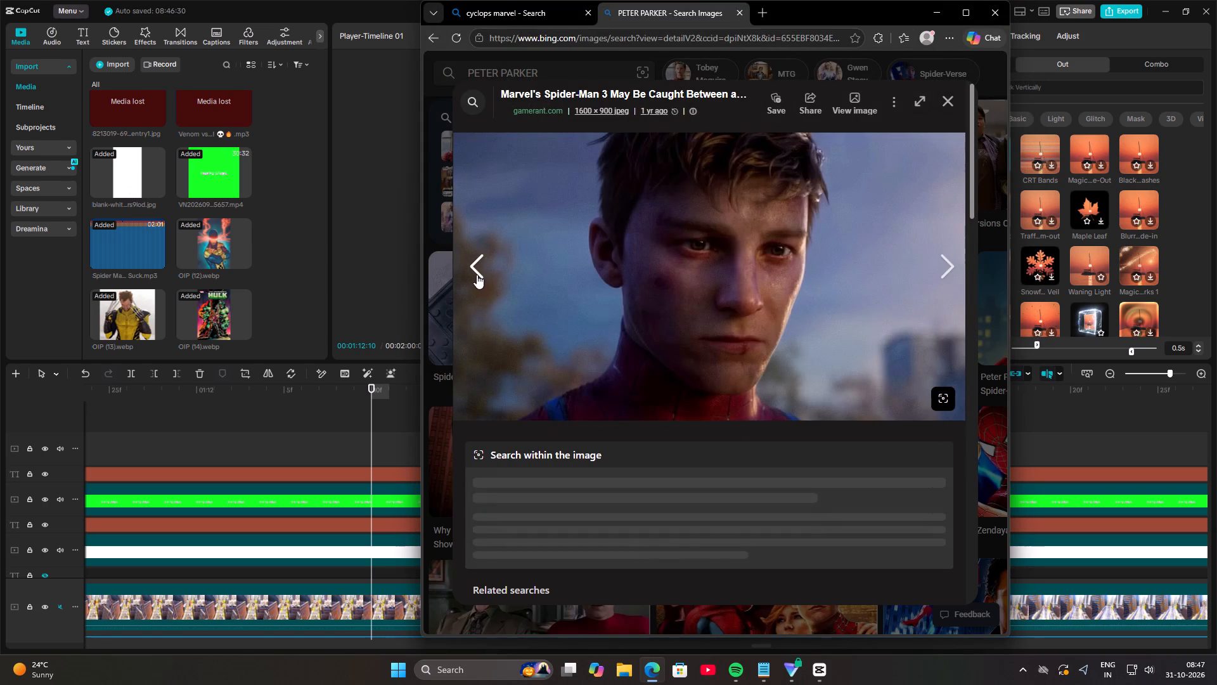
pyautogui.click(477, 275)
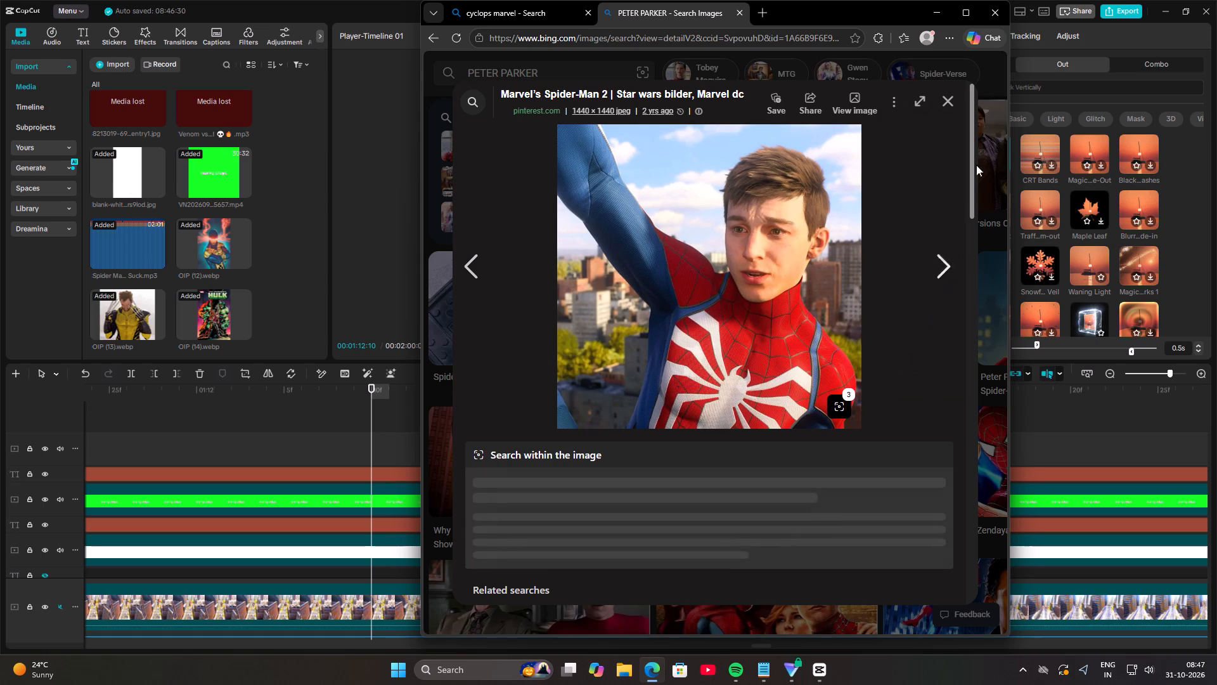
pyautogui.click(947, 100)
pyautogui.click(932, 11)
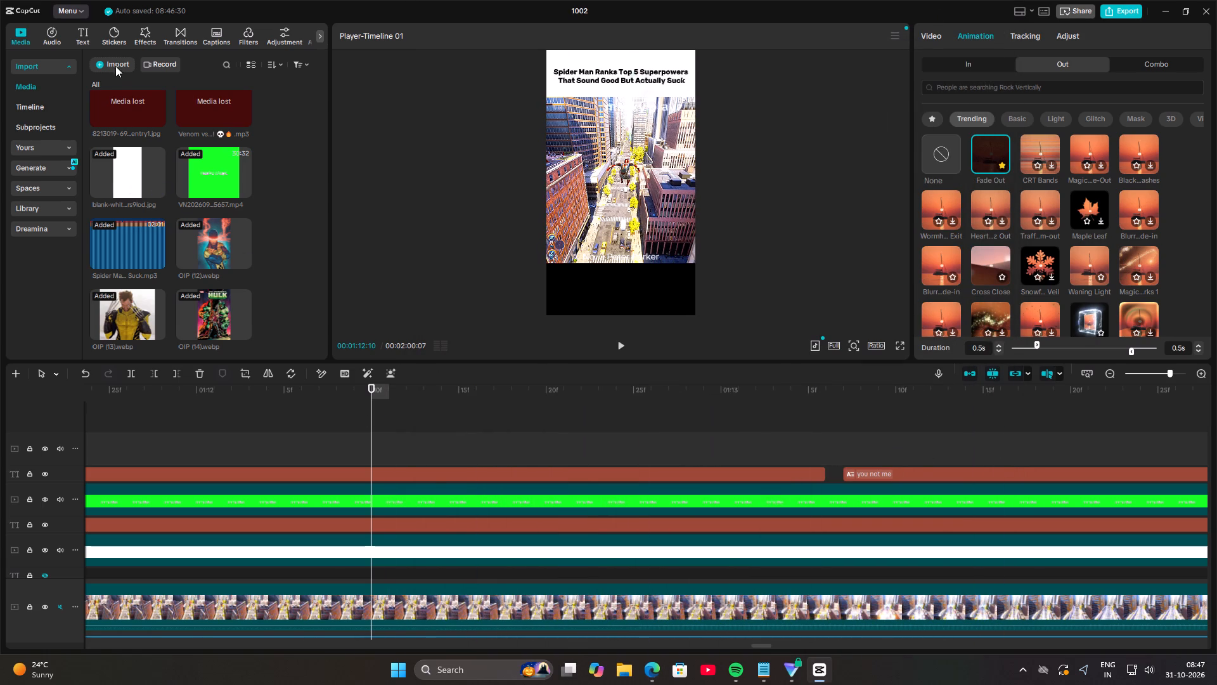
# Import OIP (15).webp from the Downloads folder into the project media.
pyautogui.click(116, 49)
pyautogui.click(3, 30)
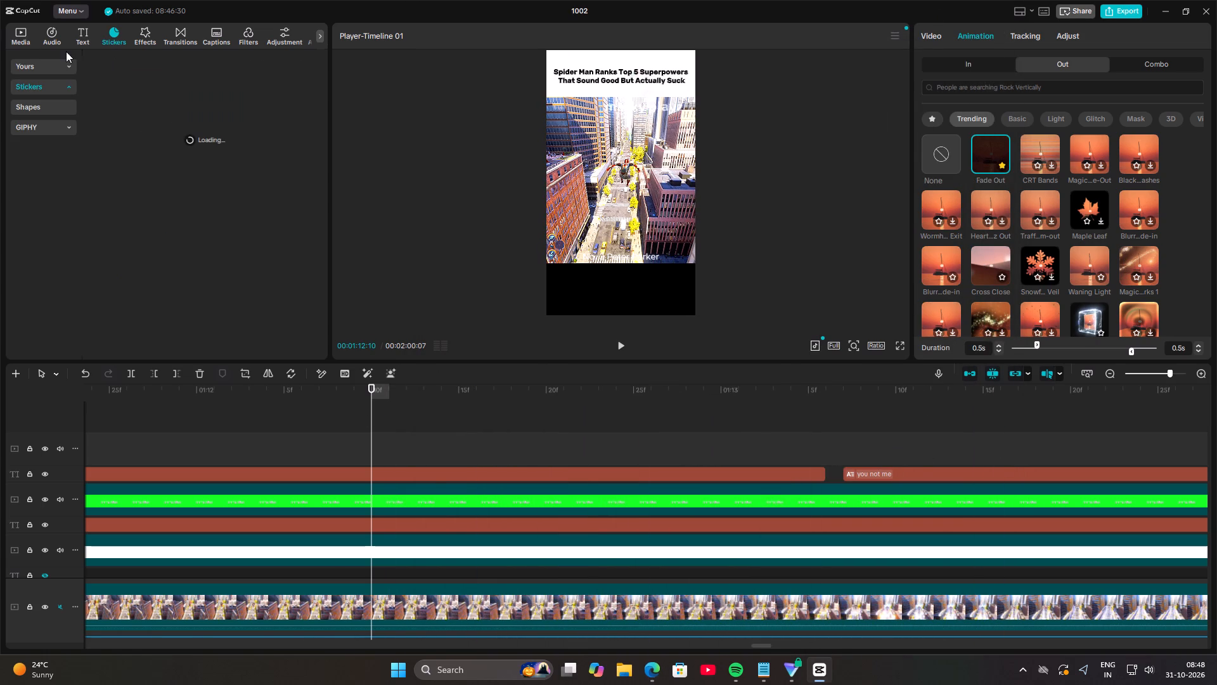
pyautogui.click(22, 42)
pyautogui.click(121, 67)
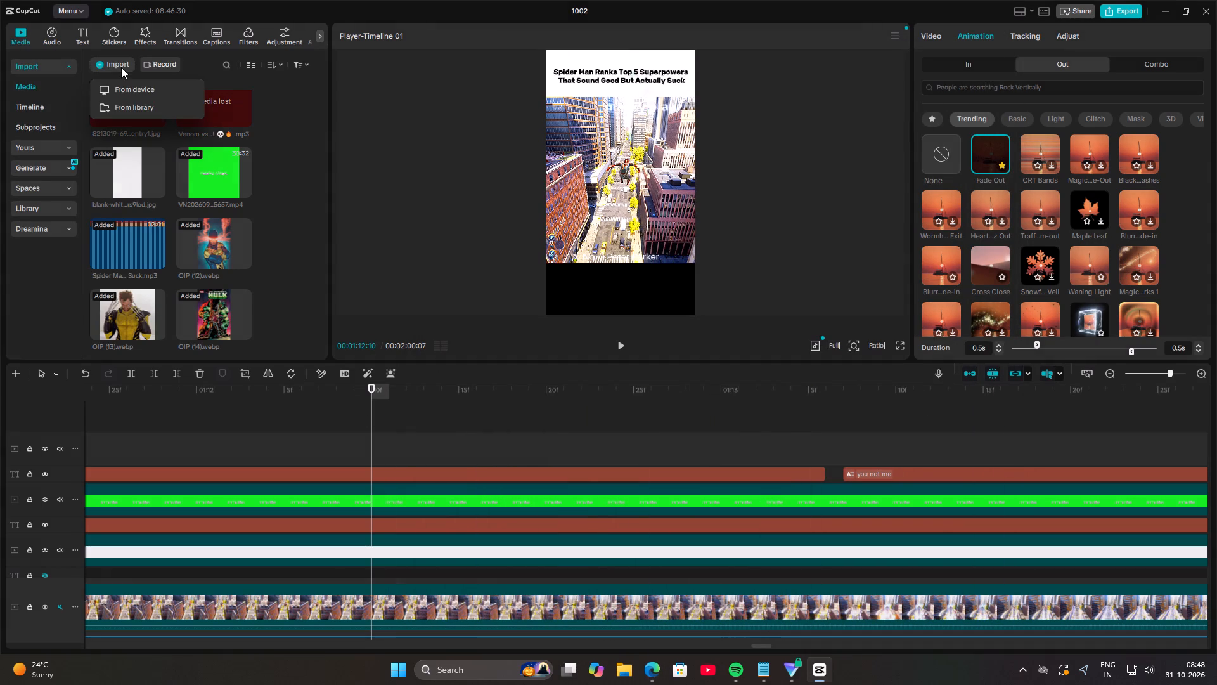
pyautogui.click(136, 84)
pyautogui.click(188, 115)
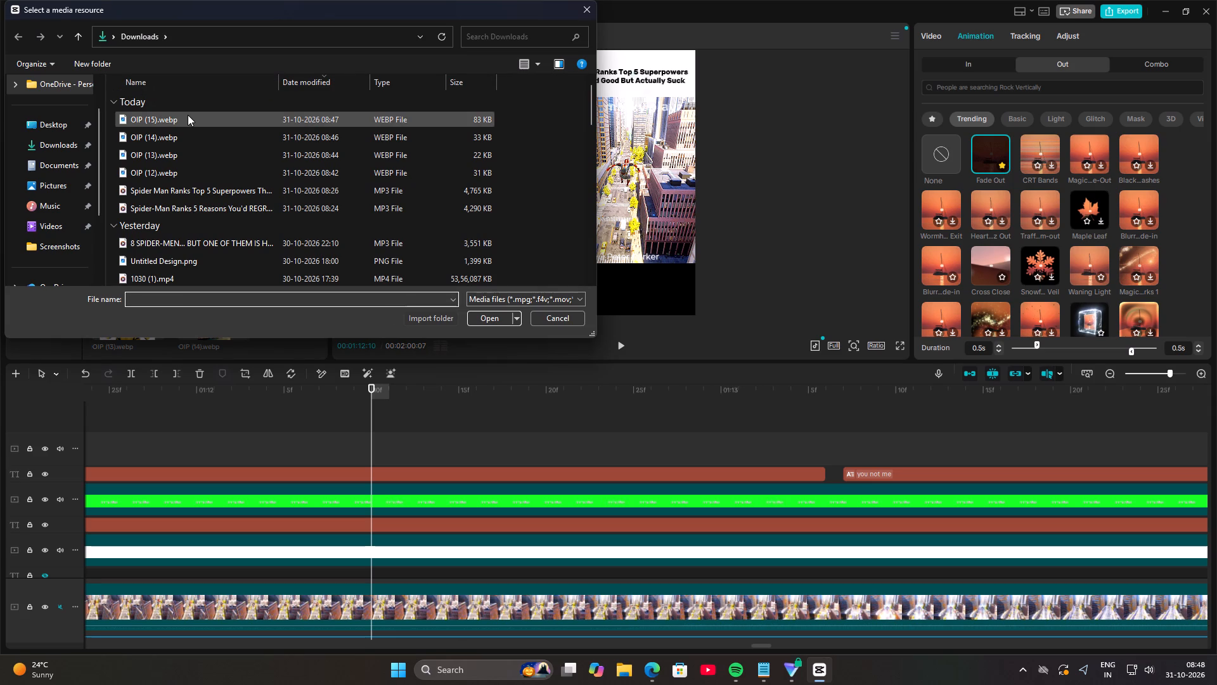
pyautogui.click(492, 317)
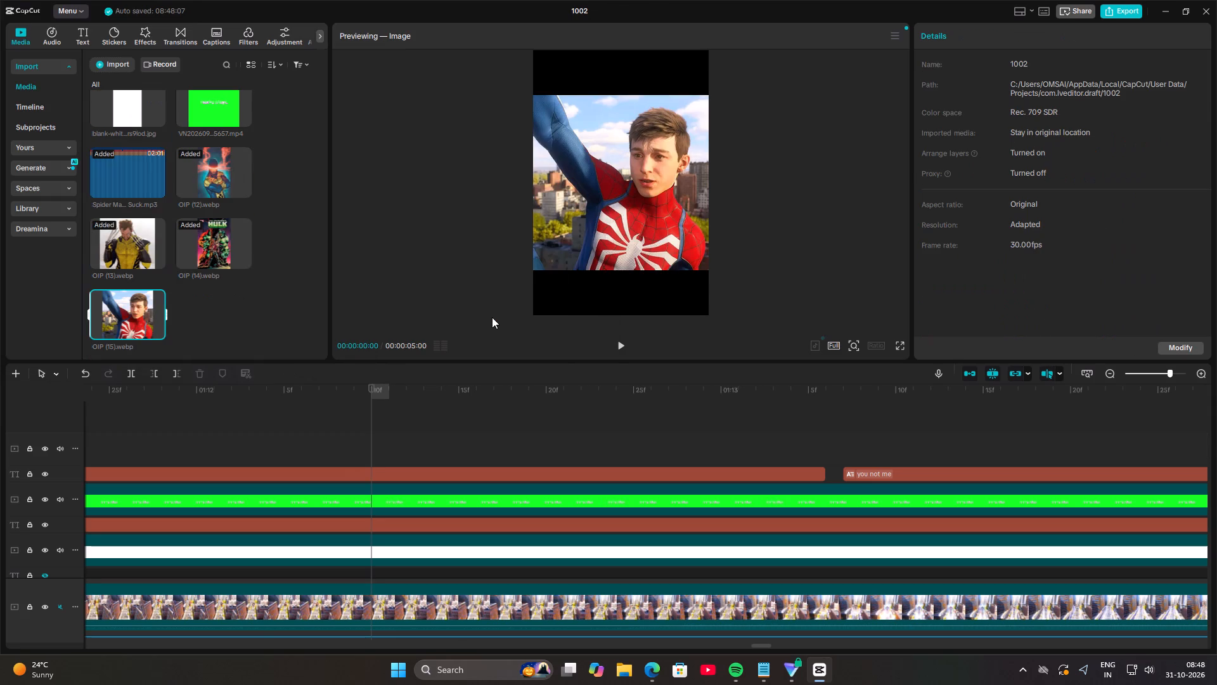
# Place the Peter Parker image on the track above the captions at 00:01:12:10 and scale it to 117%.
pyautogui.moveTo(143, 313); pyautogui.dragTo(384, 369)
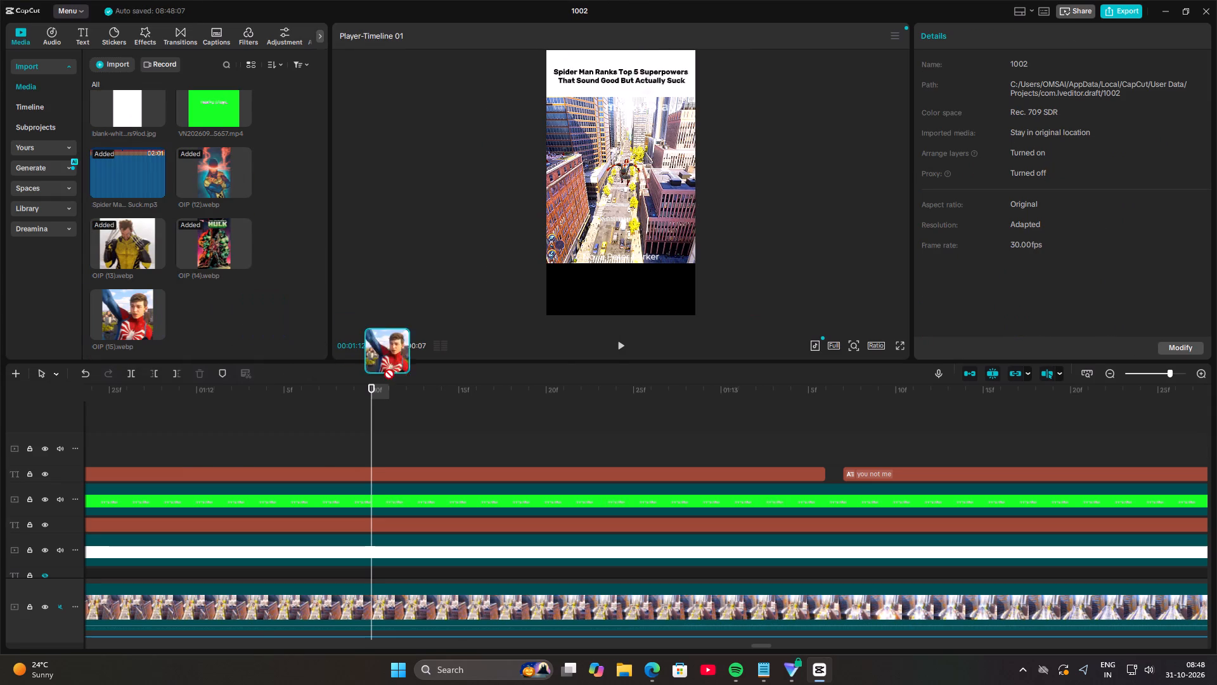
pyautogui.moveTo(384, 369); pyautogui.dragTo(371, 433)
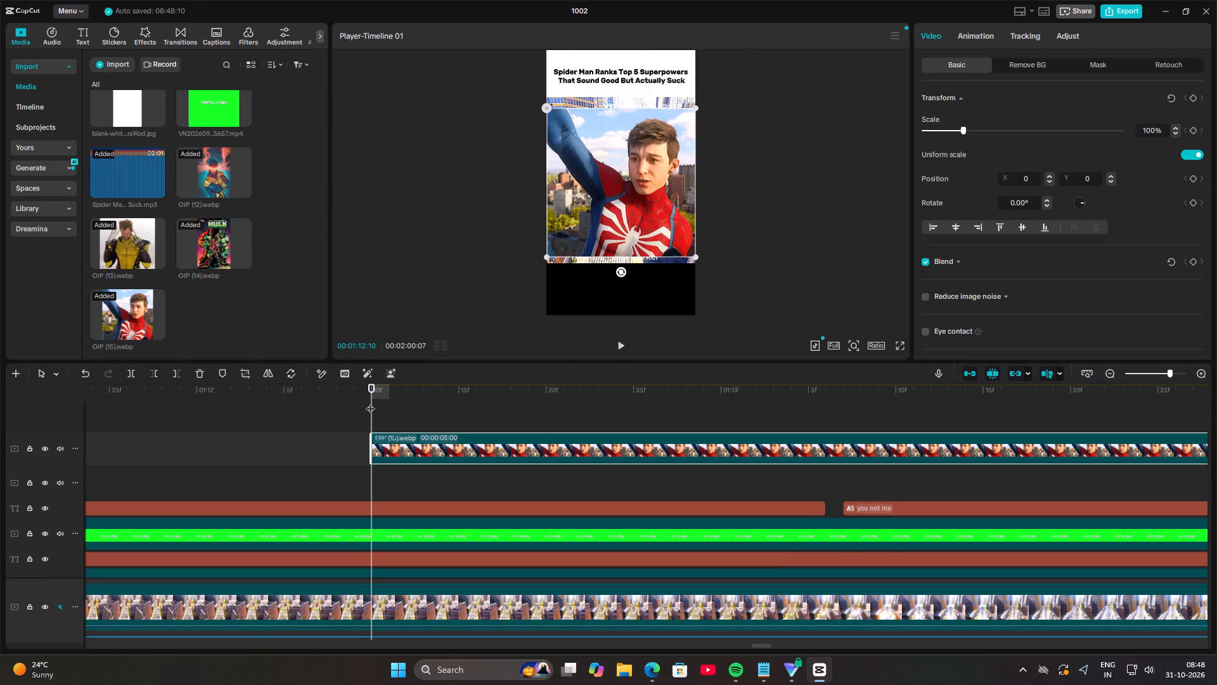
pyautogui.moveTo(692, 254); pyautogui.dragTo(702, 265)
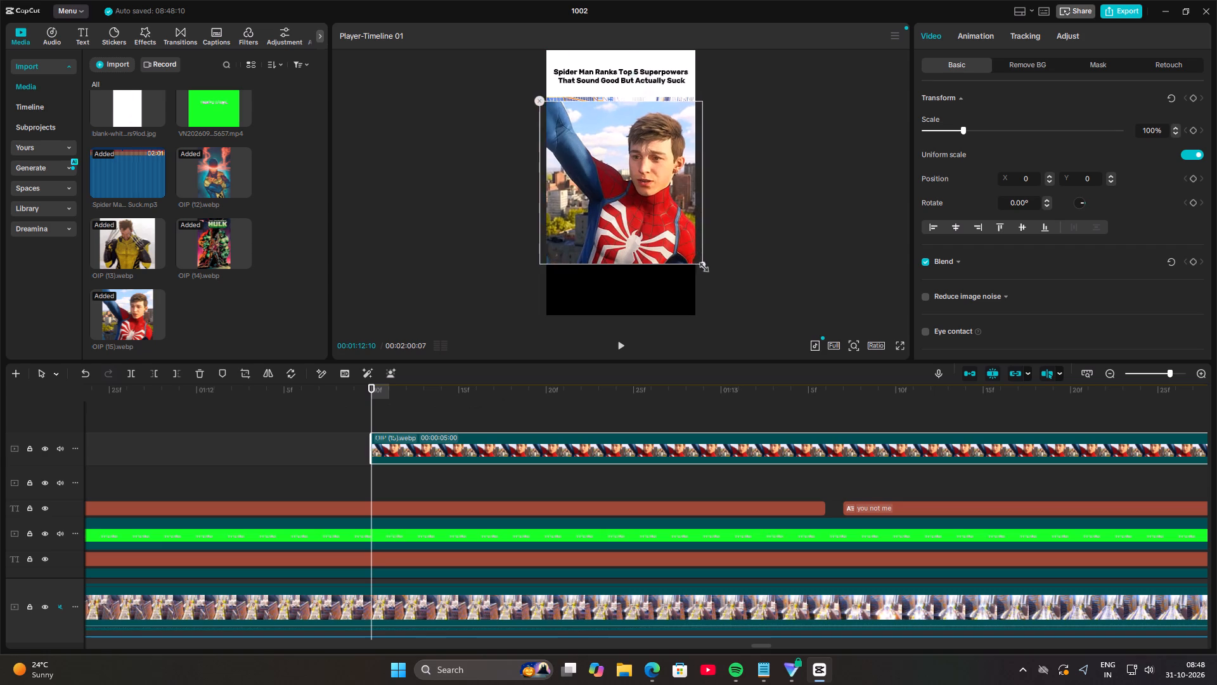
pyautogui.moveTo(702, 265); pyautogui.dragTo(706, 272)
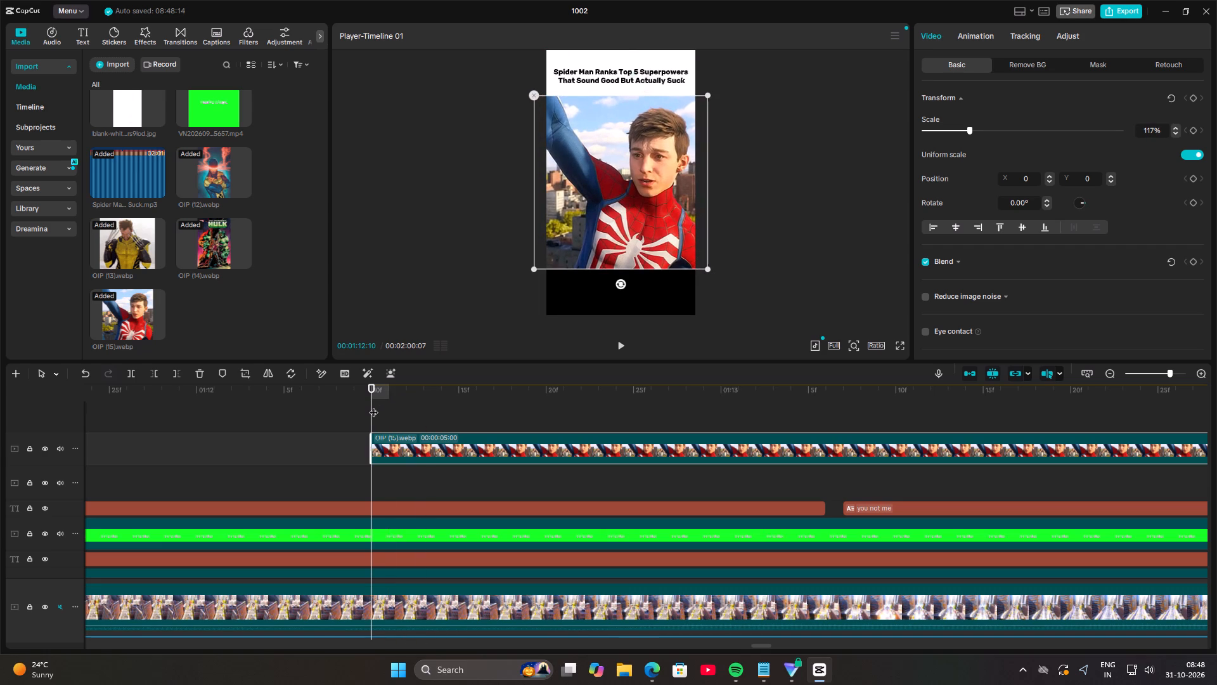
# Give the Peter Parker image clip the Fade Out animation and the "Swing...ottom" In animation.
pyautogui.click(373, 406)
pyautogui.click(973, 41)
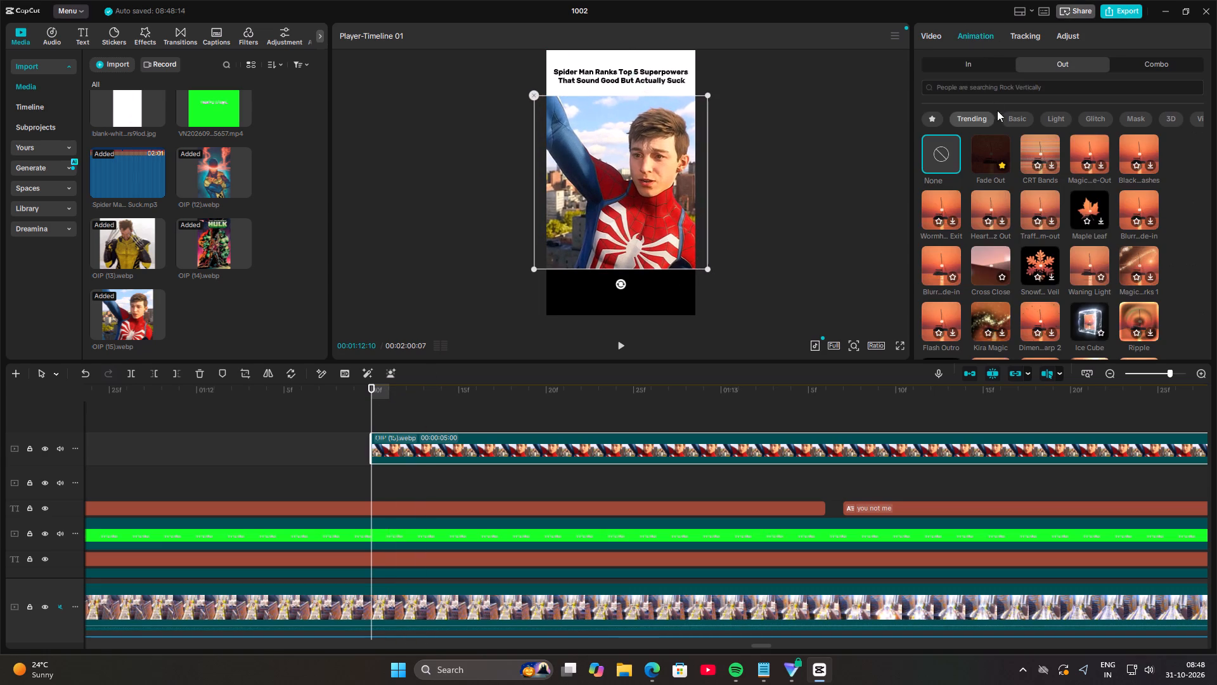
pyautogui.click(981, 141)
pyautogui.click(986, 70)
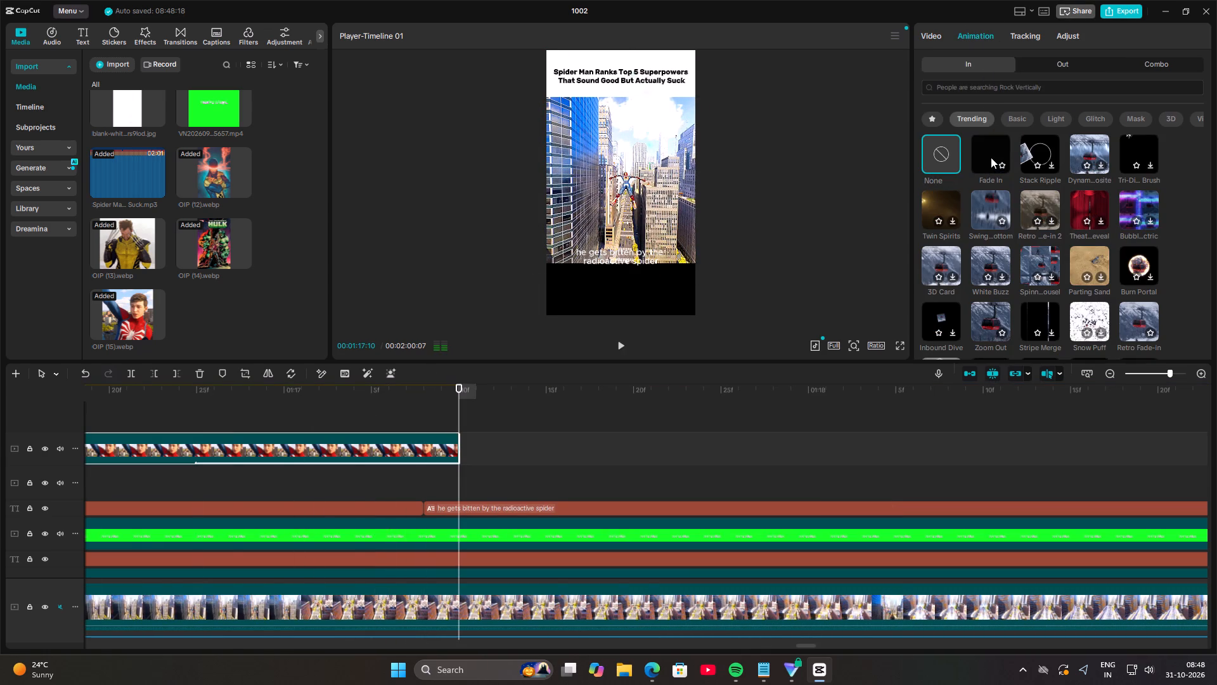
pyautogui.click(994, 205)
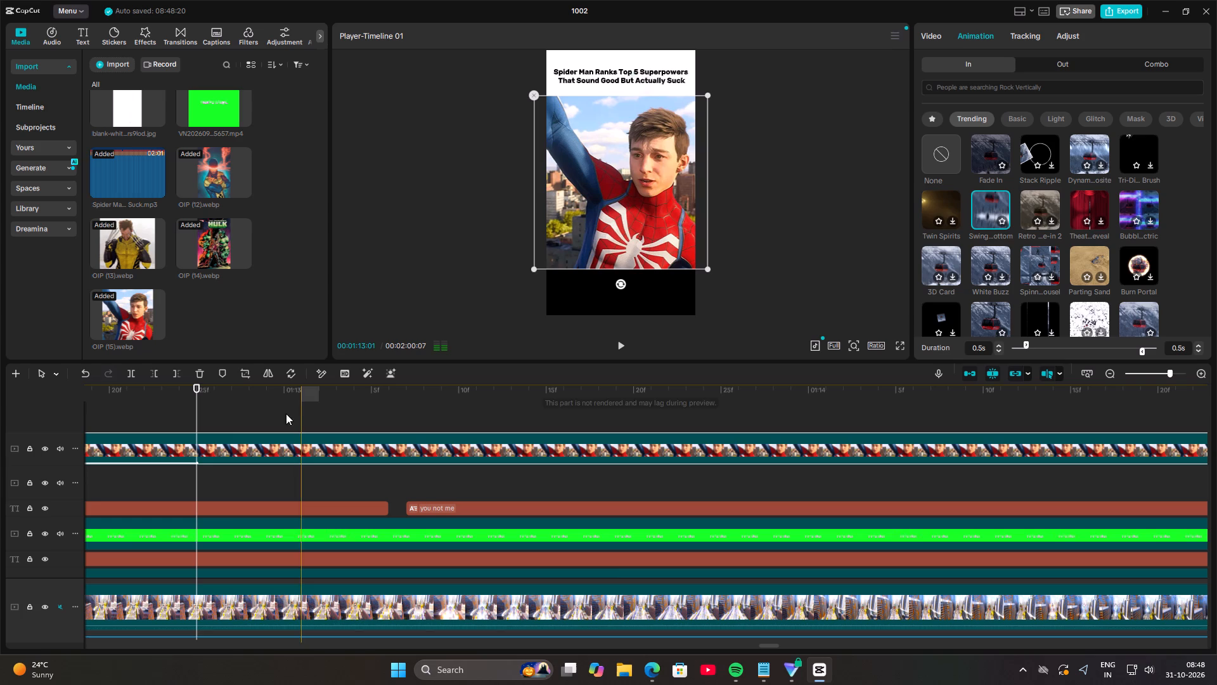
# Split the Peter Parker image clip at 00:01:15:00, where the "a version of me from another universe" caption starts, and delete the part after it.
pyautogui.moveTo(196, 401); pyautogui.dragTo(1216, 523)
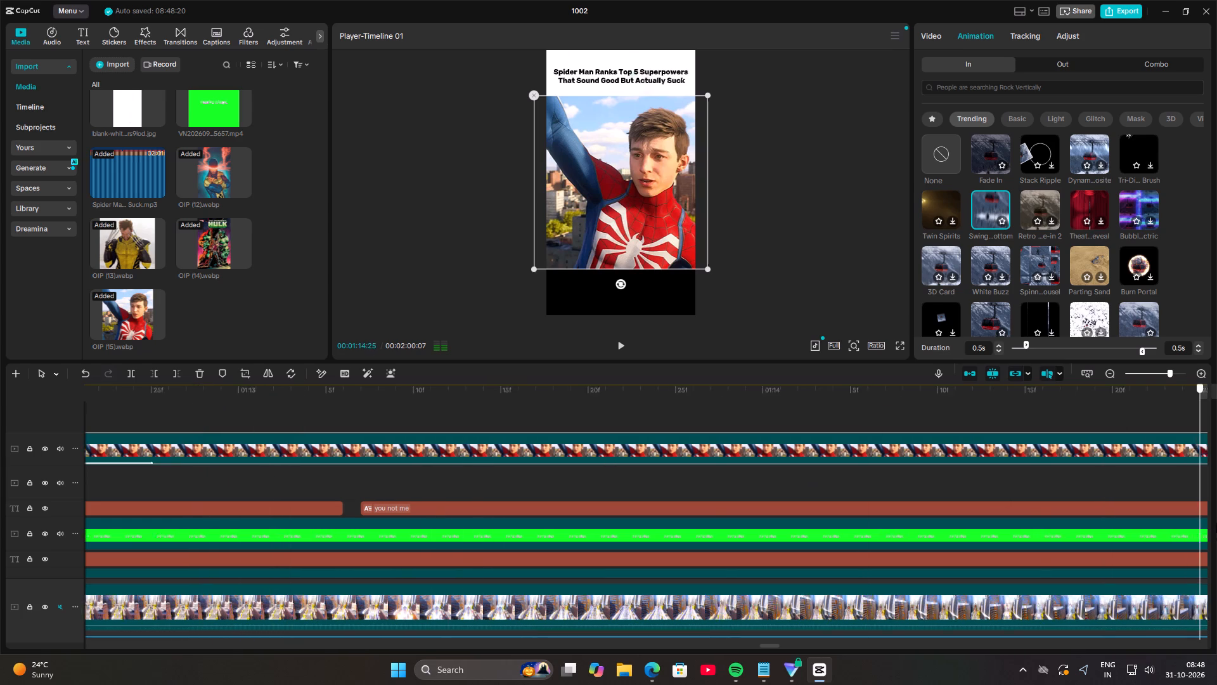
pyautogui.moveTo(1216, 523); pyautogui.dragTo(688, 524)
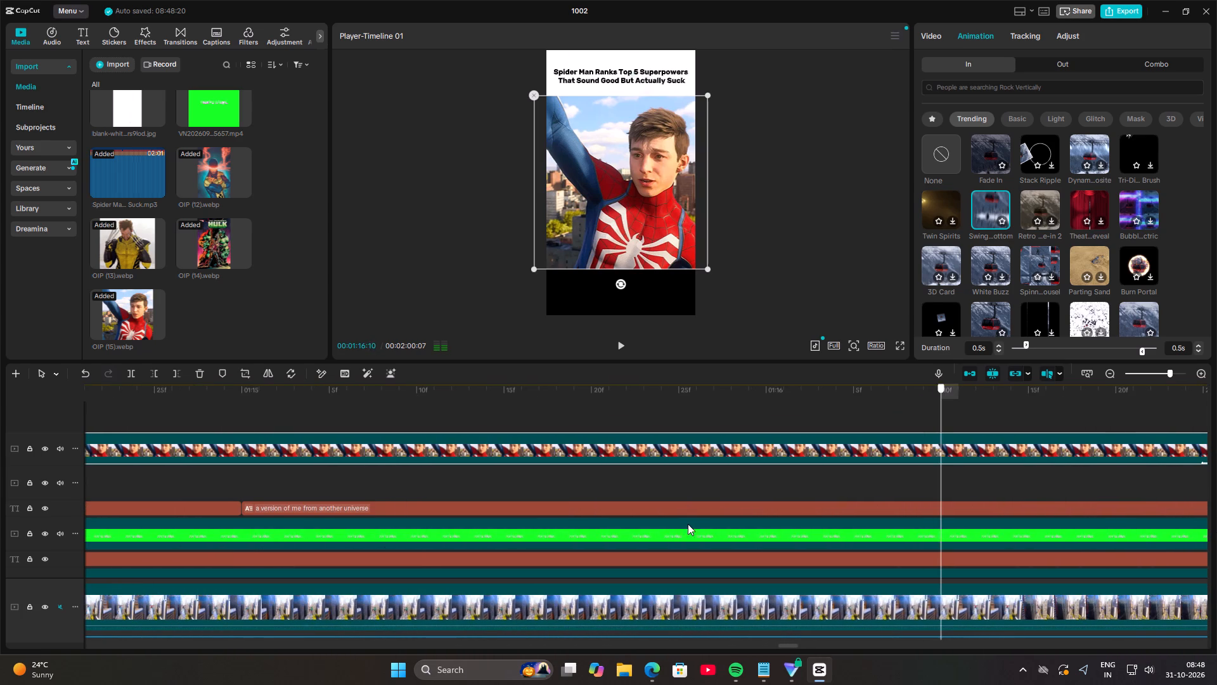
pyautogui.moveTo(688, 524); pyautogui.dragTo(238, 492)
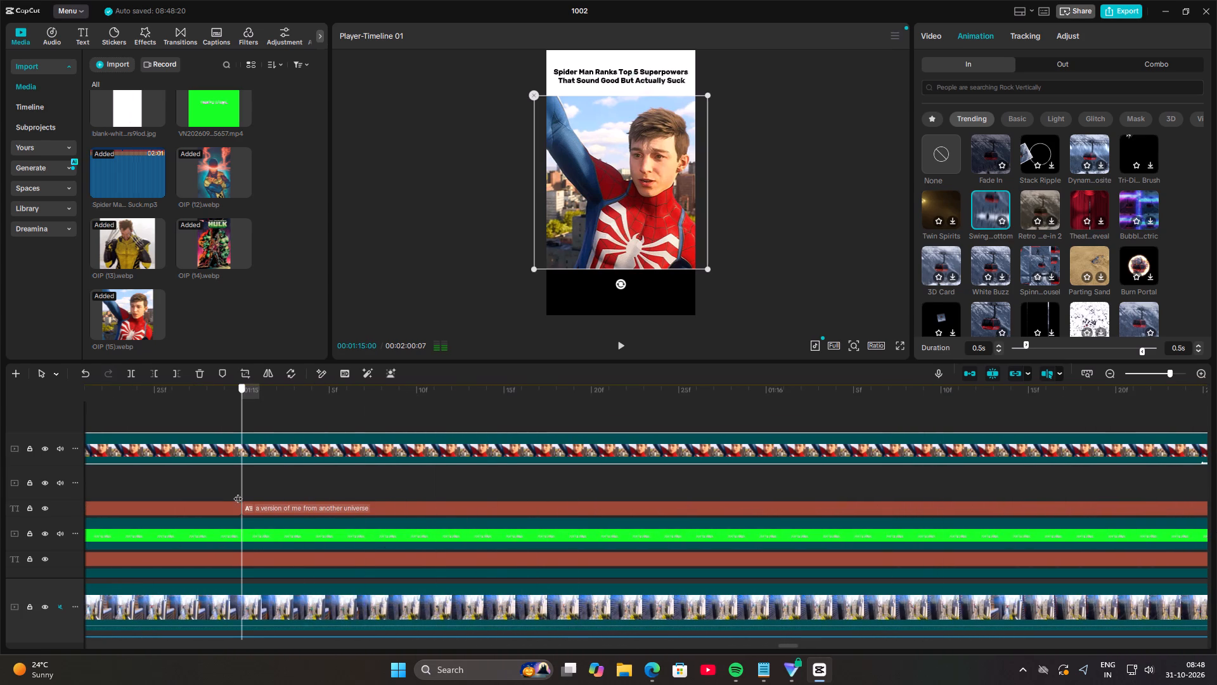
pyautogui.moveTo(238, 492); pyautogui.dragTo(238, 492)
pyautogui.click(235, 455)
pyautogui.click(127, 375)
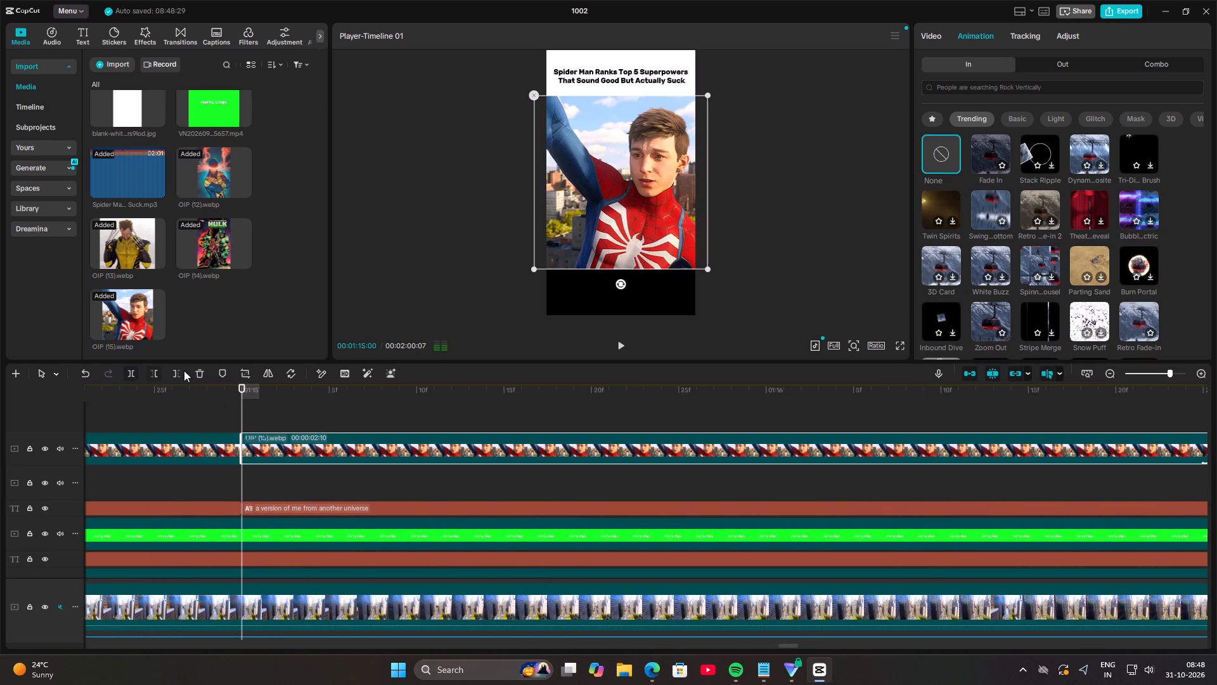
pyautogui.click(200, 369)
# Review the captions and footage from 00:01:15:00 to about 00:01:36, through the mutated Spider-Man section up to "I try not to think about it".
pyautogui.moveTo(240, 409); pyautogui.dragTo(1216, 487)
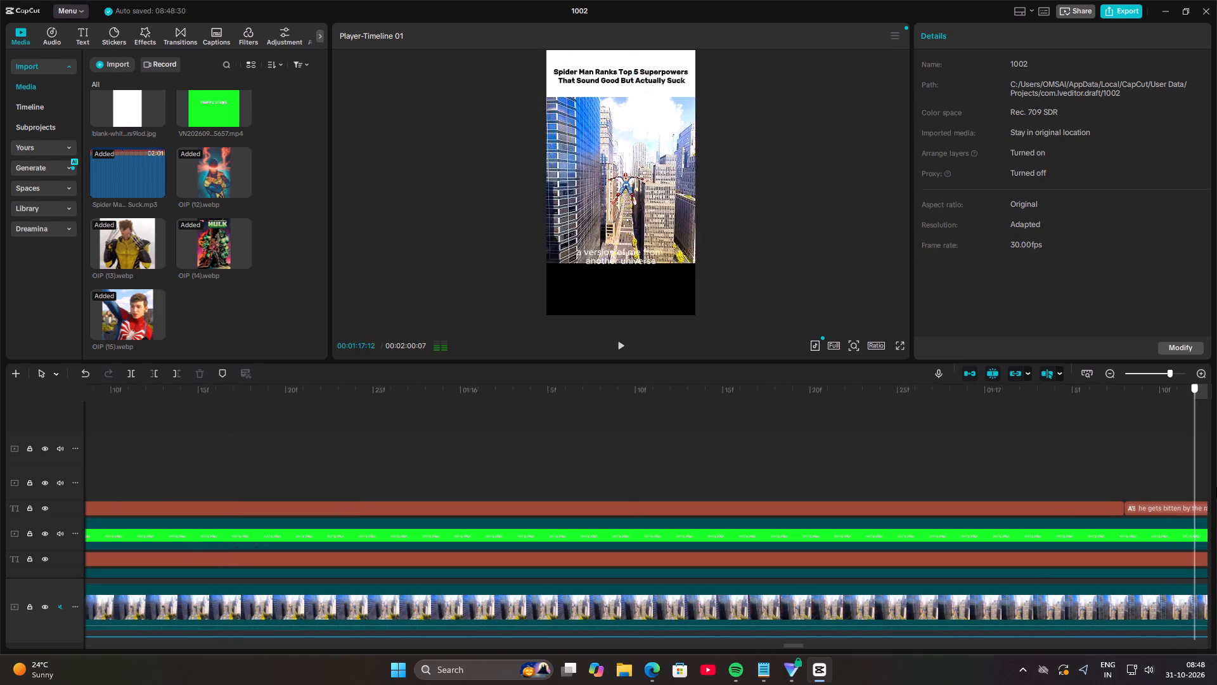
pyautogui.moveTo(1216, 487); pyautogui.dragTo(1216, 488)
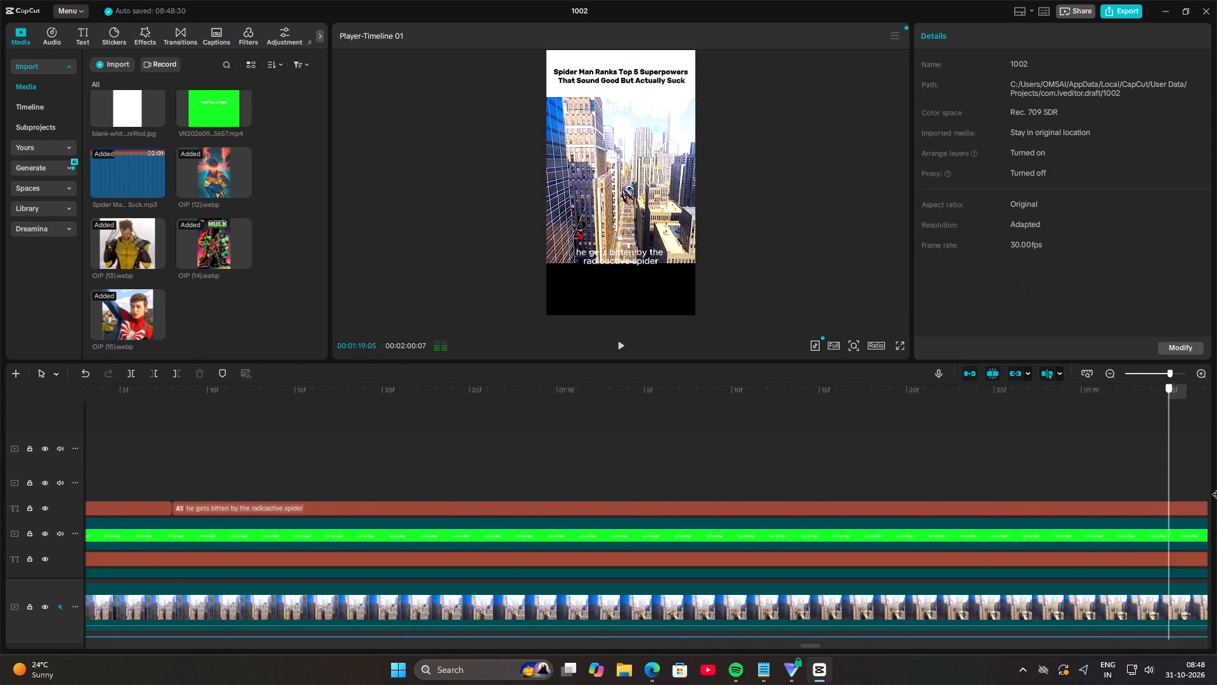
pyautogui.moveTo(1216, 488); pyautogui.dragTo(1130, 511)
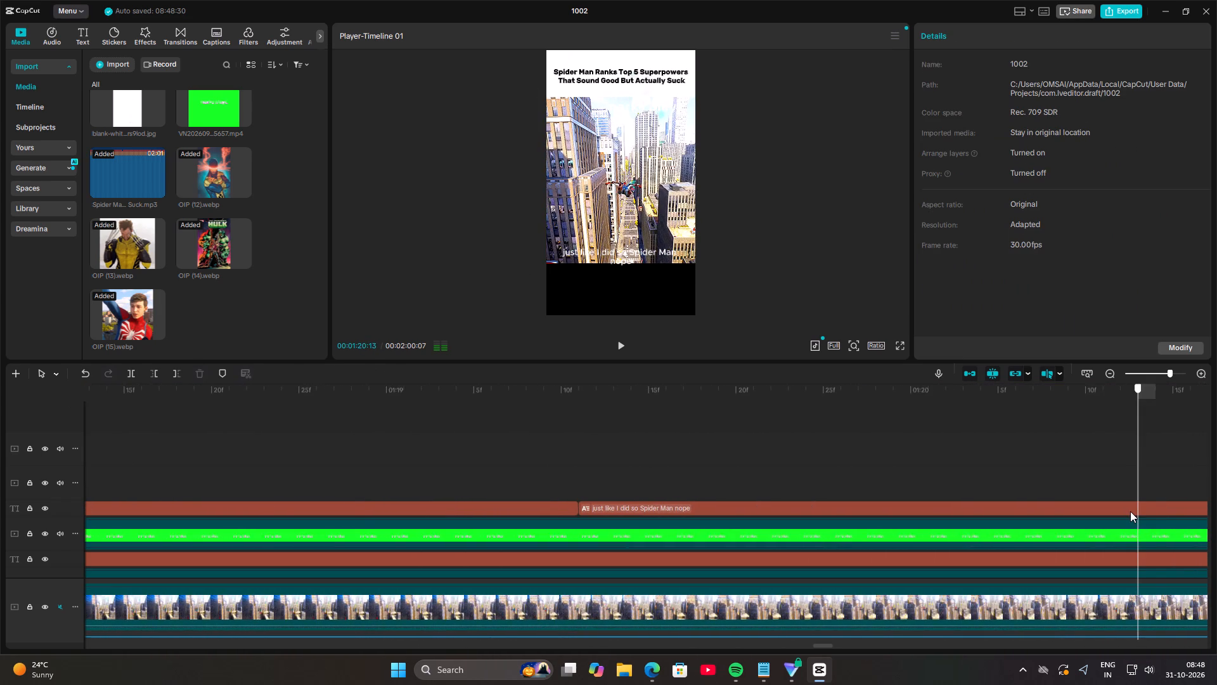
pyautogui.moveTo(1130, 511); pyautogui.dragTo(1121, 507)
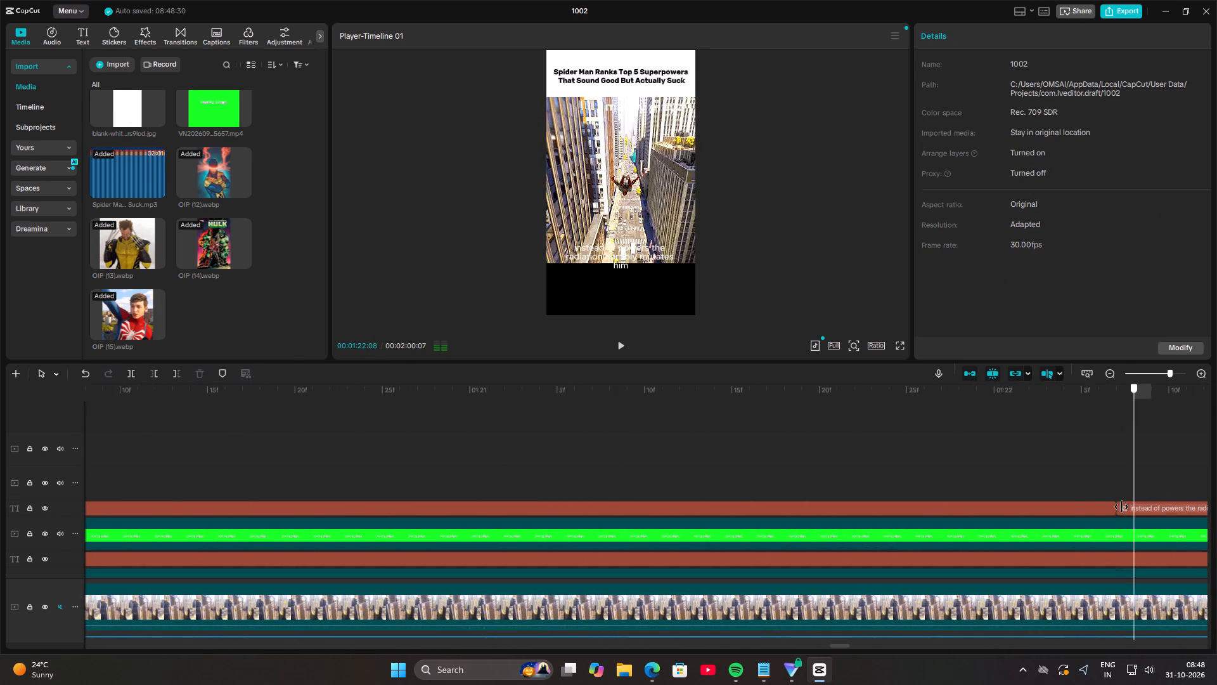
pyautogui.moveTo(1121, 507); pyautogui.dragTo(1141, 504)
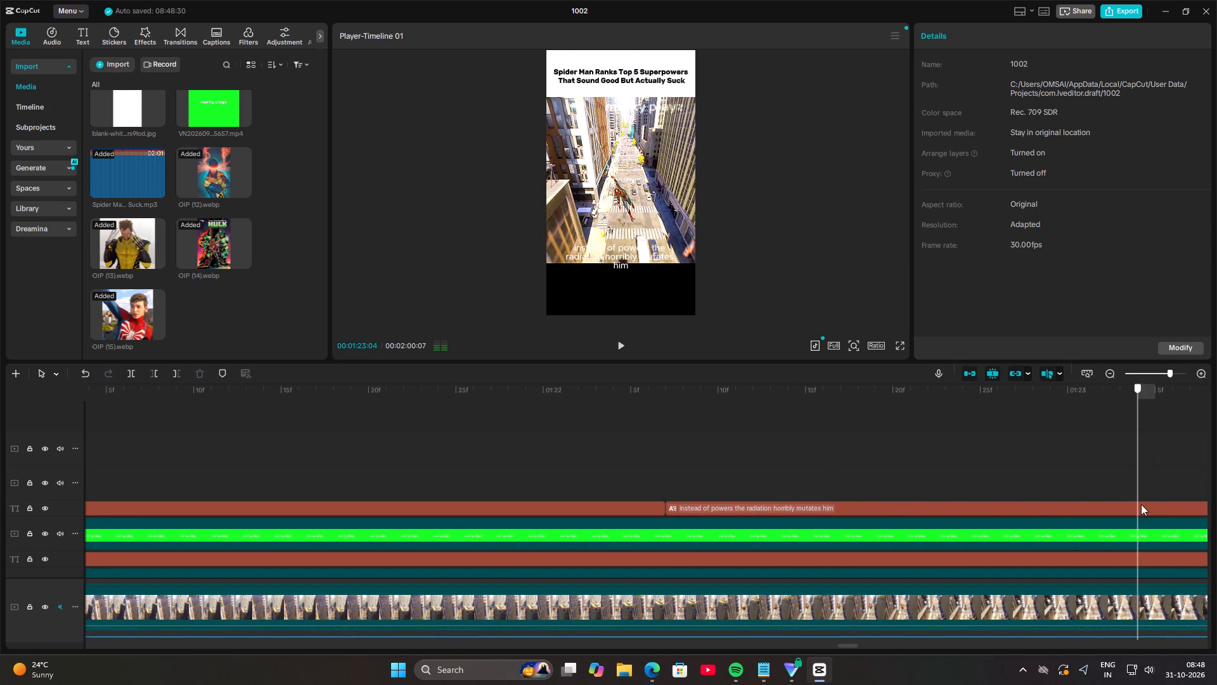
pyautogui.moveTo(1141, 504); pyautogui.dragTo(1216, 480)
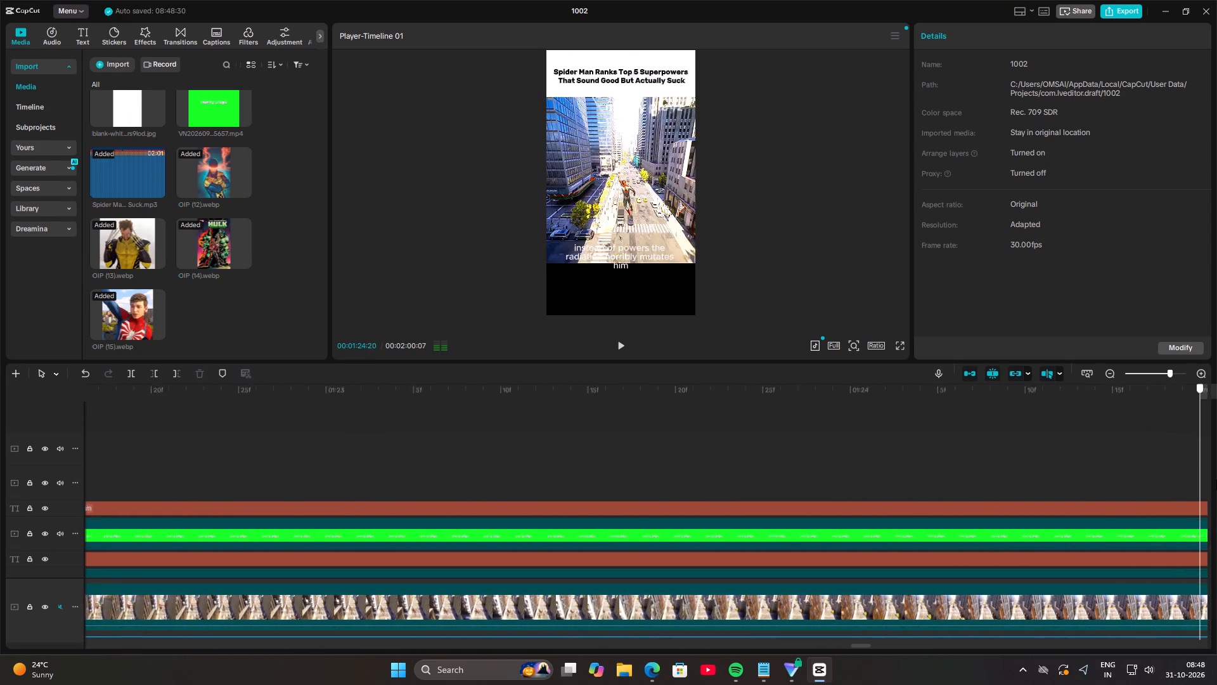
pyautogui.moveTo(1216, 480); pyautogui.dragTo(1050, 520)
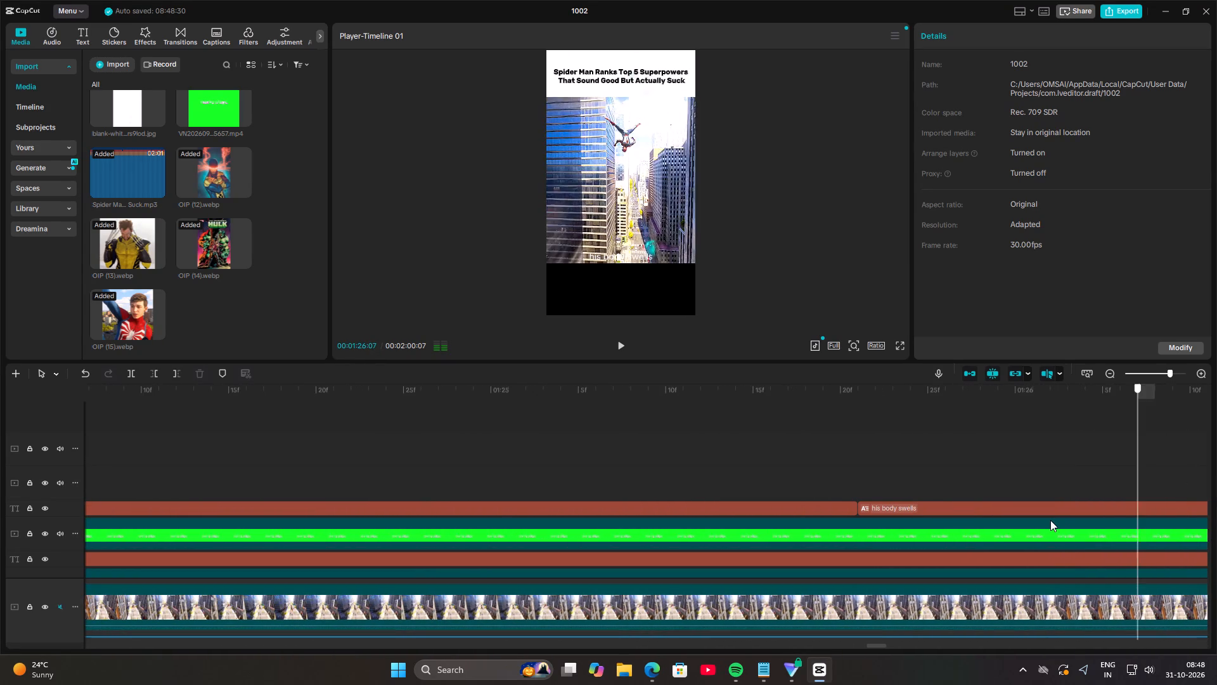
pyautogui.moveTo(1050, 520); pyautogui.dragTo(1216, 503)
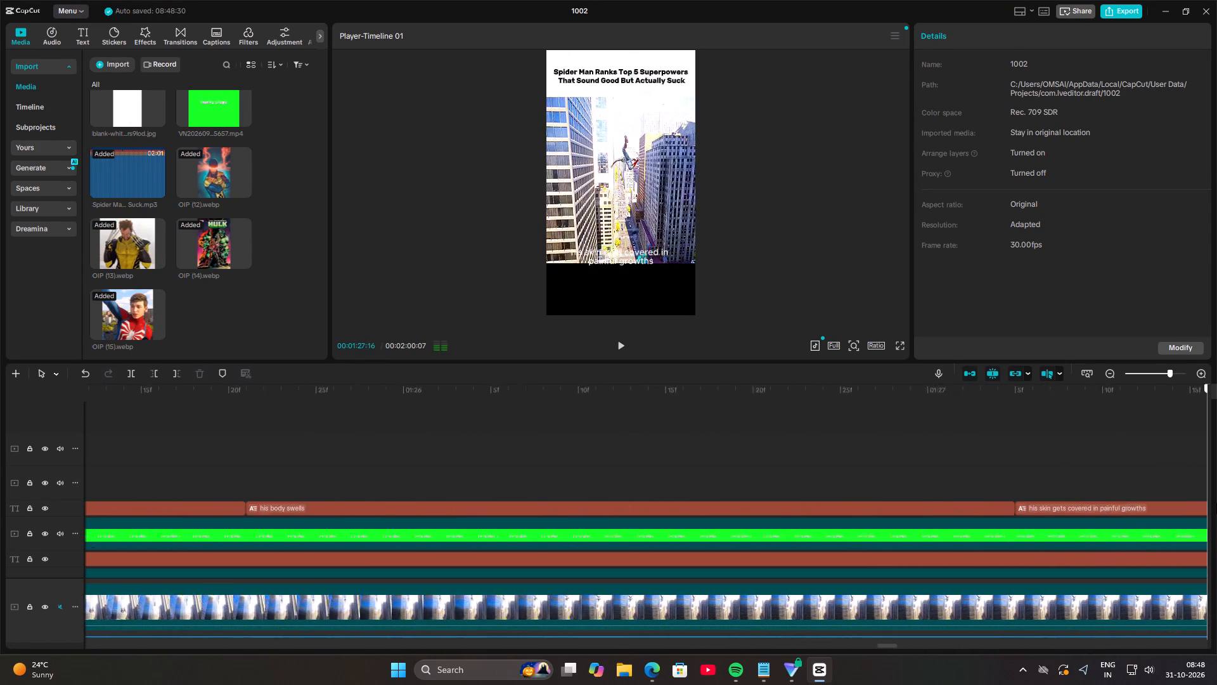
pyautogui.moveTo(1216, 503); pyautogui.dragTo(1209, 513)
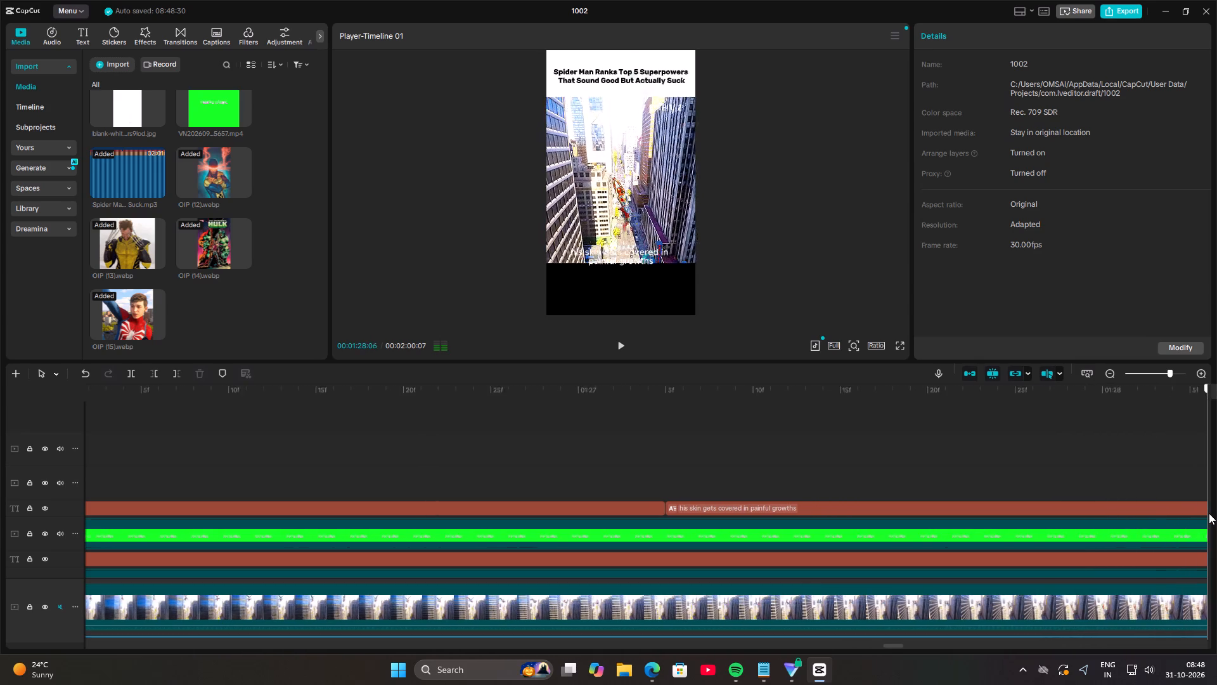
pyautogui.moveTo(1209, 513); pyautogui.dragTo(1172, 546)
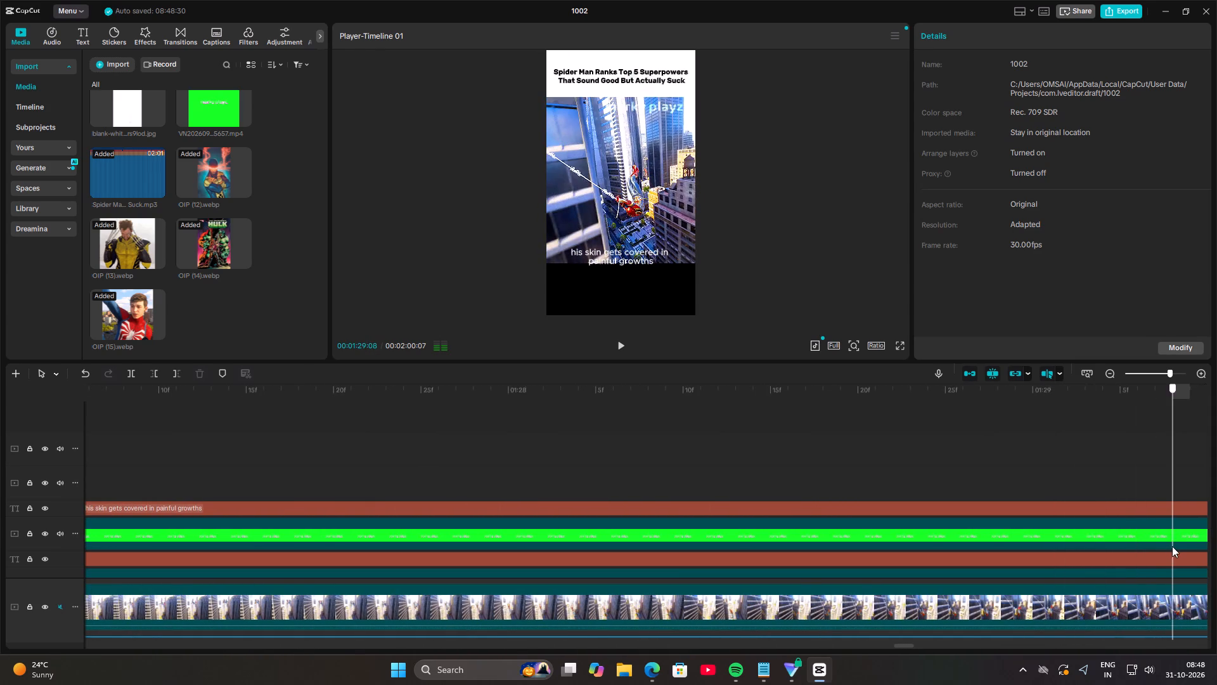
pyautogui.moveTo(1172, 546); pyautogui.dragTo(1083, 522)
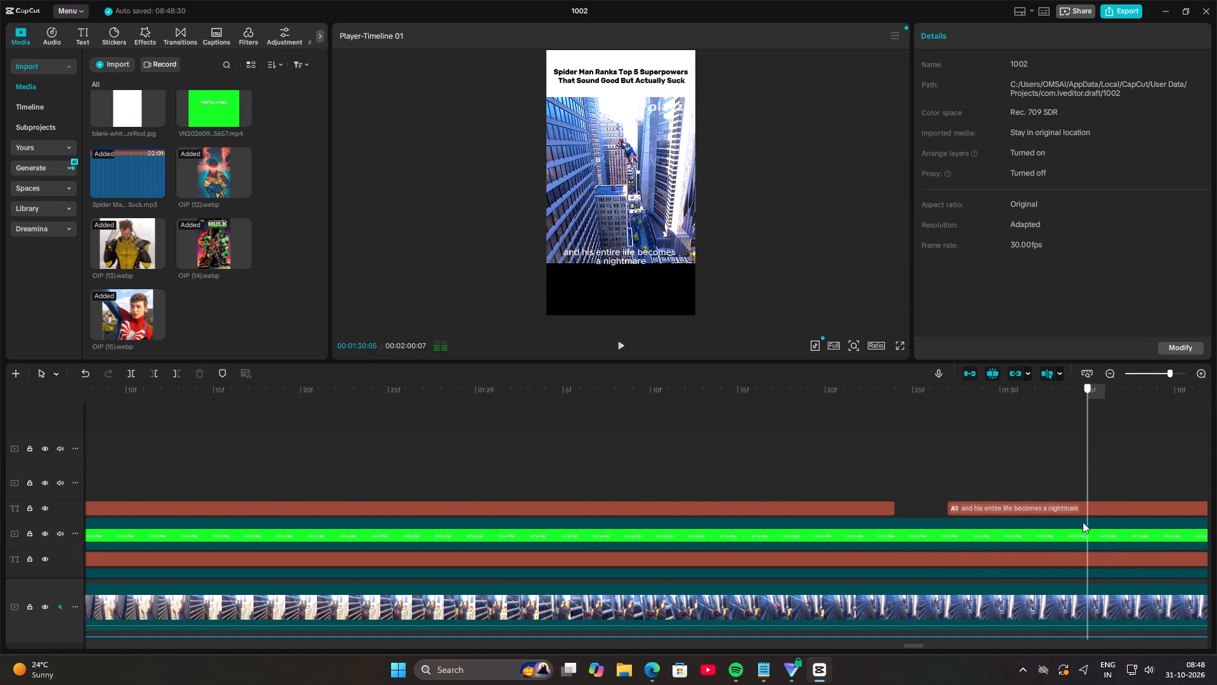
pyautogui.moveTo(1083, 522); pyautogui.dragTo(947, 489)
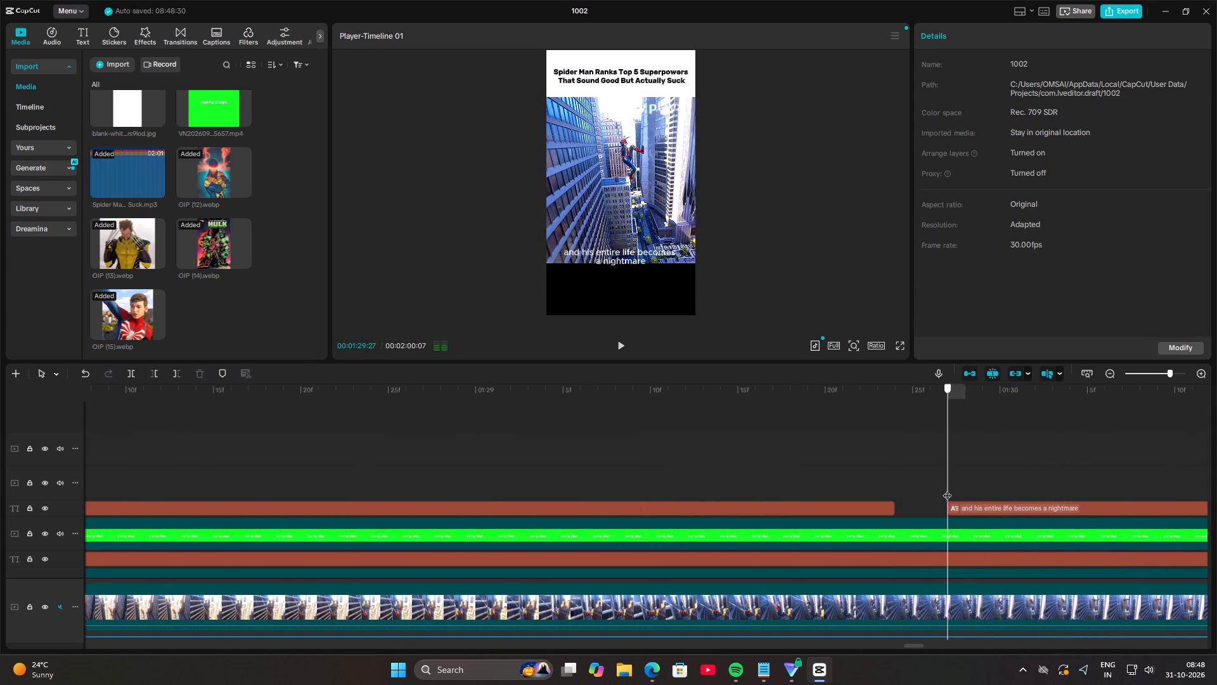
pyautogui.moveTo(947, 489); pyautogui.dragTo(1088, 486)
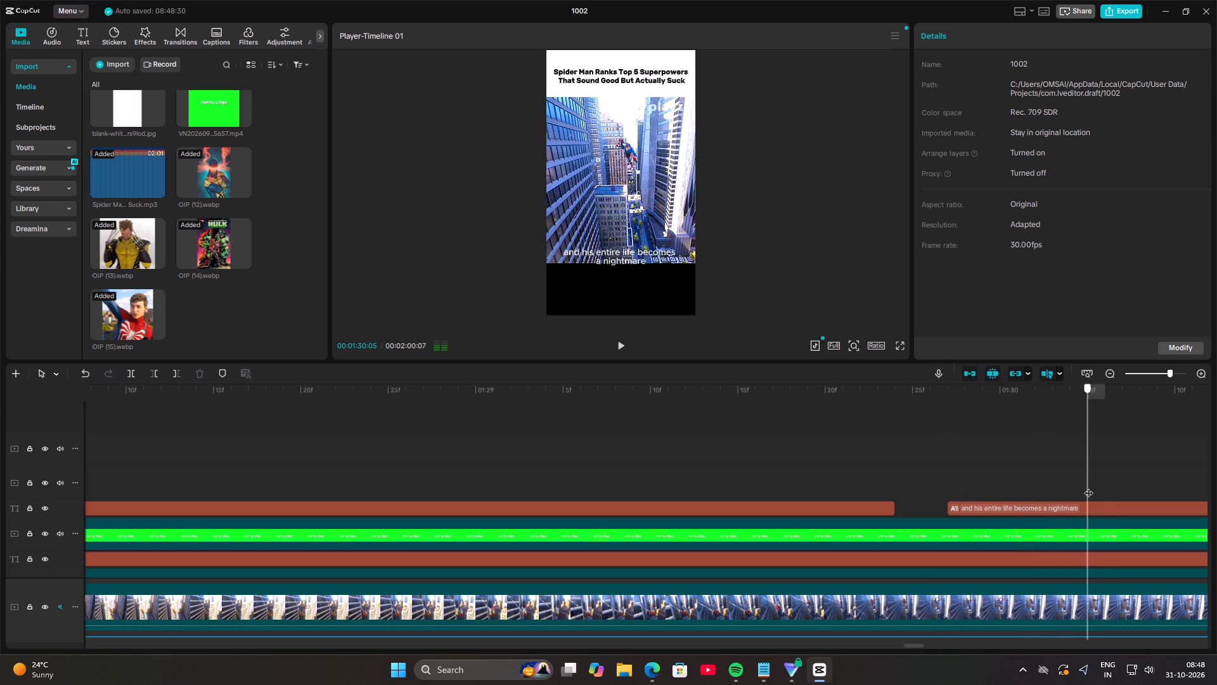
pyautogui.moveTo(1088, 486); pyautogui.dragTo(1211, 485)
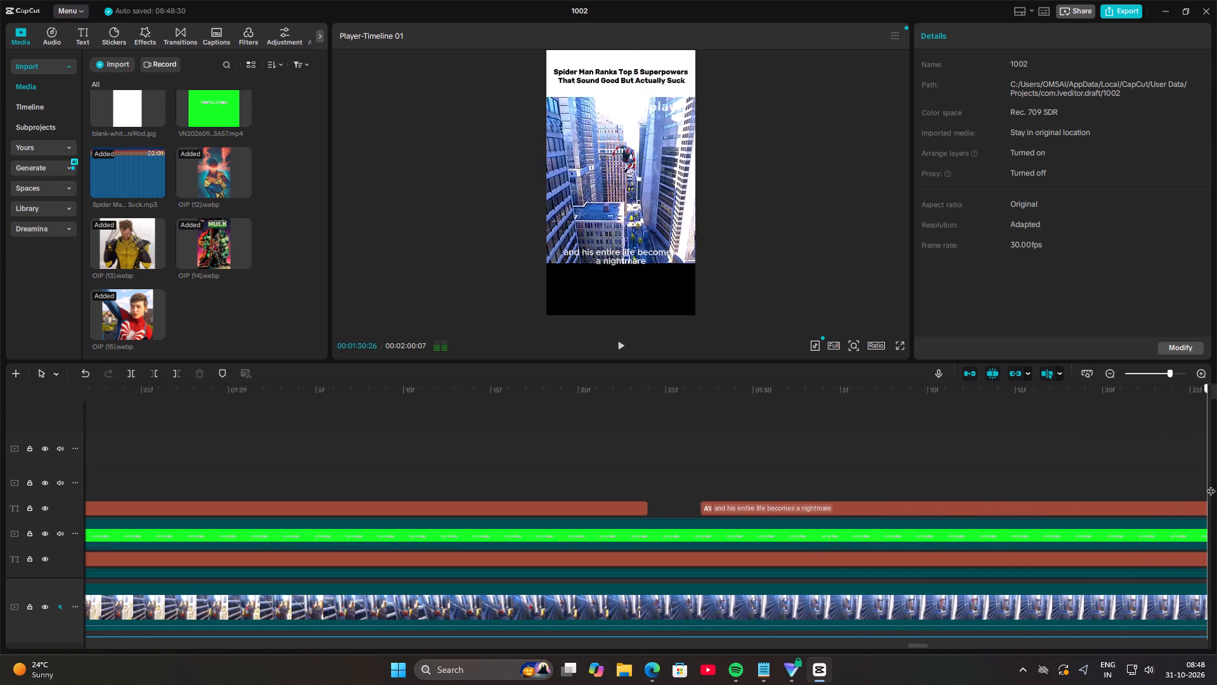
pyautogui.moveTo(1211, 485); pyautogui.dragTo(1206, 495)
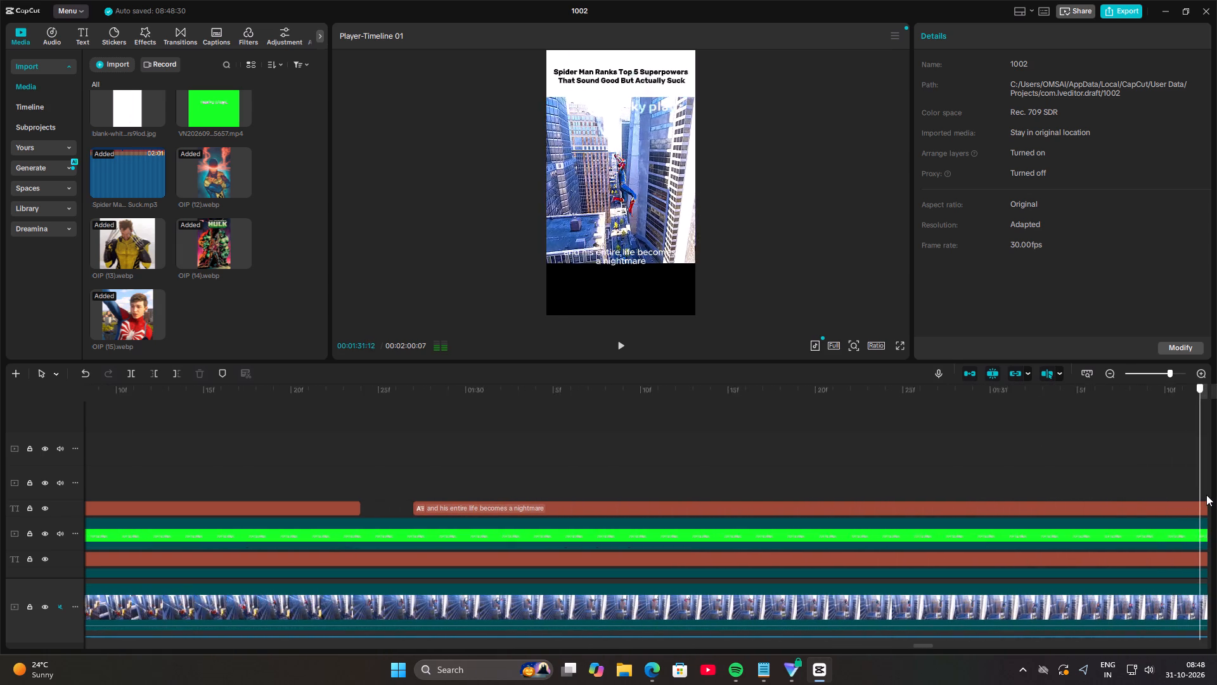
pyautogui.moveTo(1206, 495); pyautogui.dragTo(1157, 491)
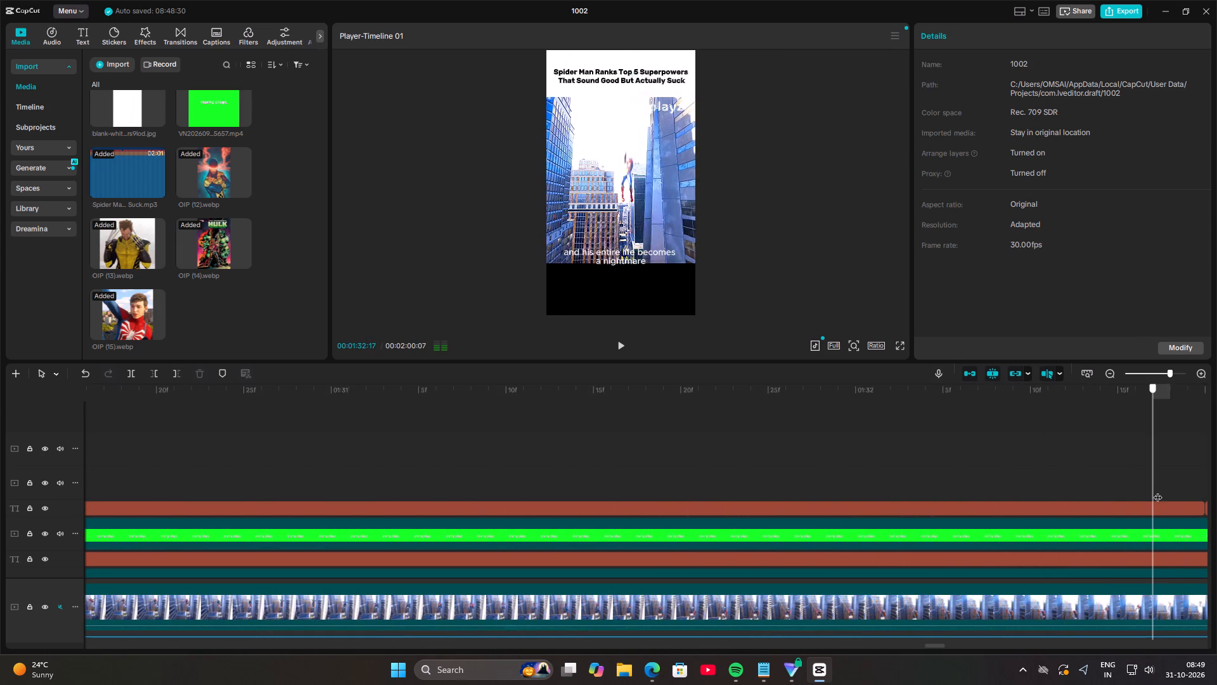
pyautogui.moveTo(1157, 491); pyautogui.dragTo(1028, 478)
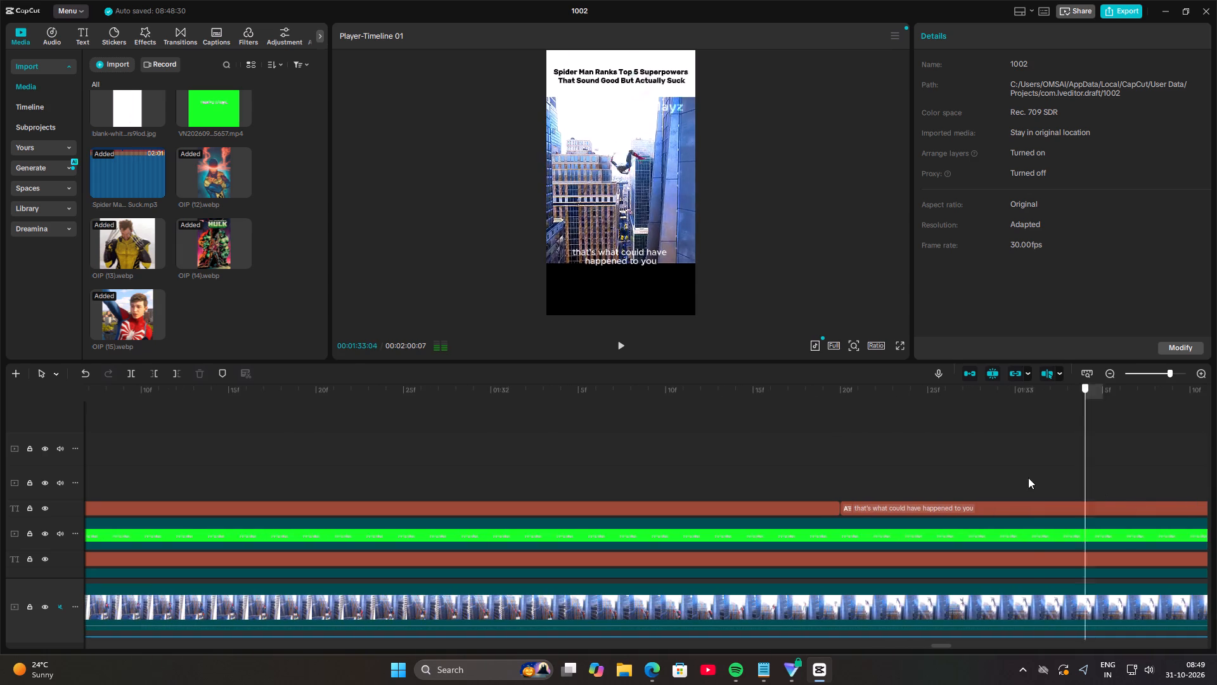
pyautogui.moveTo(1028, 478); pyautogui.dragTo(1216, 513)
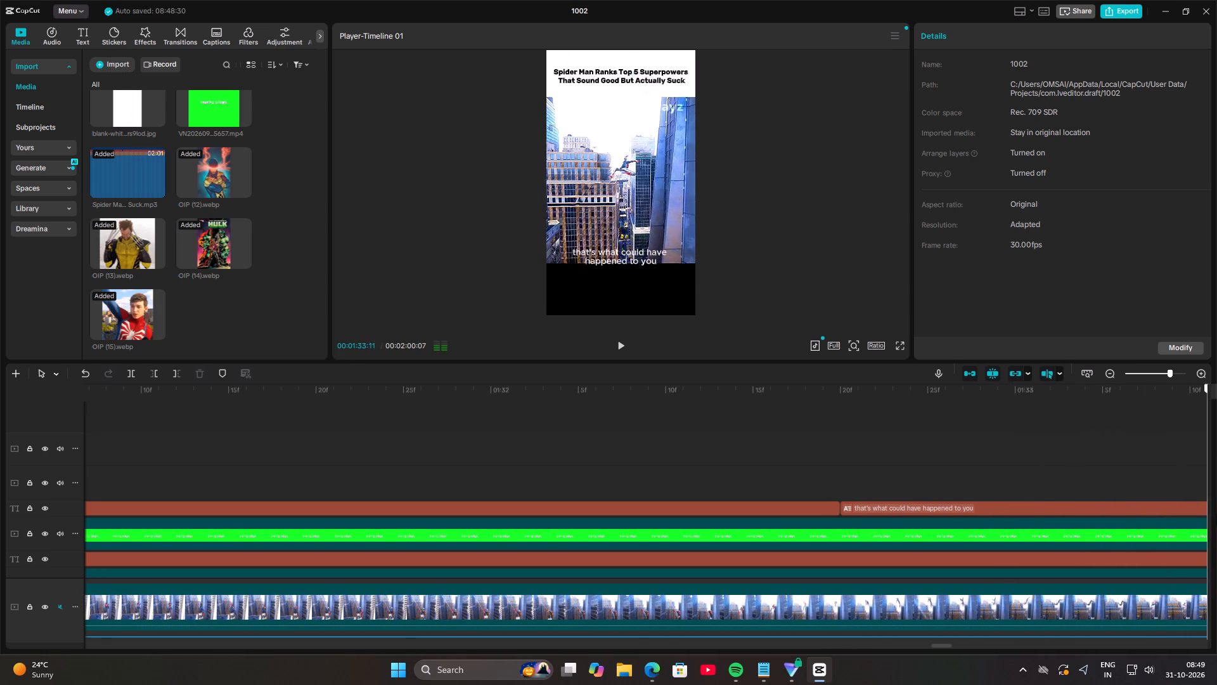
pyautogui.moveTo(1216, 513); pyautogui.dragTo(1216, 491)
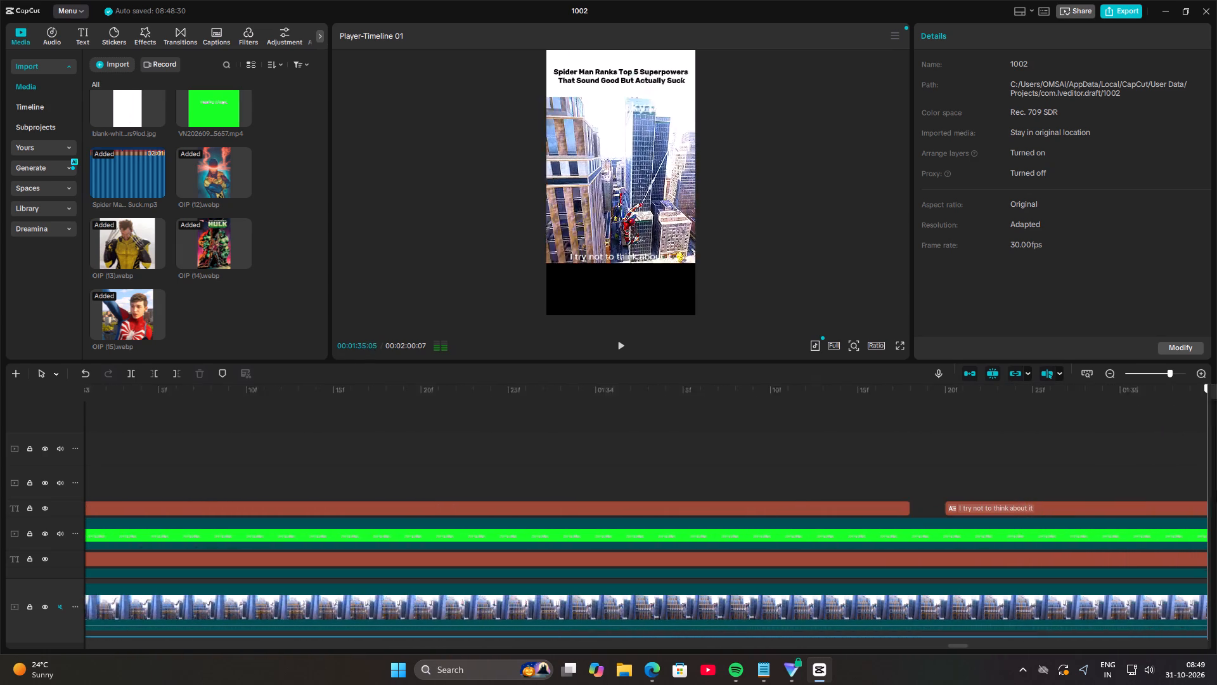
pyautogui.moveTo(1216, 491); pyautogui.dragTo(1216, 480)
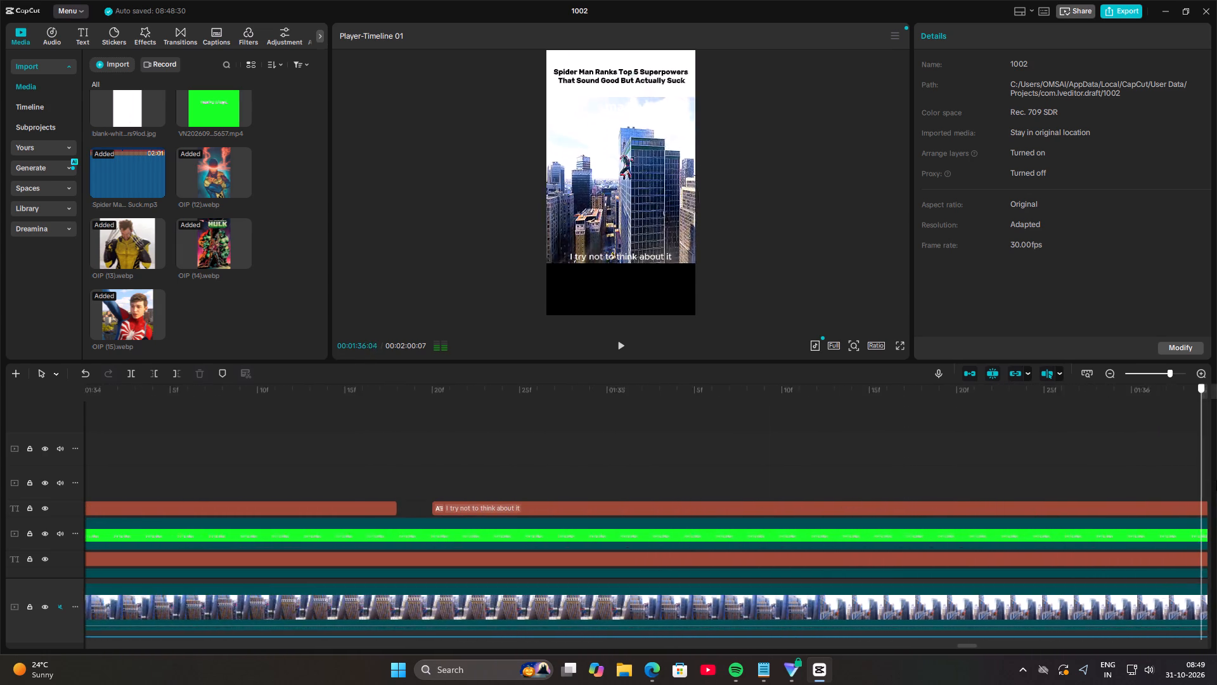
# Review the captions and footage from about 00:01:36 through the No. 1 section to the end of the timeline.
pyautogui.moveTo(1216, 480); pyautogui.dragTo(1216, 422)
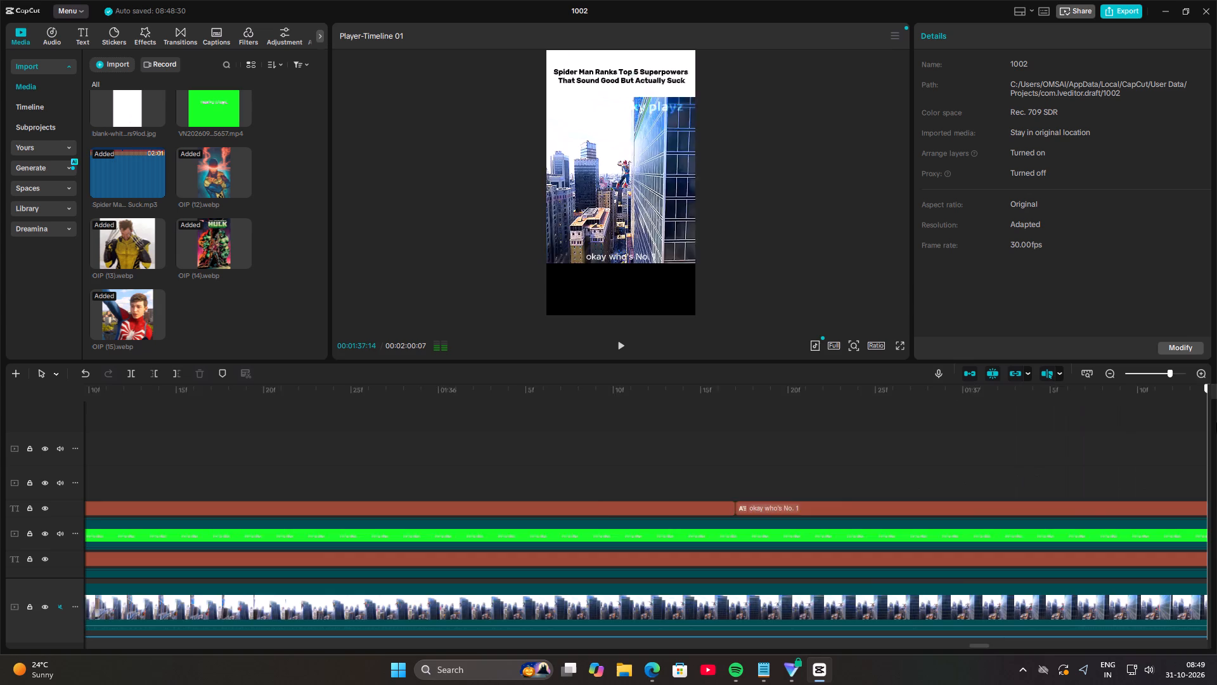
pyautogui.moveTo(1216, 422); pyautogui.dragTo(1167, 439)
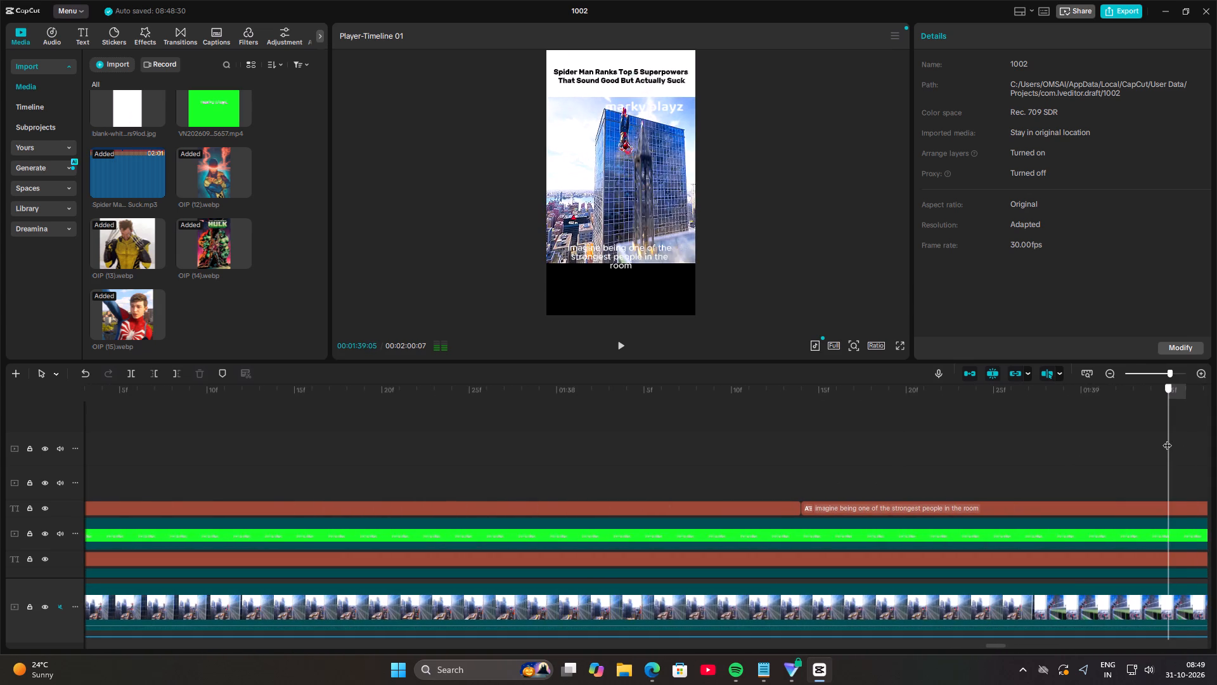
pyautogui.moveTo(1167, 439); pyautogui.dragTo(1216, 443)
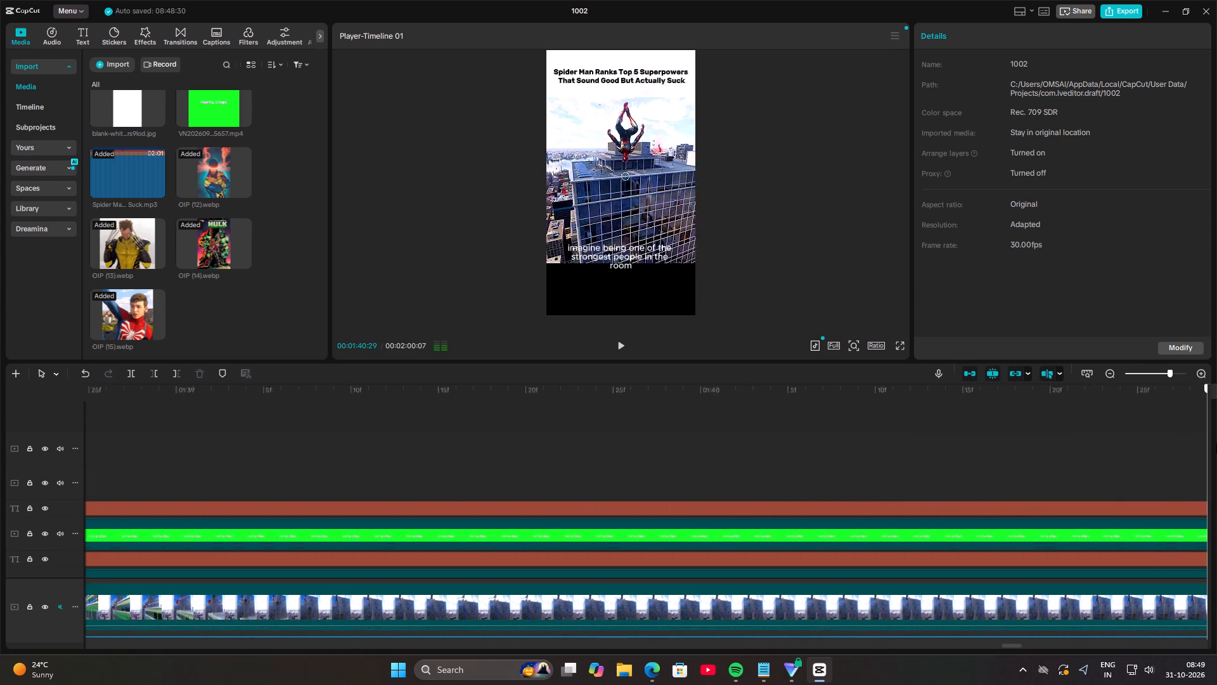
pyautogui.moveTo(1216, 443); pyautogui.dragTo(1157, 461)
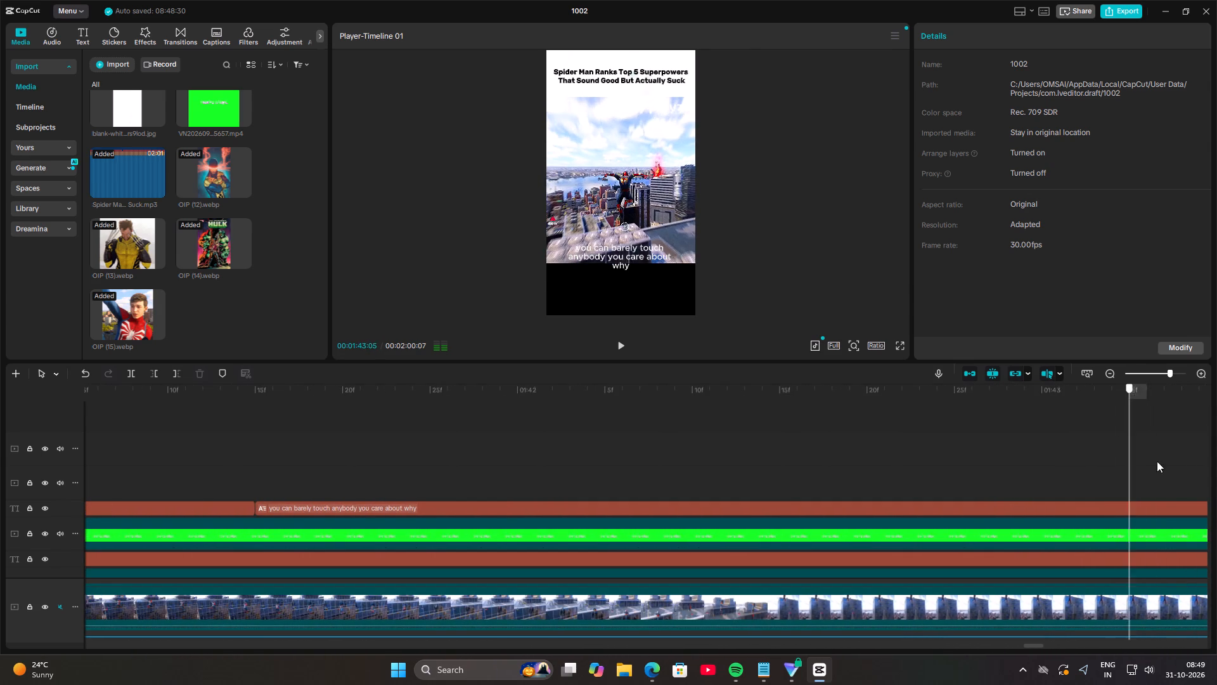
pyautogui.moveTo(1157, 461); pyautogui.dragTo(1216, 460)
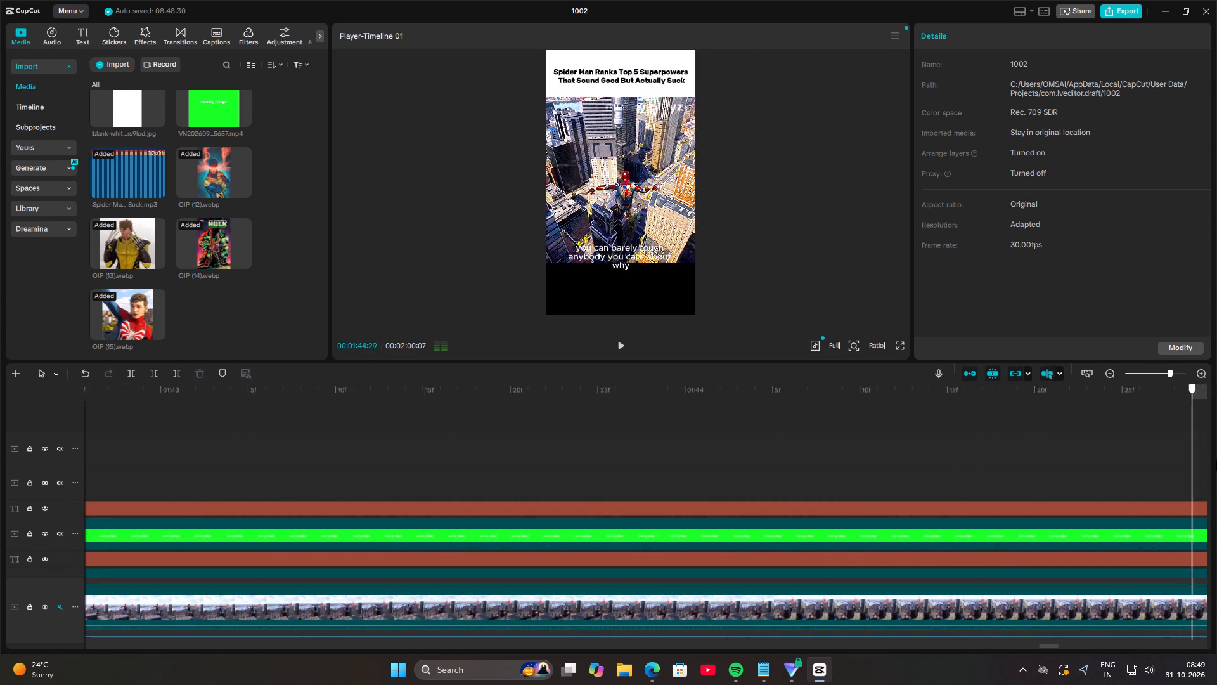
pyautogui.moveTo(1216, 460); pyautogui.dragTo(446, 473)
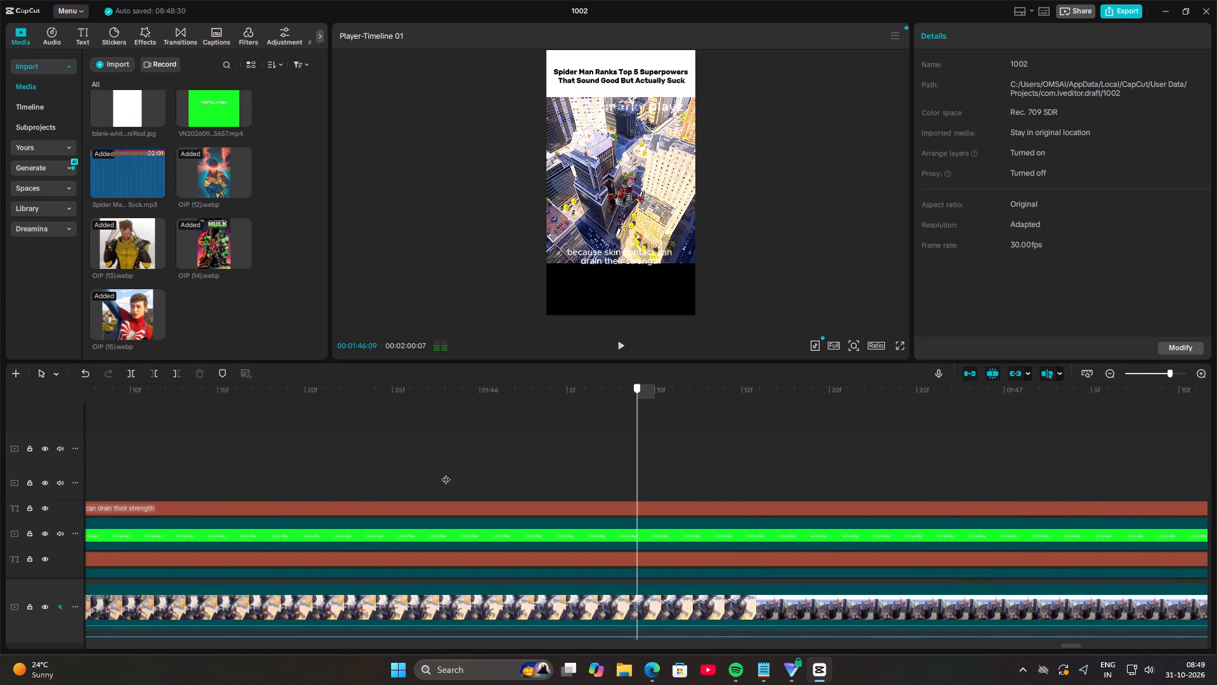
pyautogui.moveTo(446, 473); pyautogui.dragTo(1216, 453)
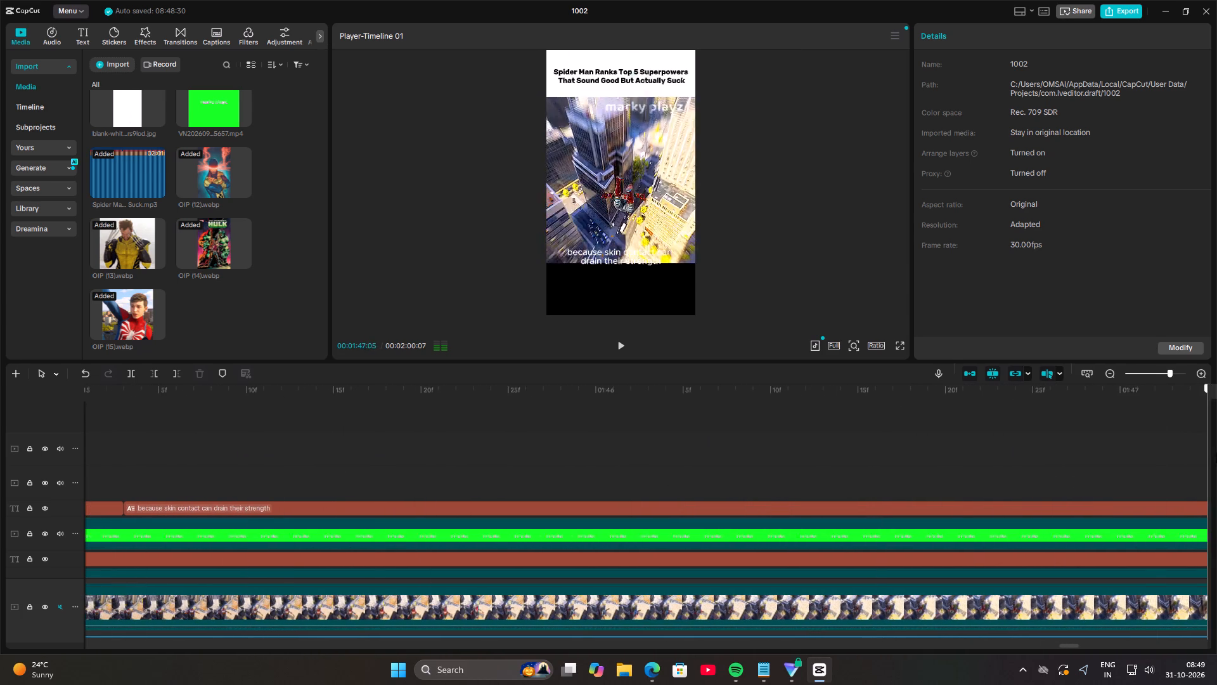
pyautogui.moveTo(1216, 453); pyautogui.dragTo(1079, 479)
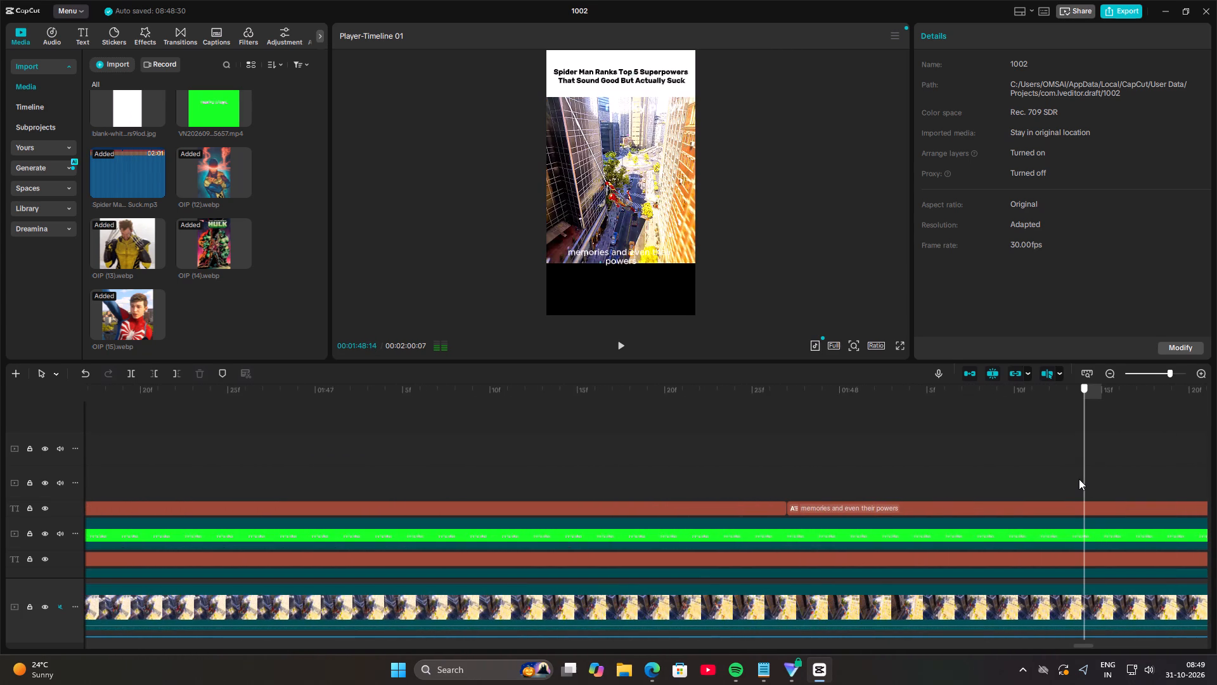
pyautogui.moveTo(1079, 479); pyautogui.dragTo(1209, 456)
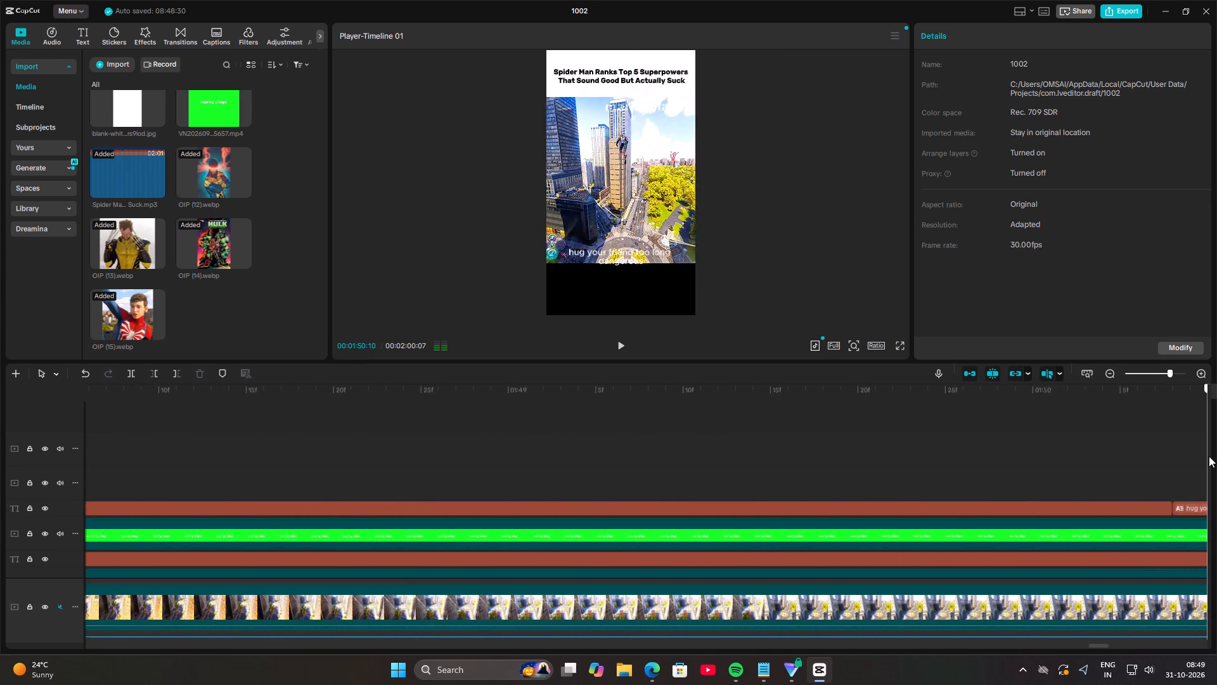
pyautogui.moveTo(1209, 456); pyautogui.dragTo(1216, 440)
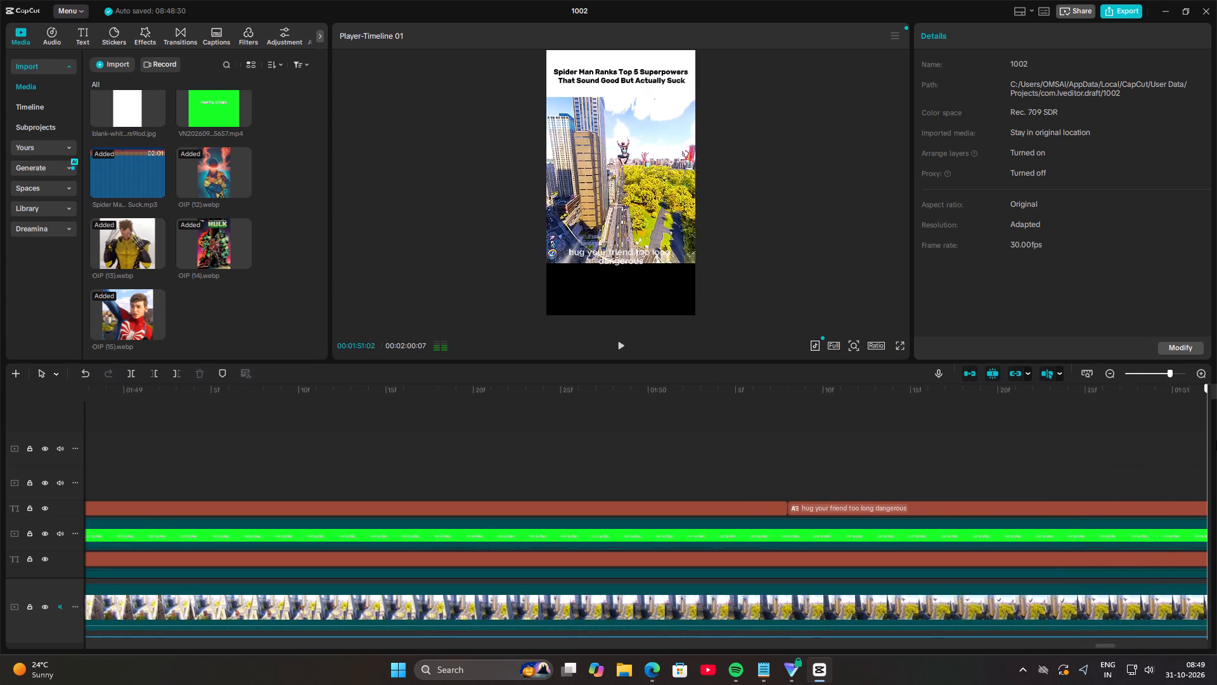
pyautogui.moveTo(1216, 440); pyautogui.dragTo(1216, 448)
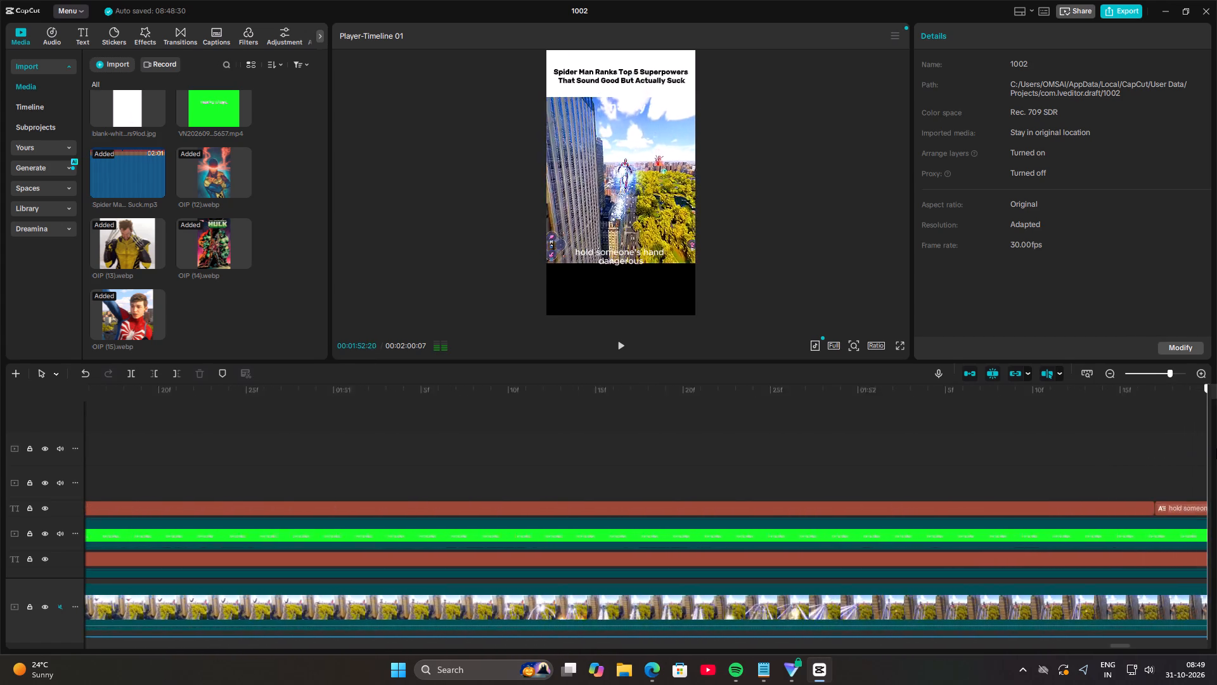
pyautogui.moveTo(1216, 448); pyautogui.dragTo(1216, 454)
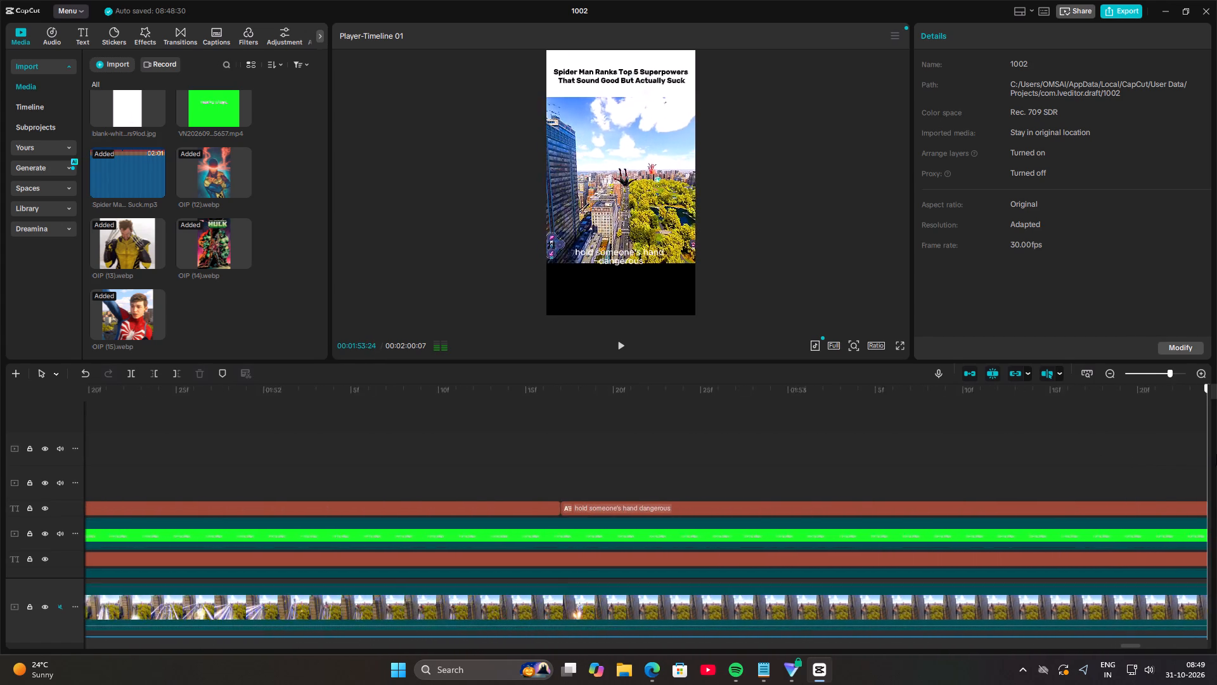
pyautogui.moveTo(1216, 454); pyautogui.dragTo(1126, 457)
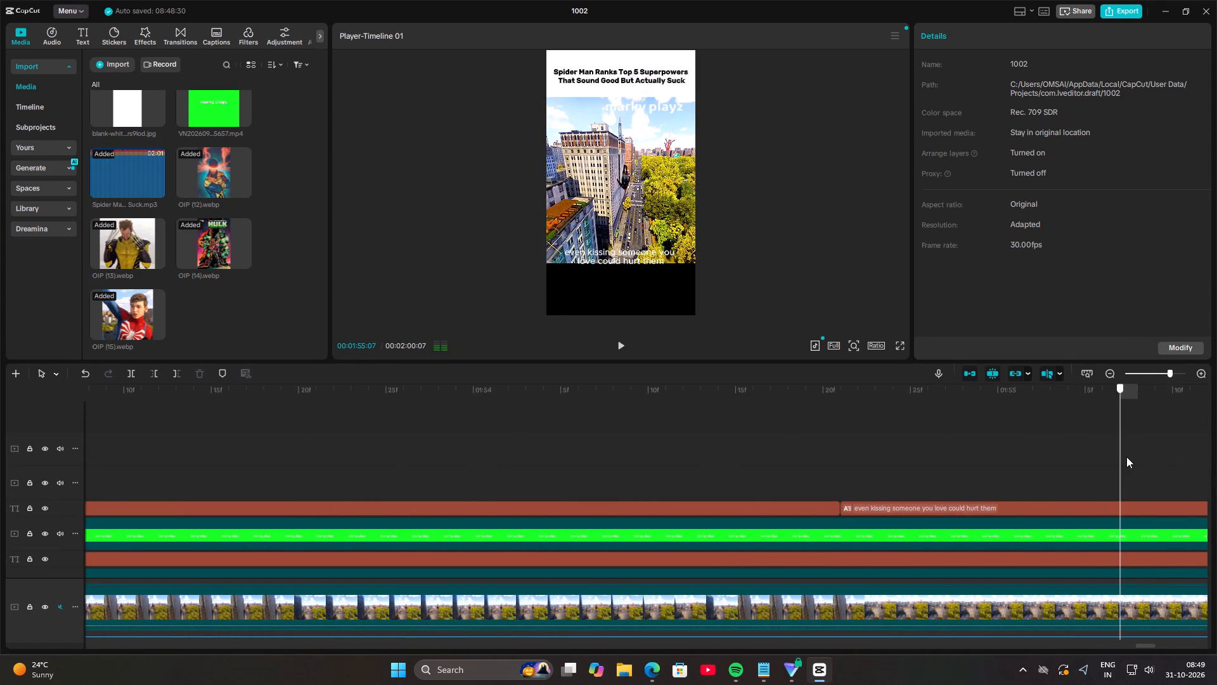
pyautogui.moveTo(1126, 457); pyautogui.dragTo(1000, 470)
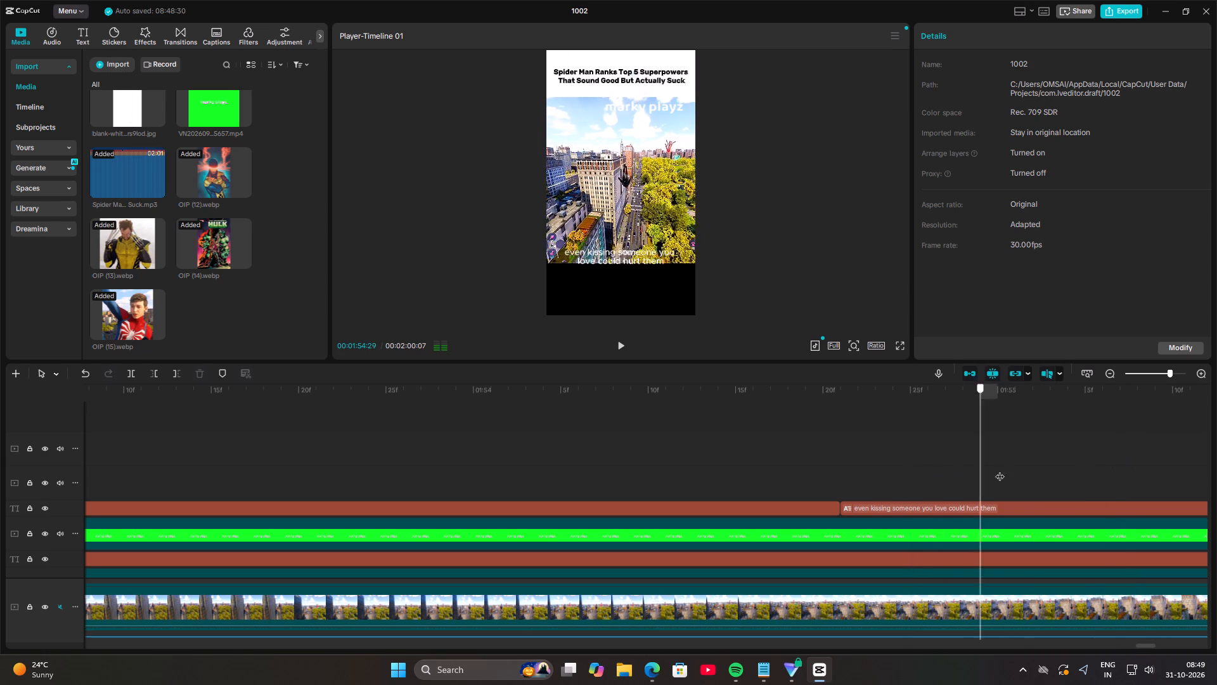
pyautogui.moveTo(1000, 470); pyautogui.dragTo(1211, 474)
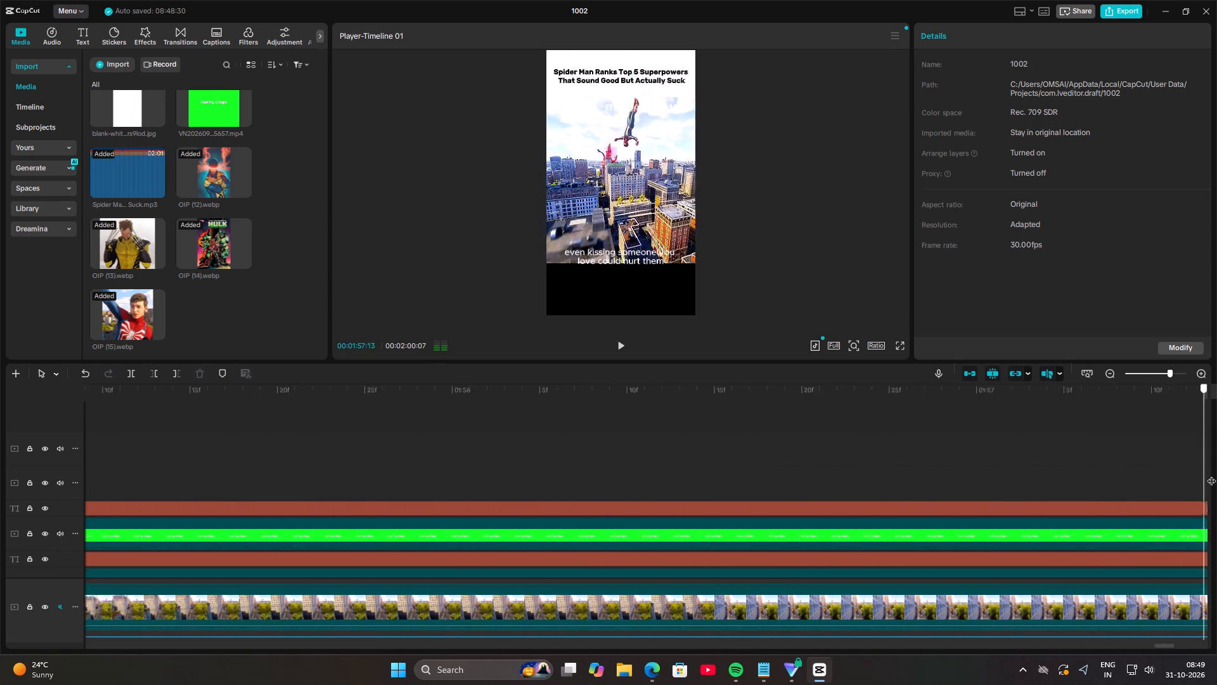
pyautogui.moveTo(1211, 474); pyautogui.dragTo(1195, 474)
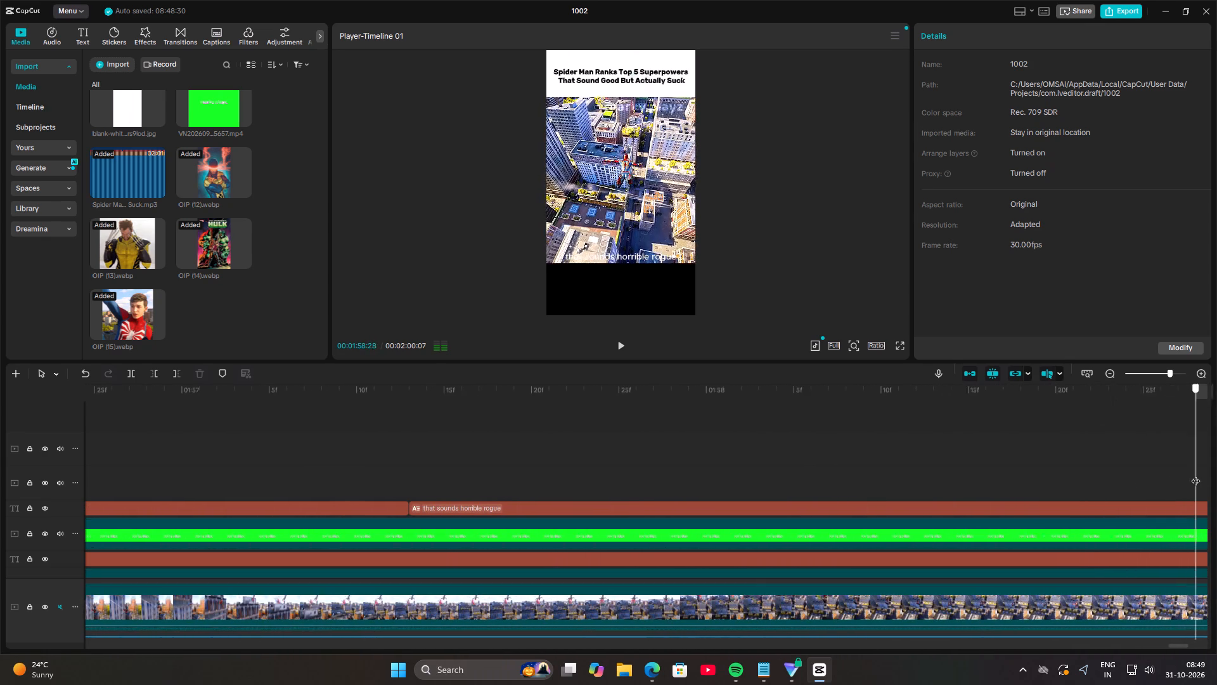
pyautogui.moveTo(1195, 474); pyautogui.dragTo(1203, 473)
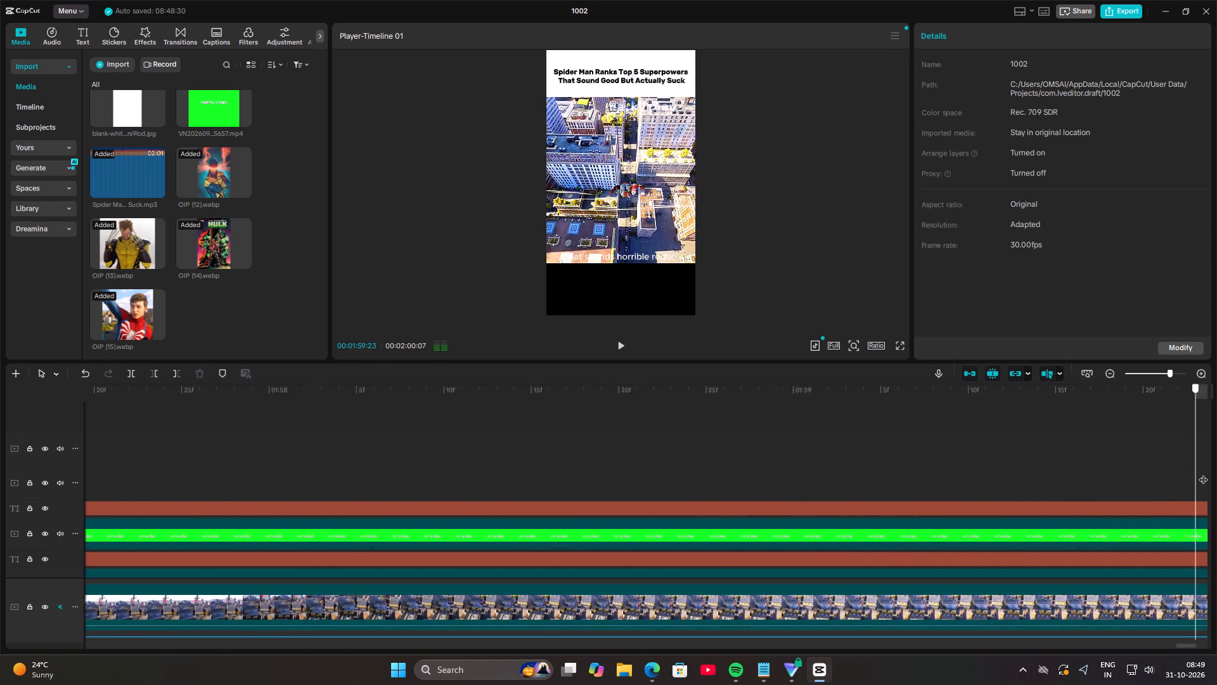
pyautogui.moveTo(1203, 473); pyautogui.dragTo(981, 466)
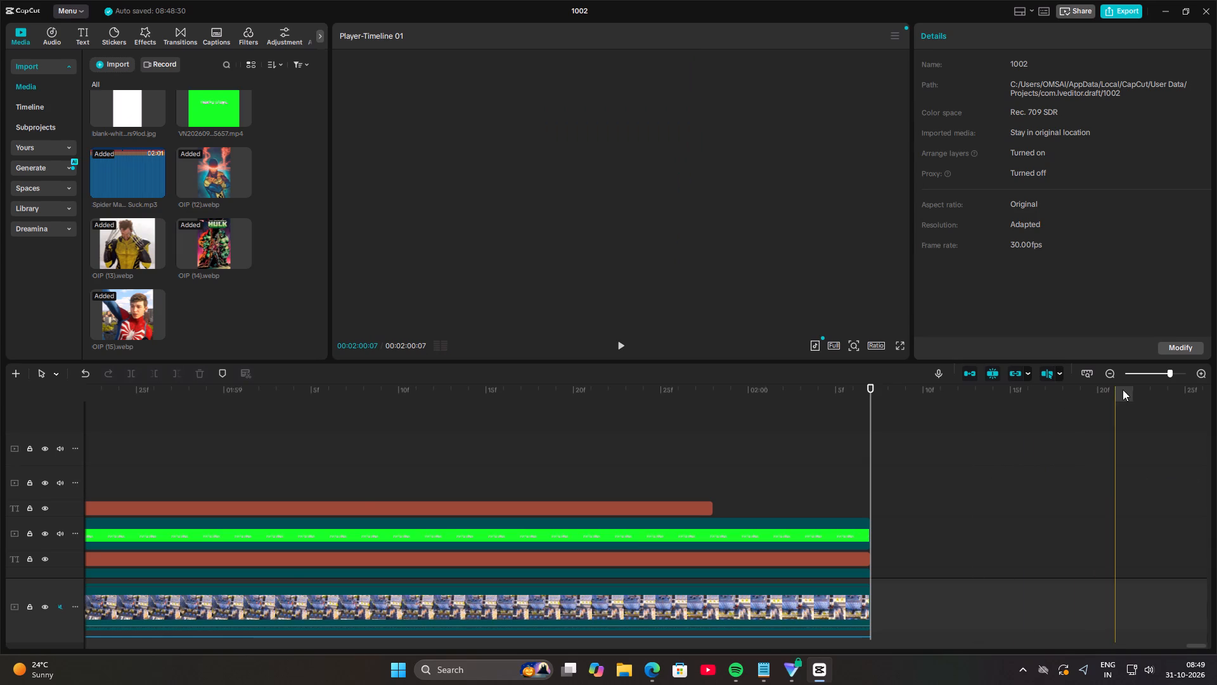
# Return the playhead to 00:00:00:00 and hide the caption text track.
pyautogui.click(1130, 373)
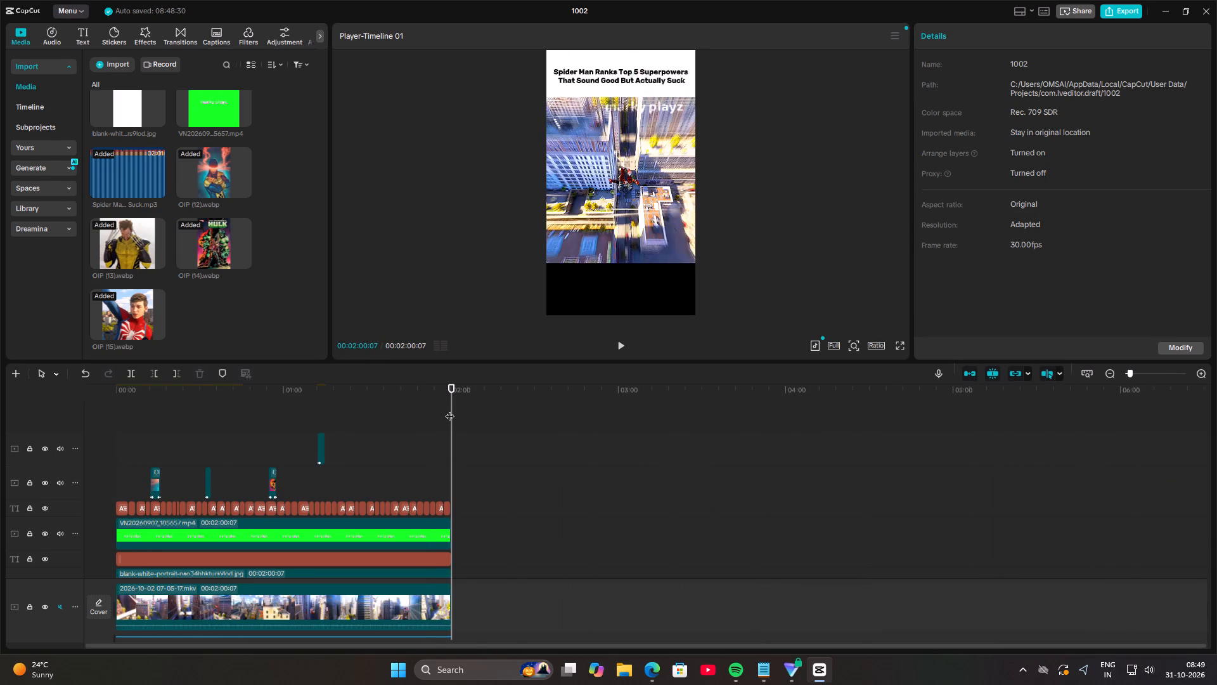
pyautogui.moveTo(449, 410); pyautogui.dragTo(0, 385)
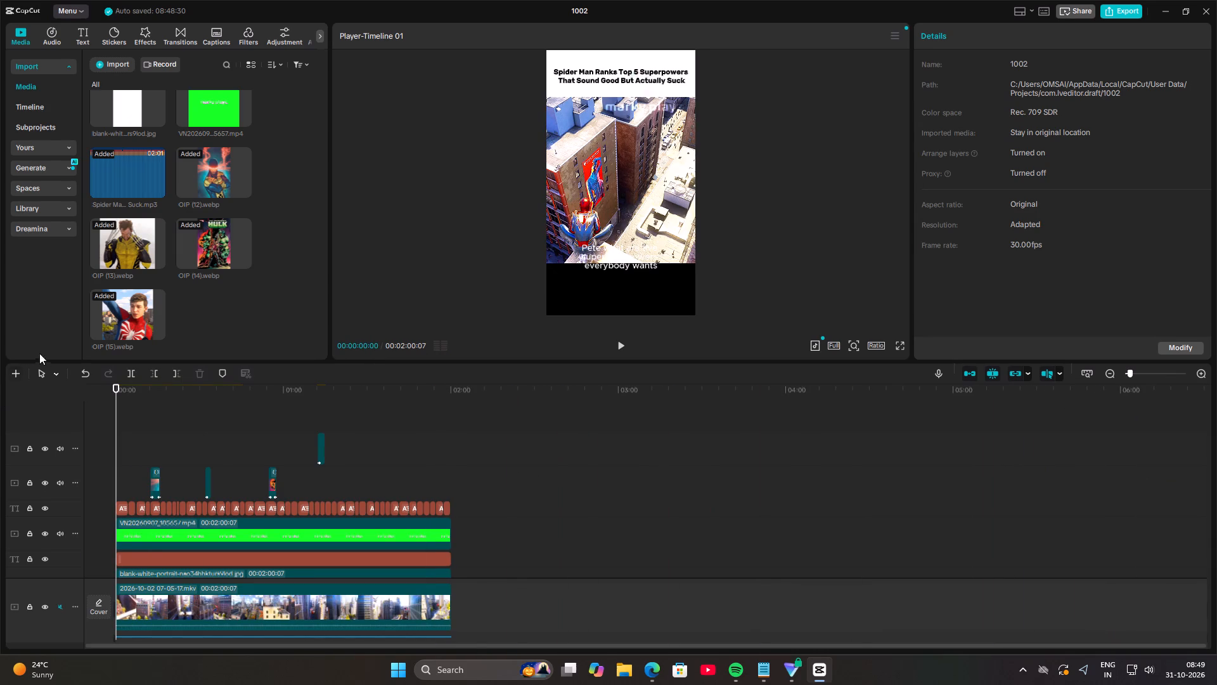
pyautogui.click(45, 504)
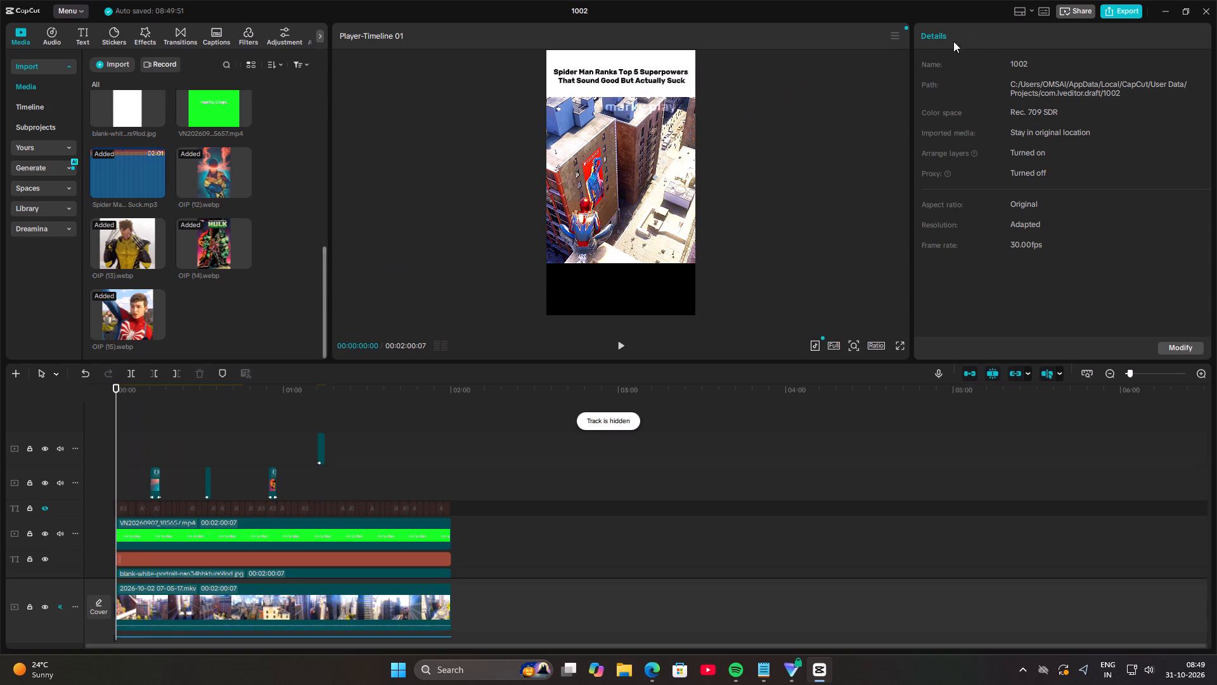
# Export project 1002 with the frame rate set to 60fps and go back to the home screen during rendering.
pyautogui.click(1124, 6)
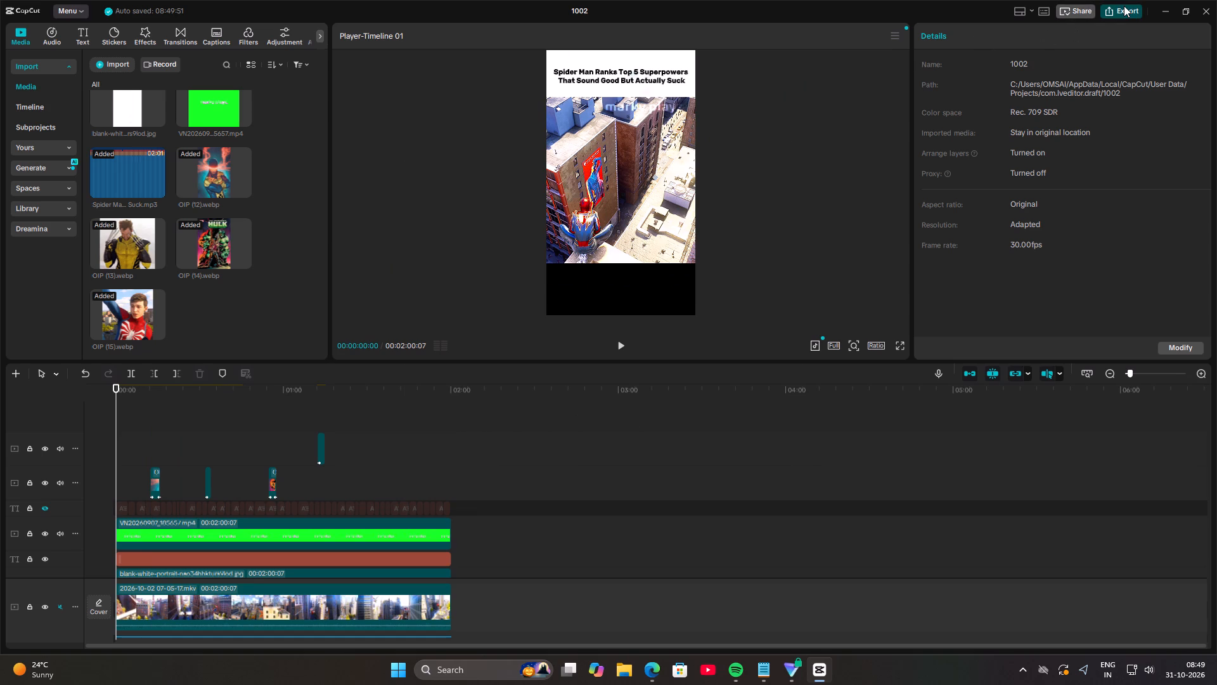
pyautogui.click(714, 378)
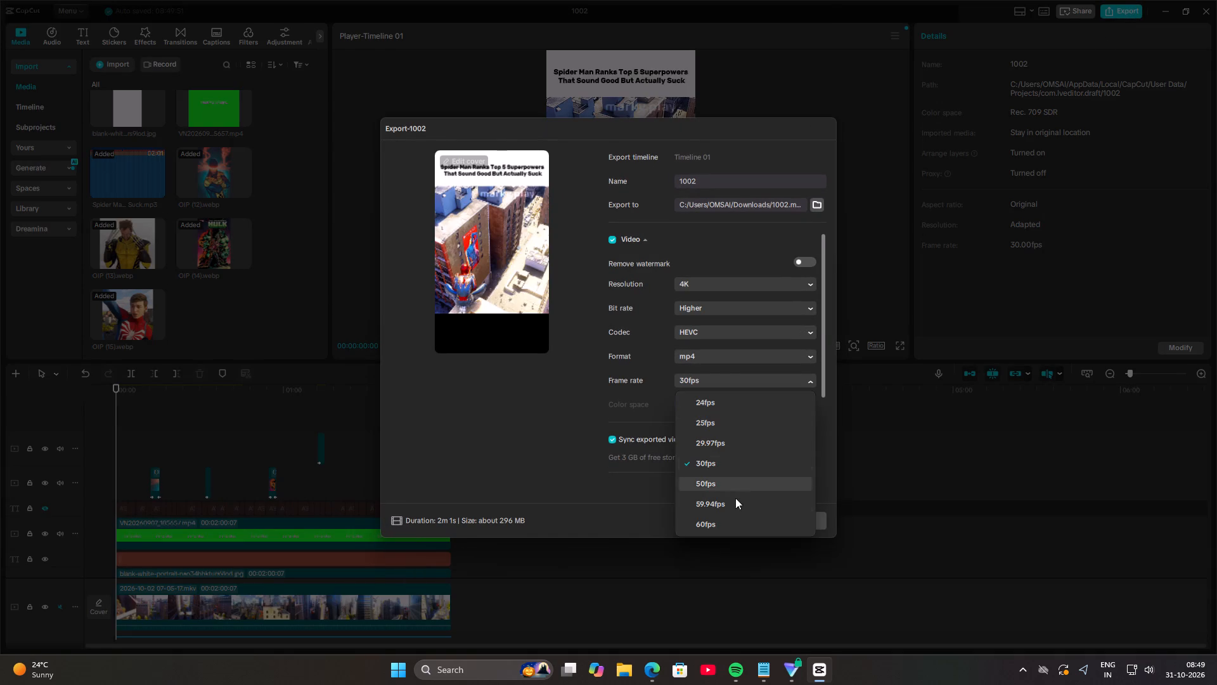
pyautogui.click(736, 530)
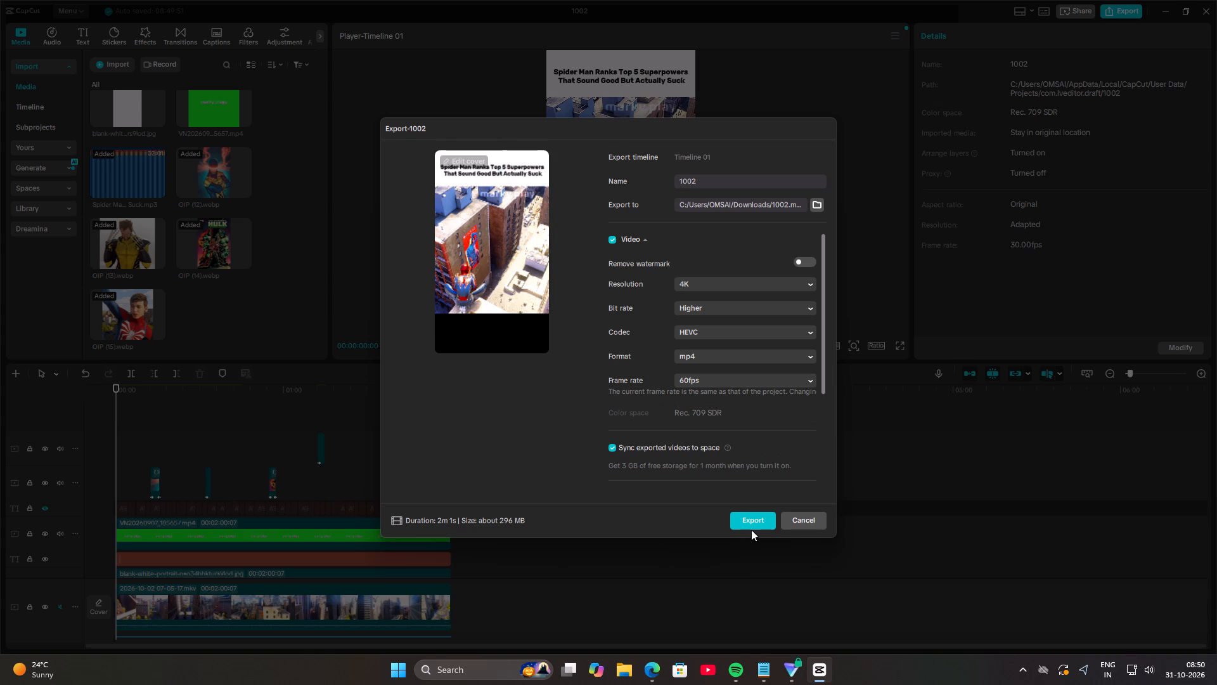
pyautogui.click(757, 514)
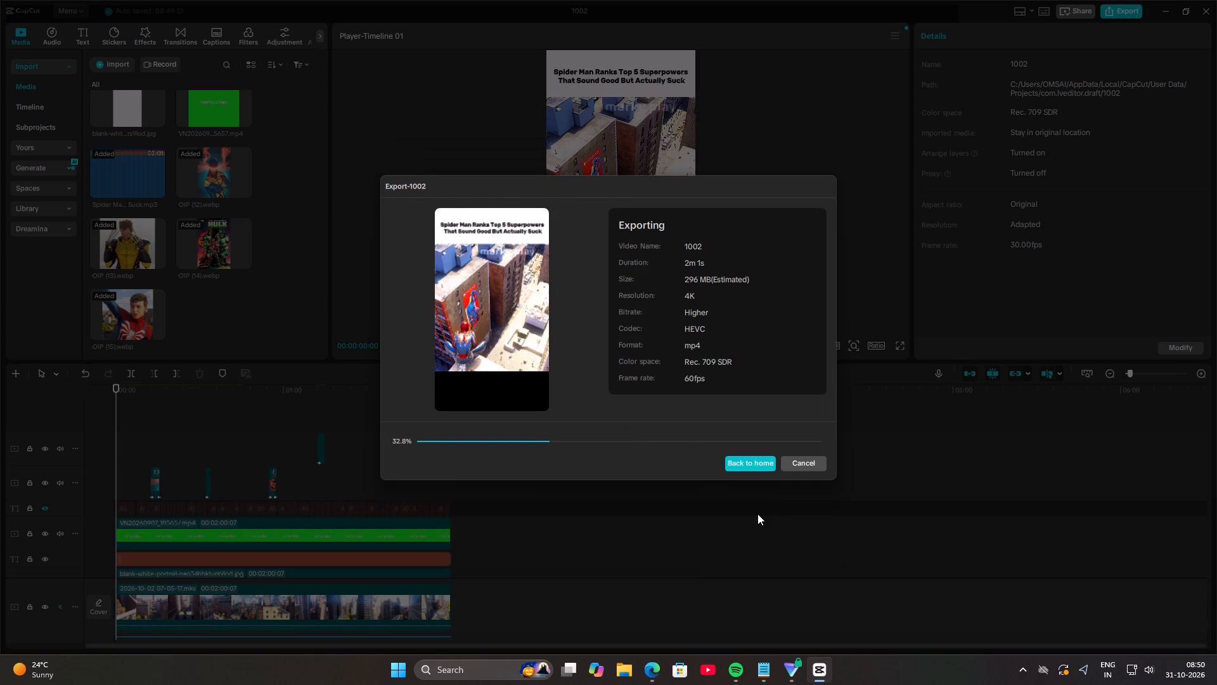
pyautogui.click(752, 469)
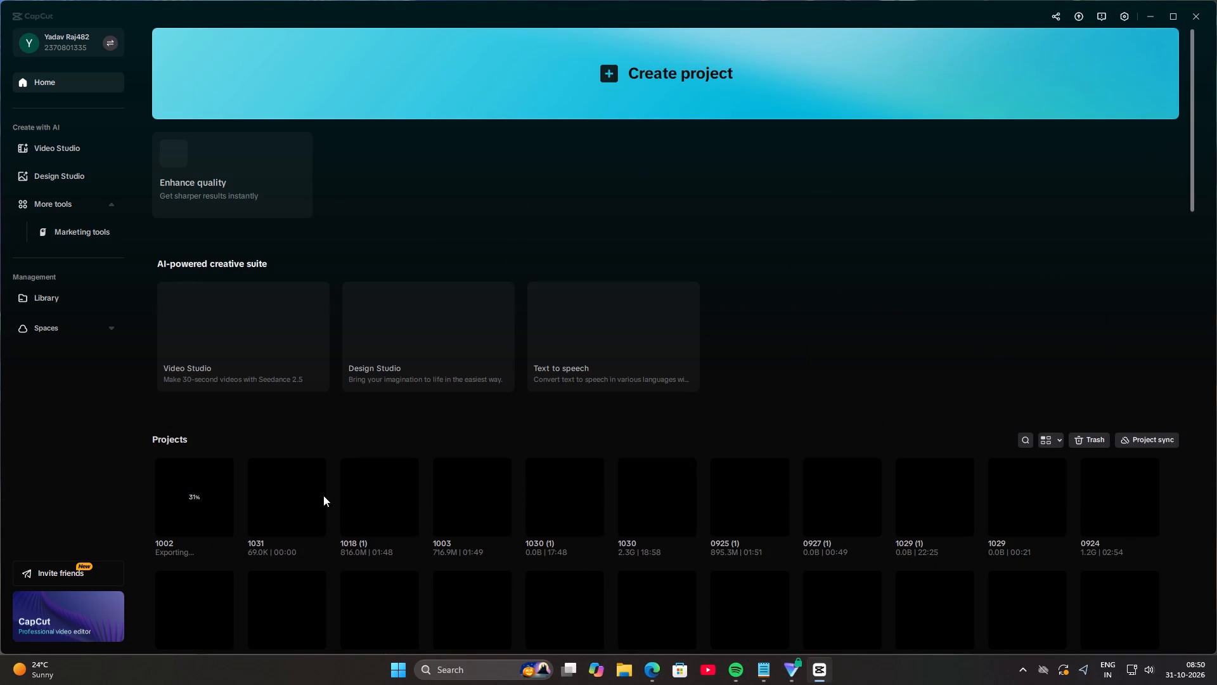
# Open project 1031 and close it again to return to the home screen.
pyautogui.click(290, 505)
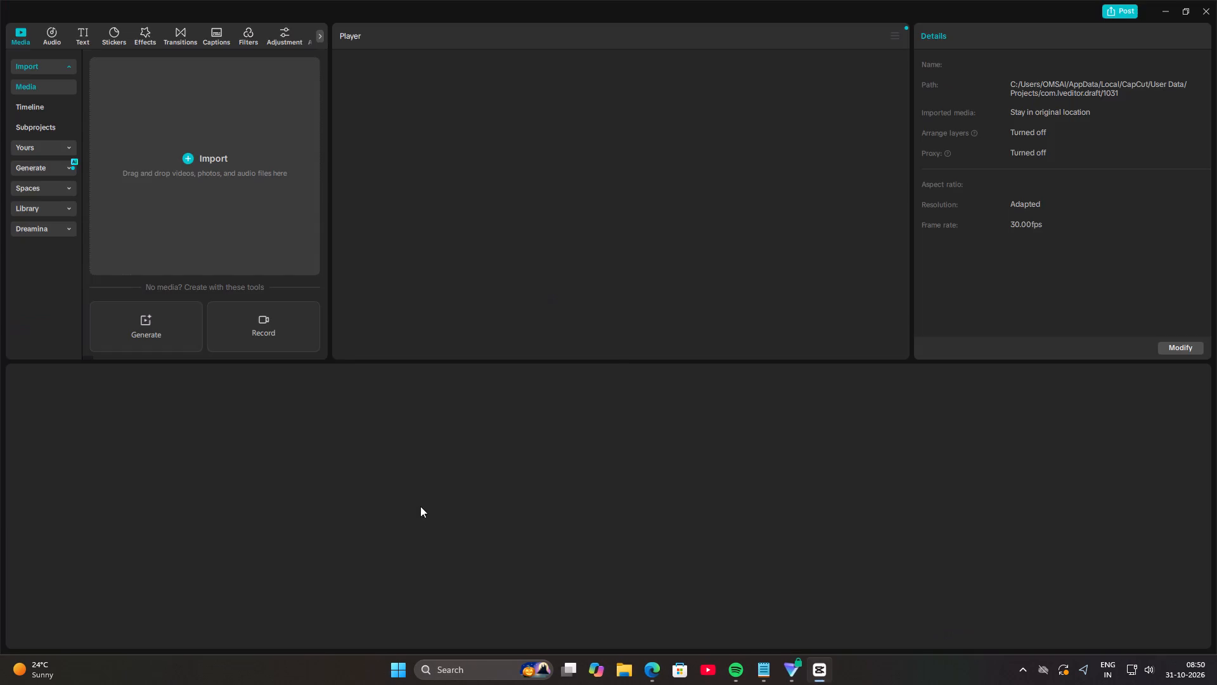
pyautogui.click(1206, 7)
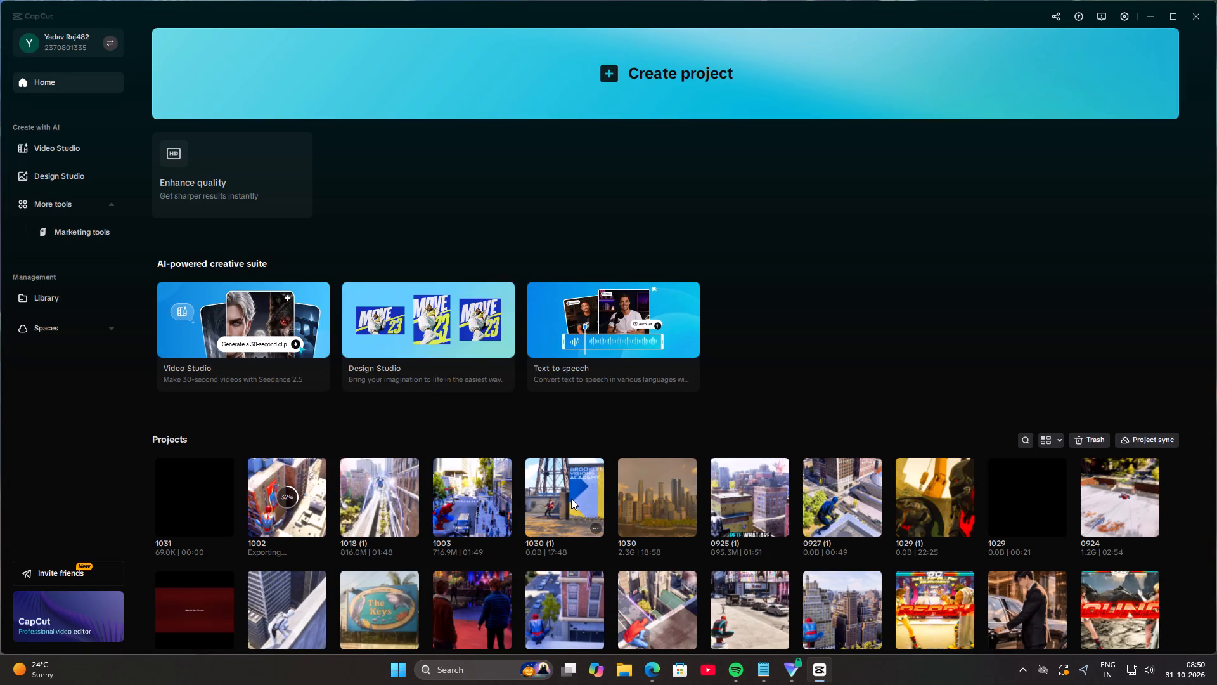
# Open project 1018 (1) without relinking its missing media files.
pyautogui.click(391, 490)
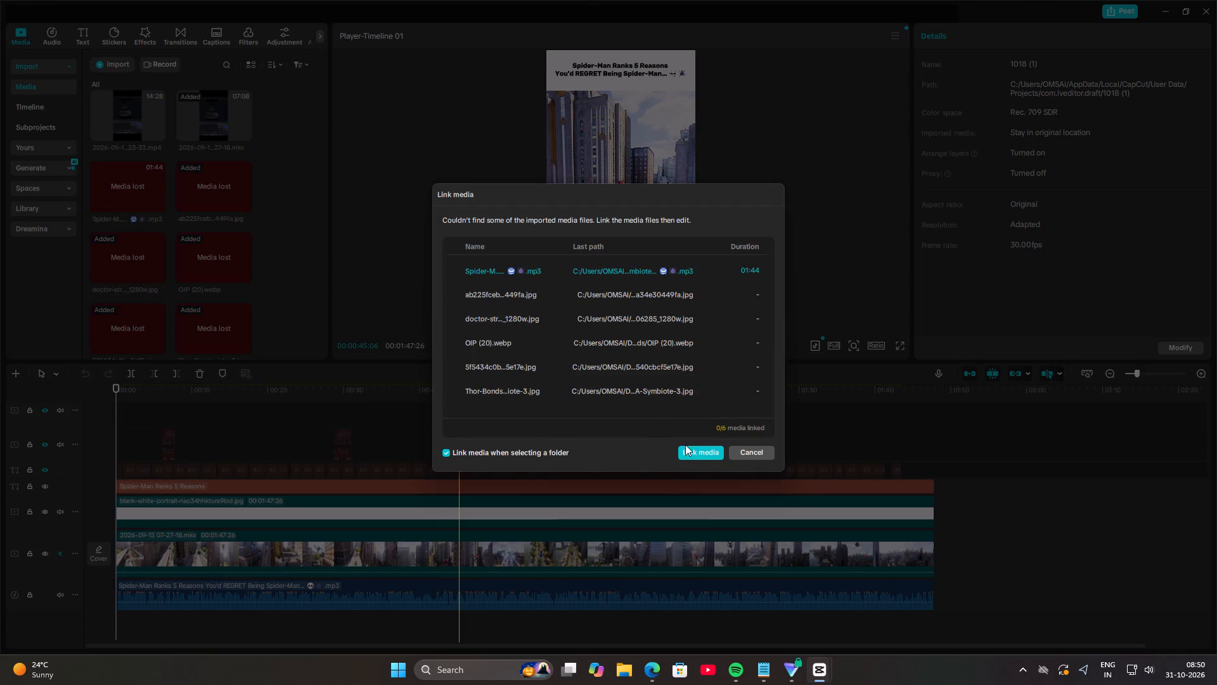
pyautogui.moveTo(750, 446); pyautogui.dragTo(757, 451)
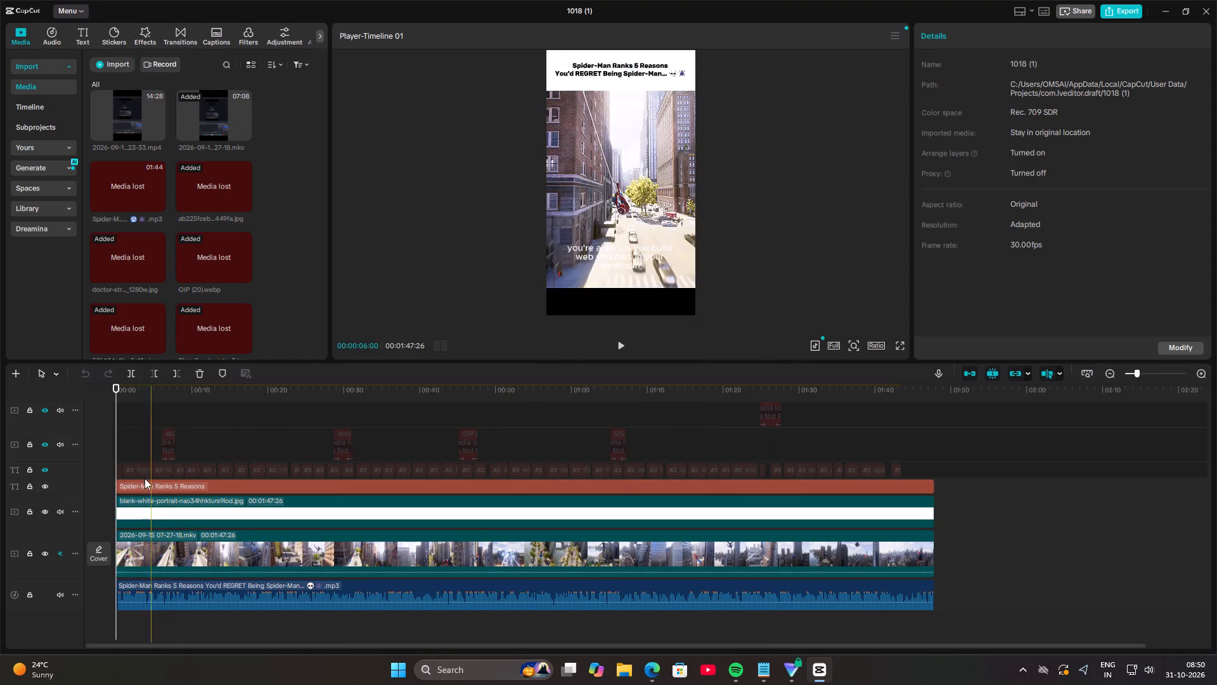
# Generate English auto captions for project 1018 (1) with the playhead at the start, keeping the current captions.
pyautogui.moveTo(113, 436); pyautogui.dragTo(93, 429)
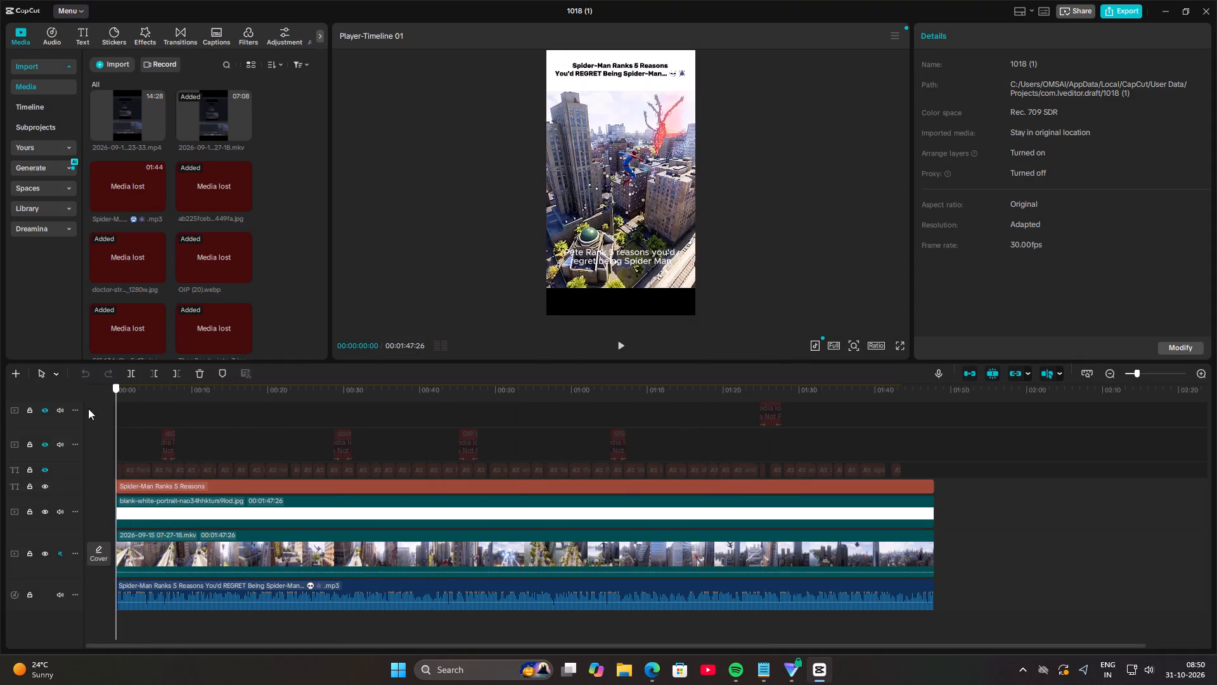
pyautogui.click(215, 36)
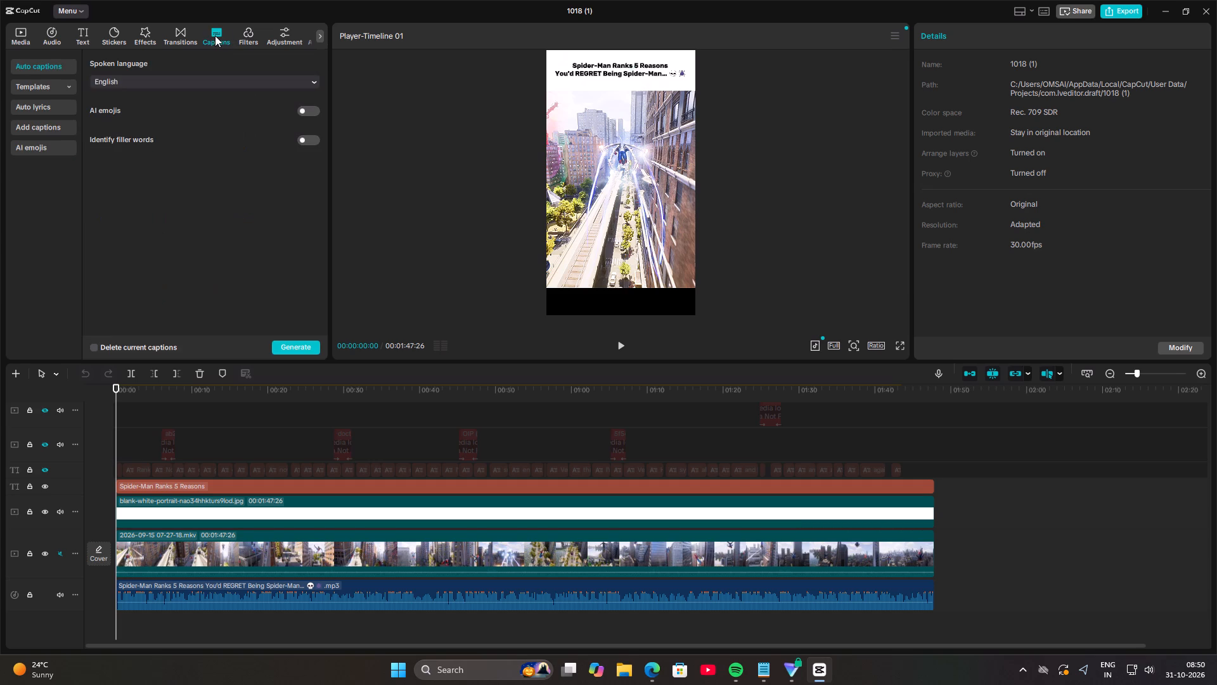
pyautogui.click(301, 340)
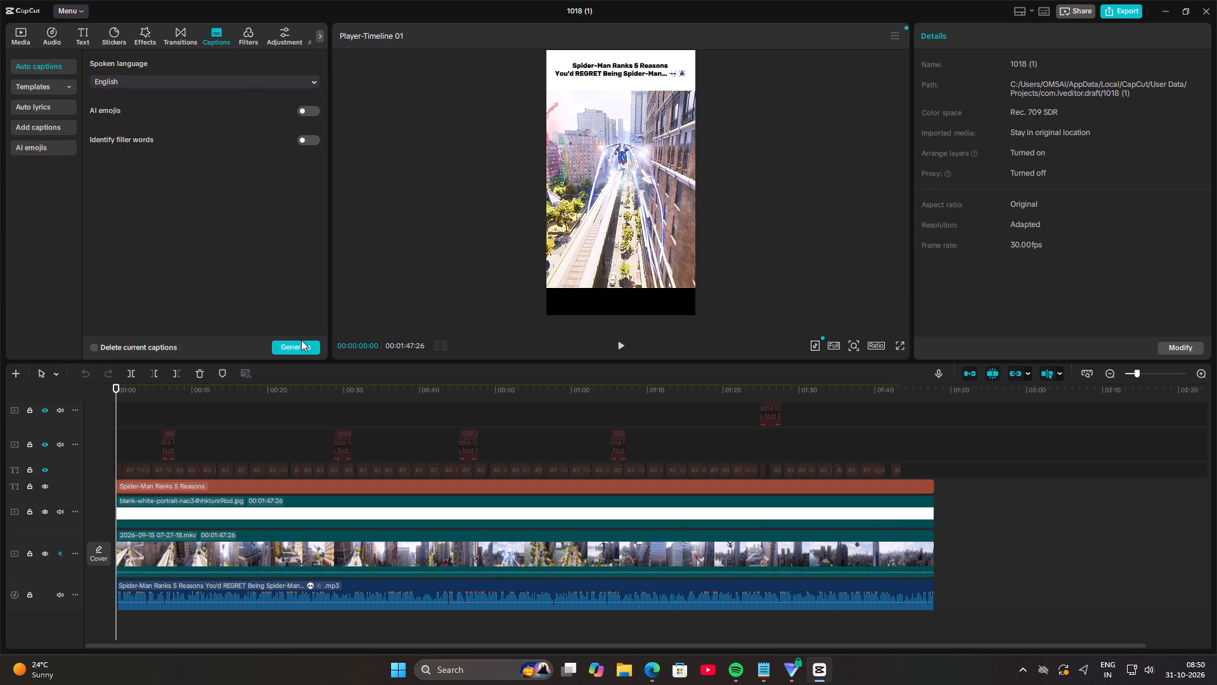
pyautogui.click(301, 344)
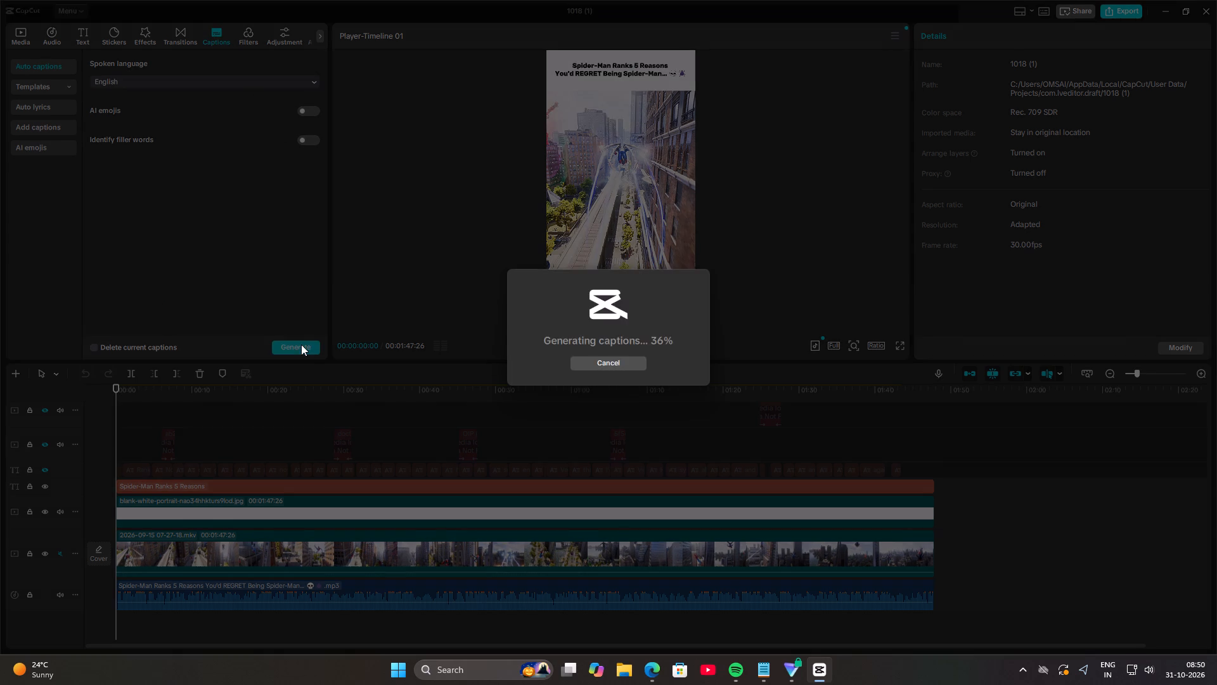
pyautogui.scroll(3, 1016, 511)
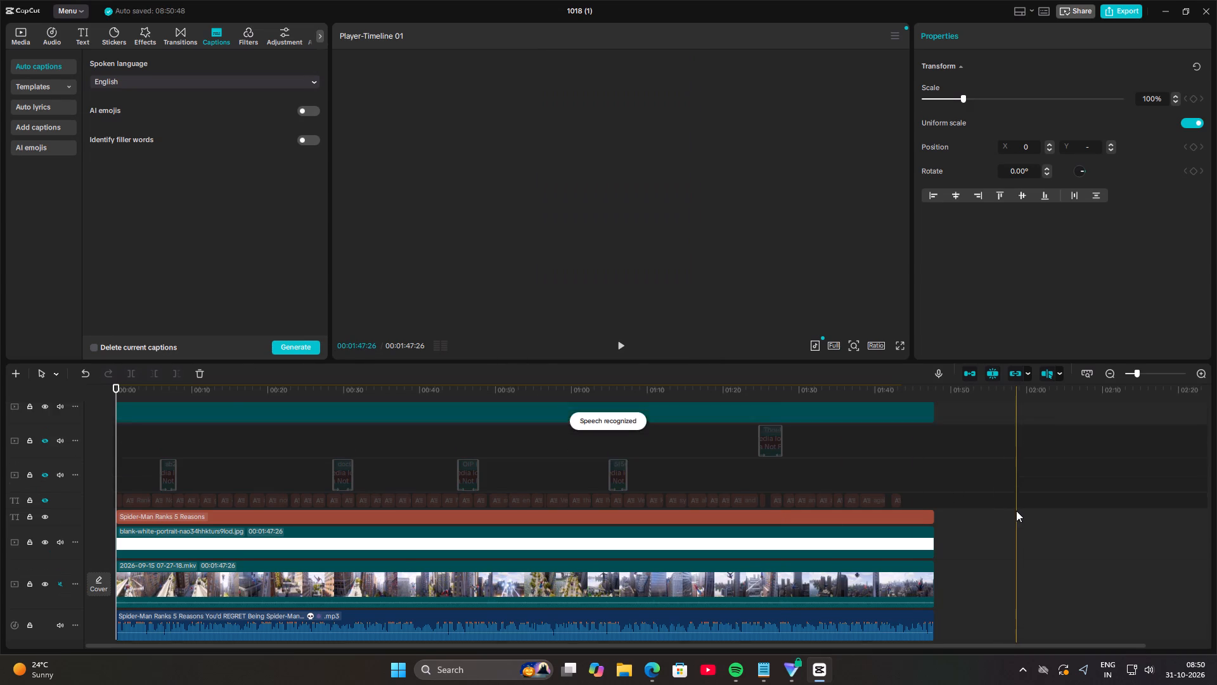
# Play and scrub the opening captions to locate the spoken "being broke" moment, leaving the playhead at 00:00:05:07.
pyautogui.scroll(12, 1016, 511)
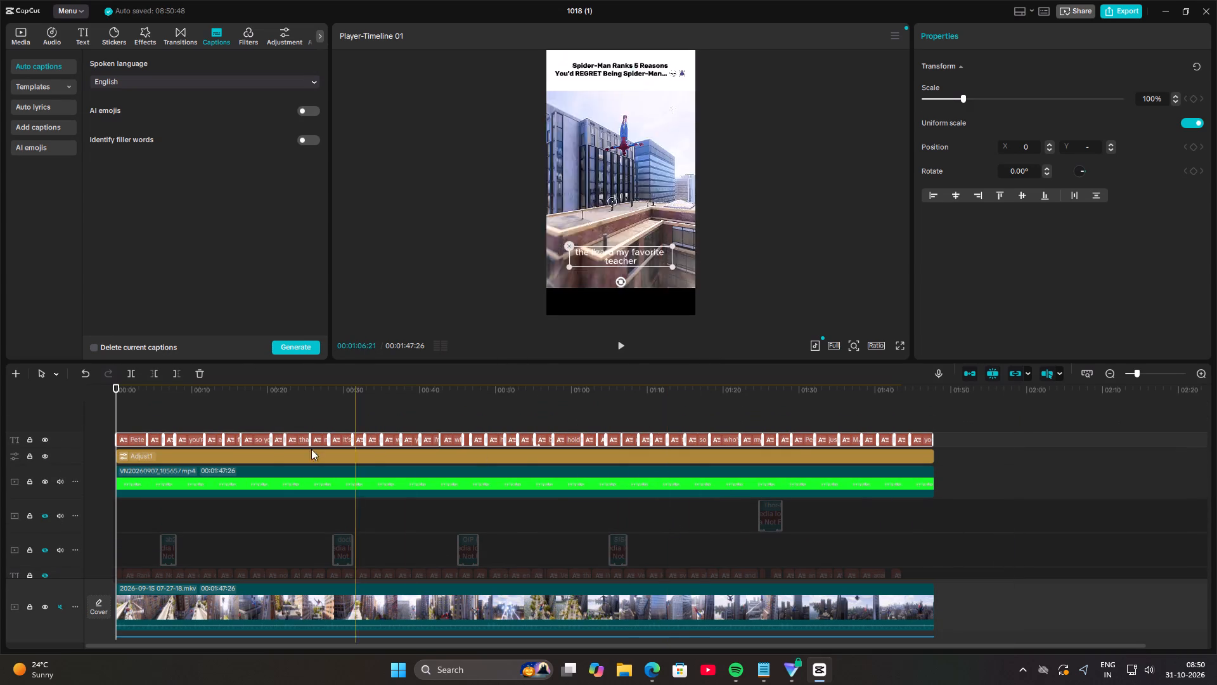
pyautogui.click(1164, 373)
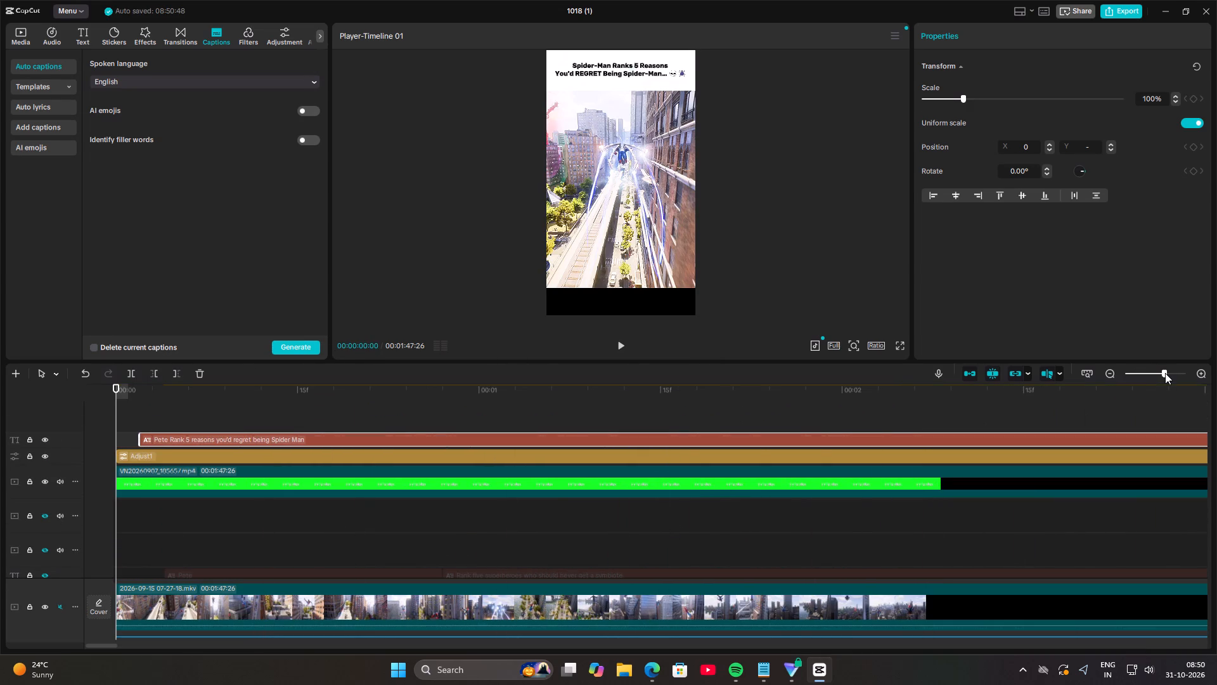
pyautogui.moveTo(117, 398); pyautogui.dragTo(406, 417)
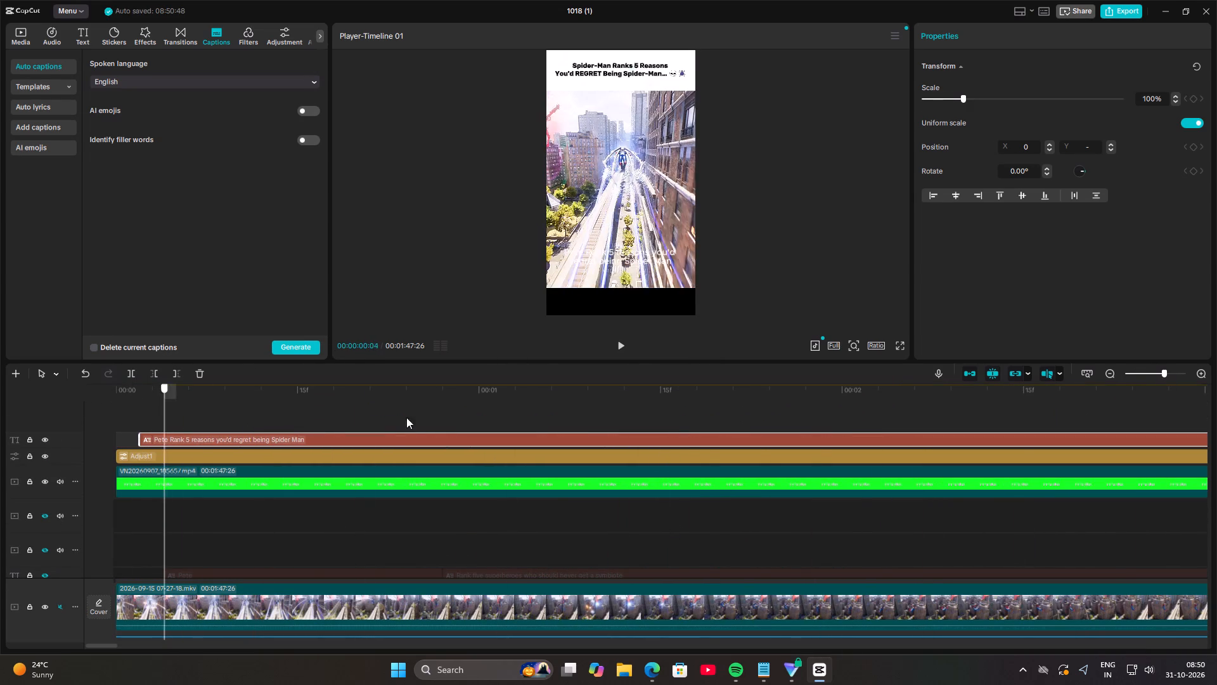
pyautogui.moveTo(406, 417); pyautogui.dragTo(1216, 493)
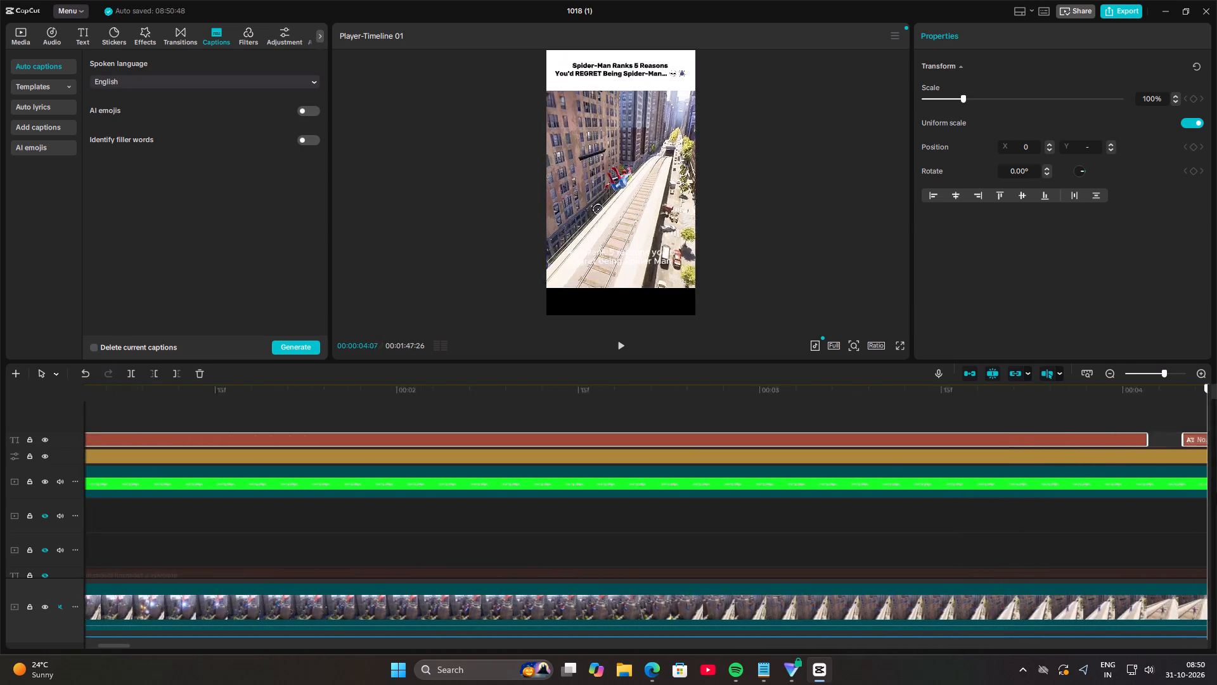
pyautogui.moveTo(1216, 493); pyautogui.dragTo(896, 497)
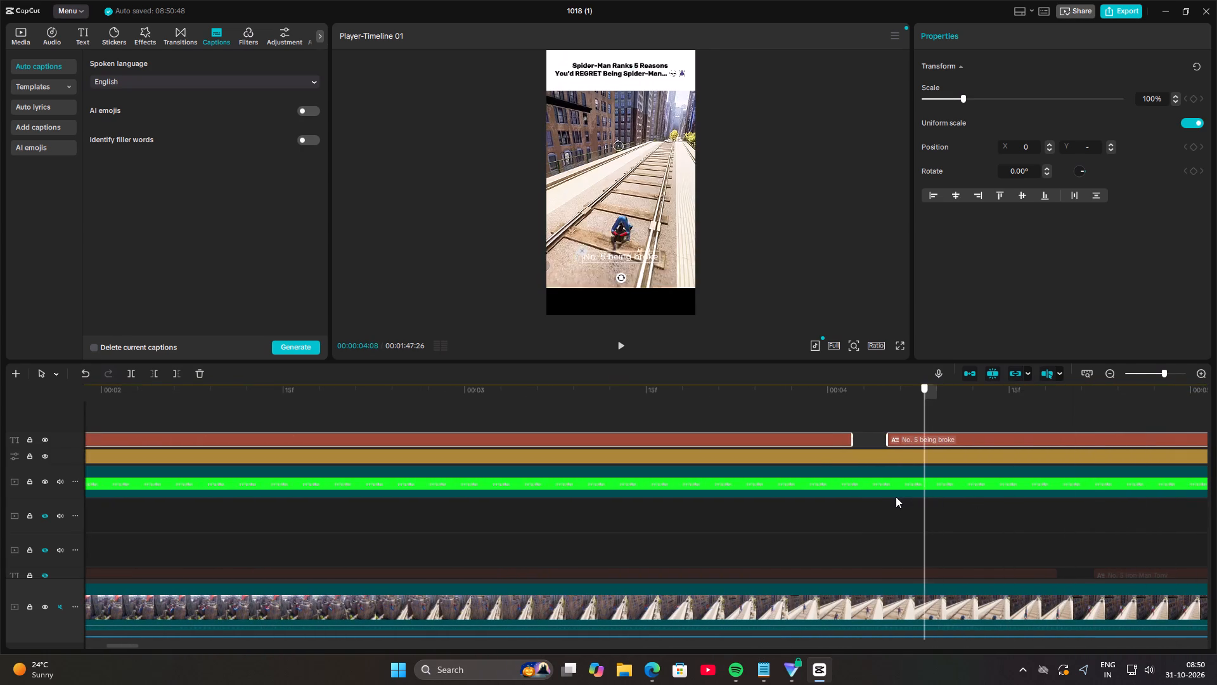
pyautogui.moveTo(896, 497); pyautogui.dragTo(868, 499)
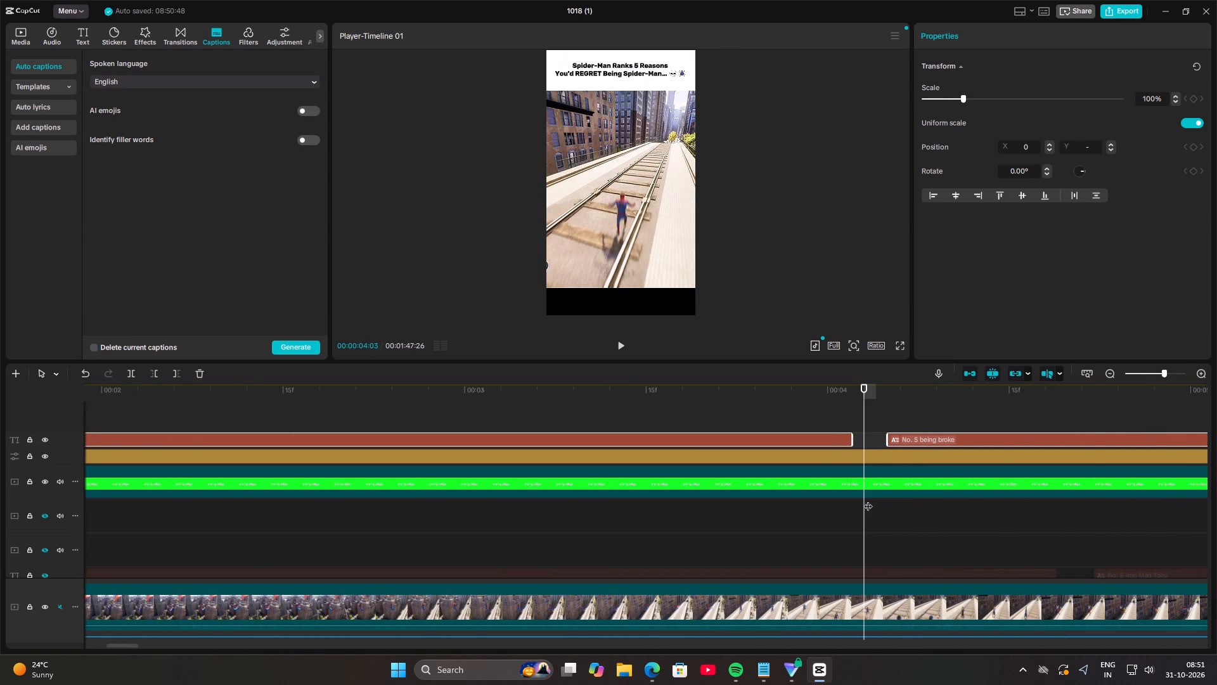
pyautogui.press('space')
pyautogui.press('space')
pyautogui.press('space')
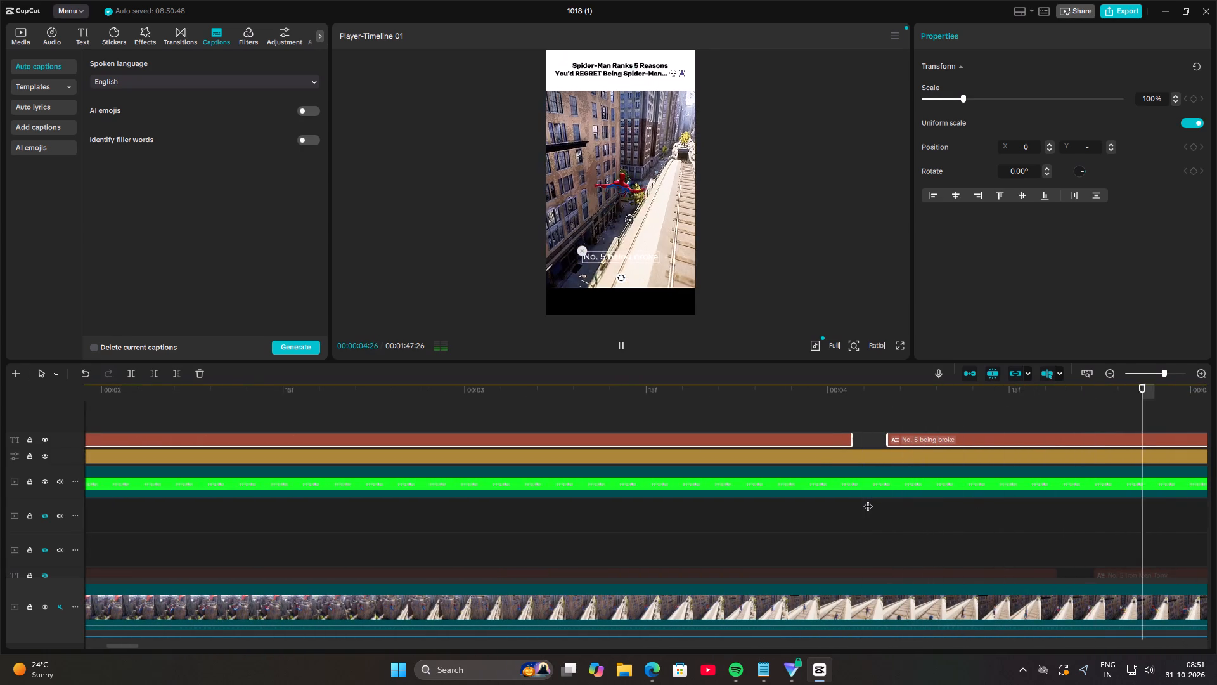
pyautogui.press('space')
pyautogui.press('space')
pyautogui.press('space')
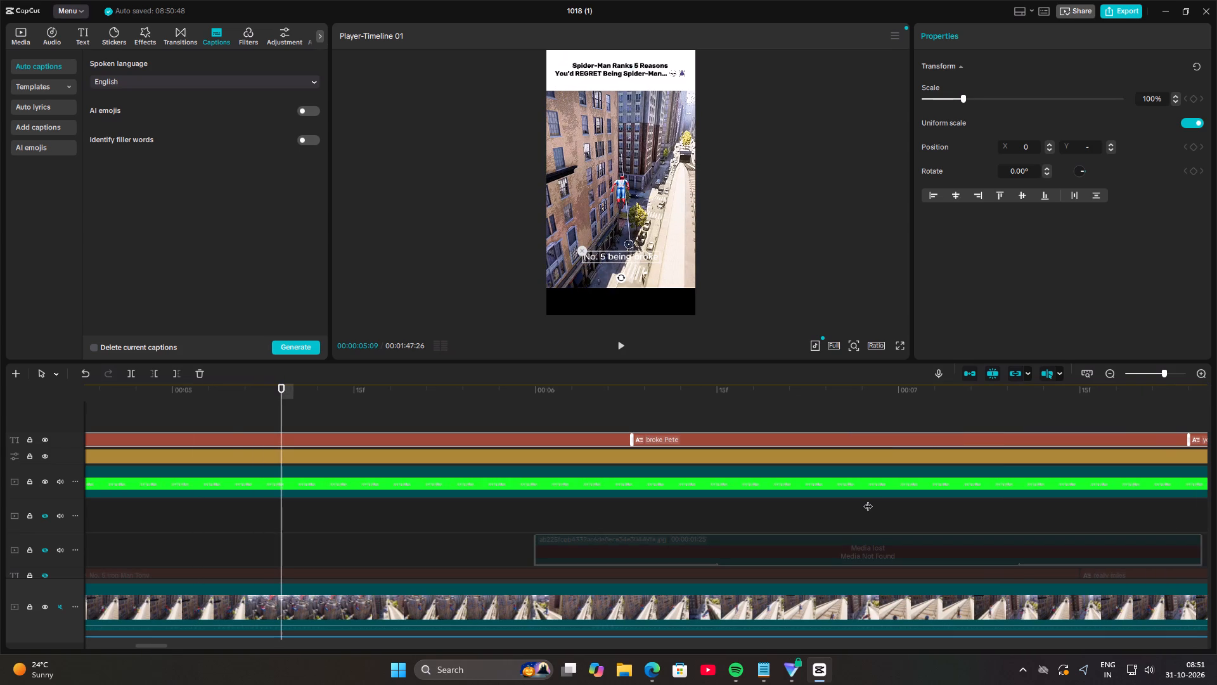
pyautogui.moveTo(281, 399); pyautogui.dragTo(169, 422)
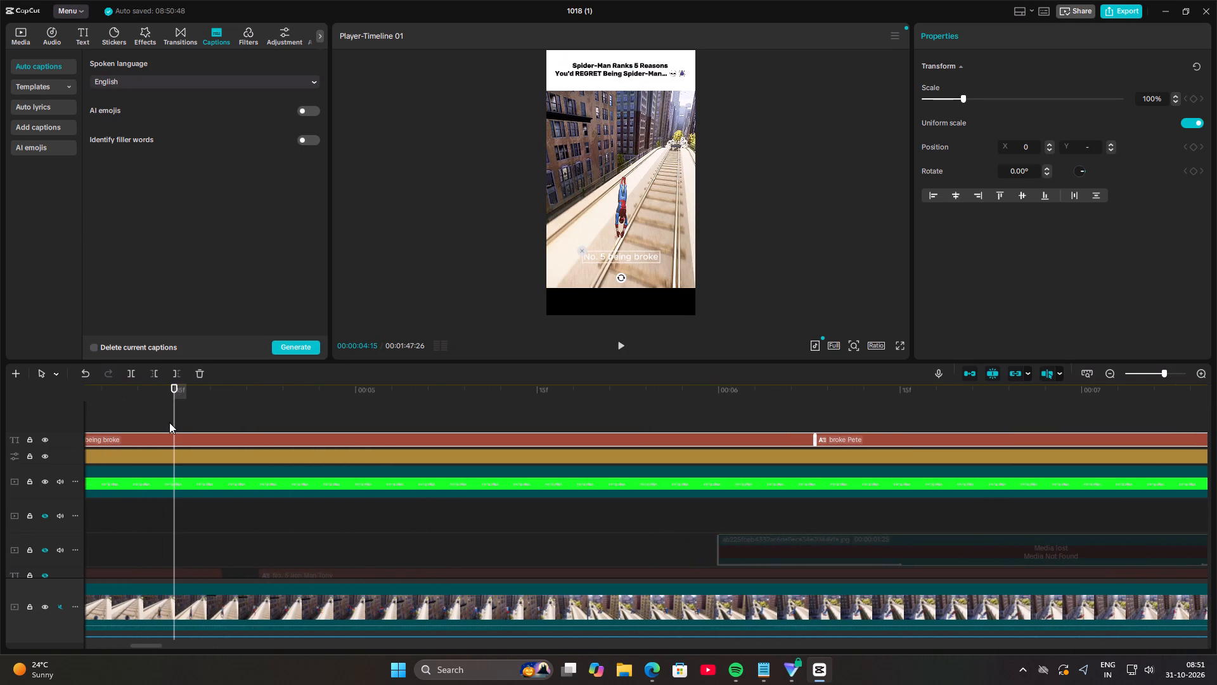
pyautogui.press('space')
pyautogui.press('space')
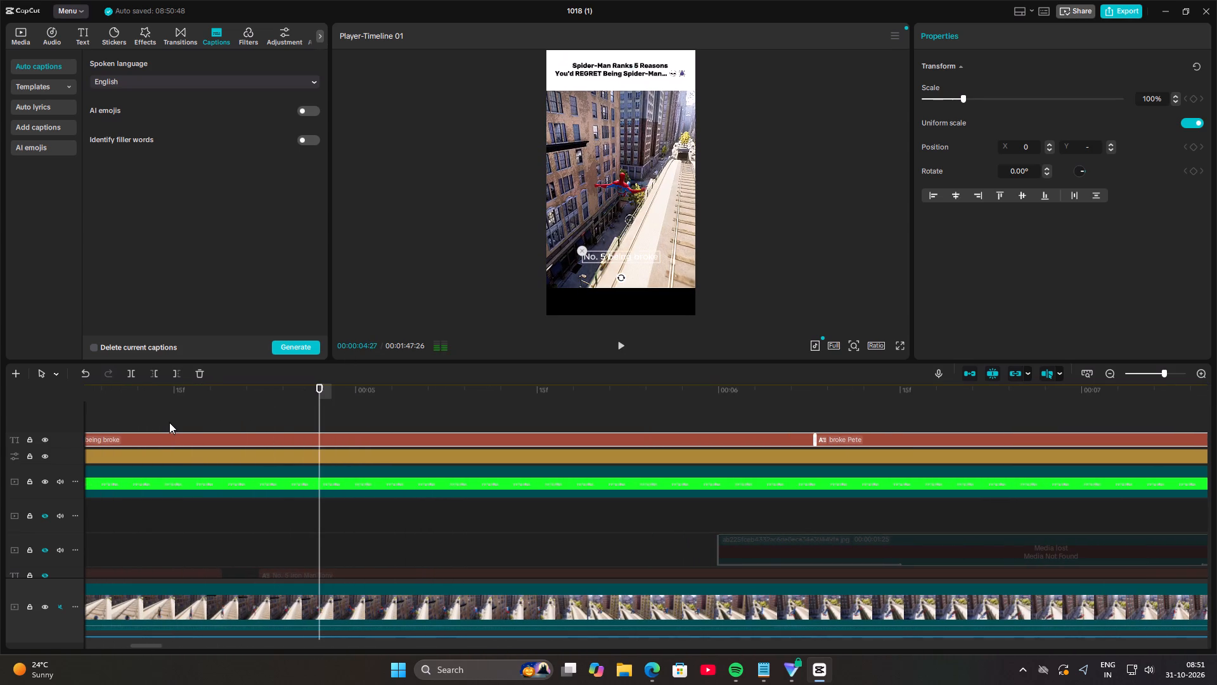
pyautogui.press('space')
pyautogui.press('space')
pyautogui.press('space')
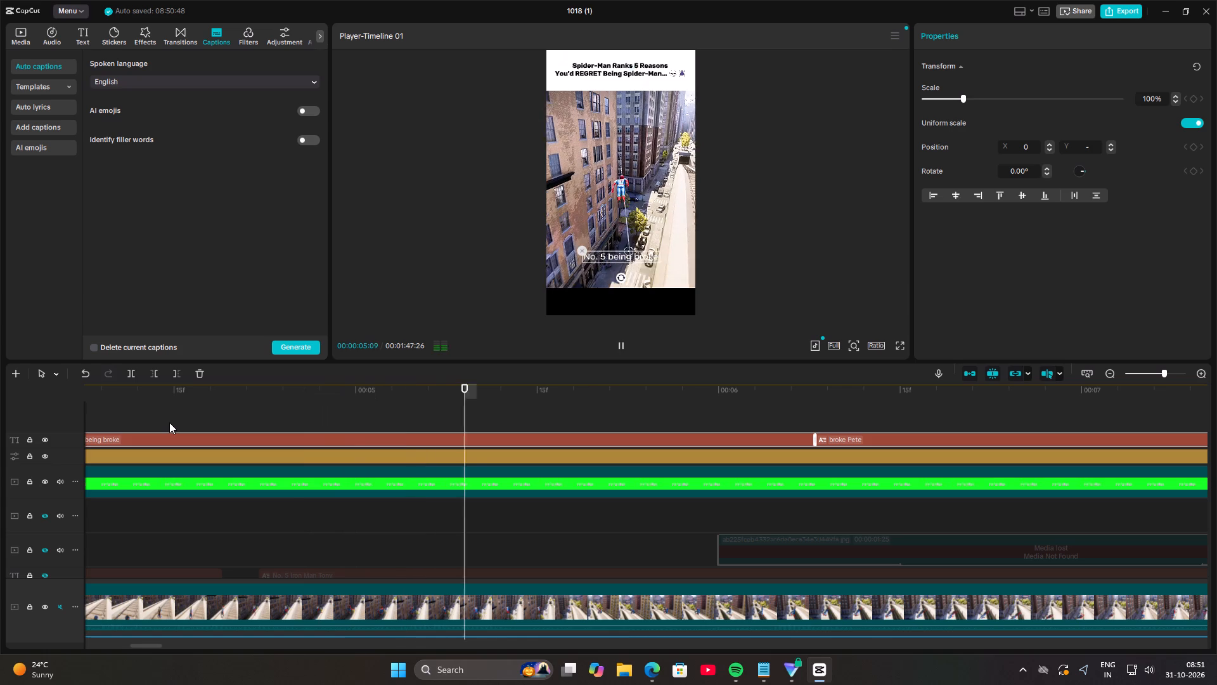
pyautogui.press('space')
pyautogui.moveTo(499, 401); pyautogui.dragTo(470, 402)
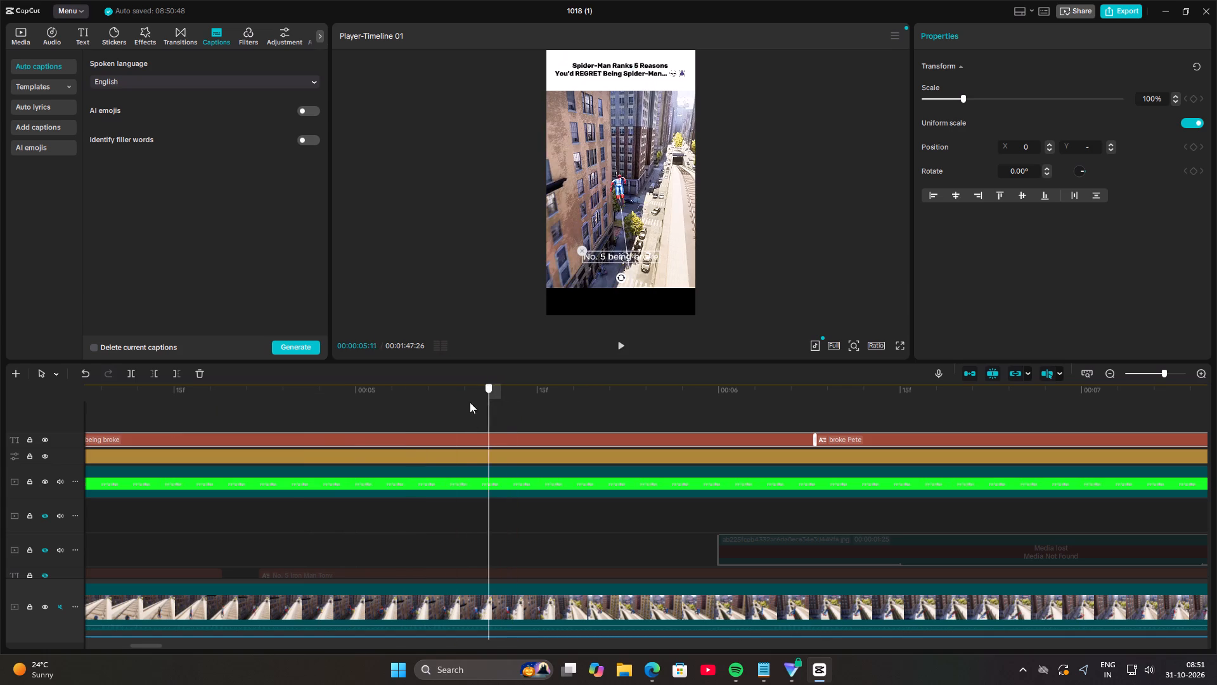
pyautogui.moveTo(470, 402); pyautogui.dragTo(441, 400)
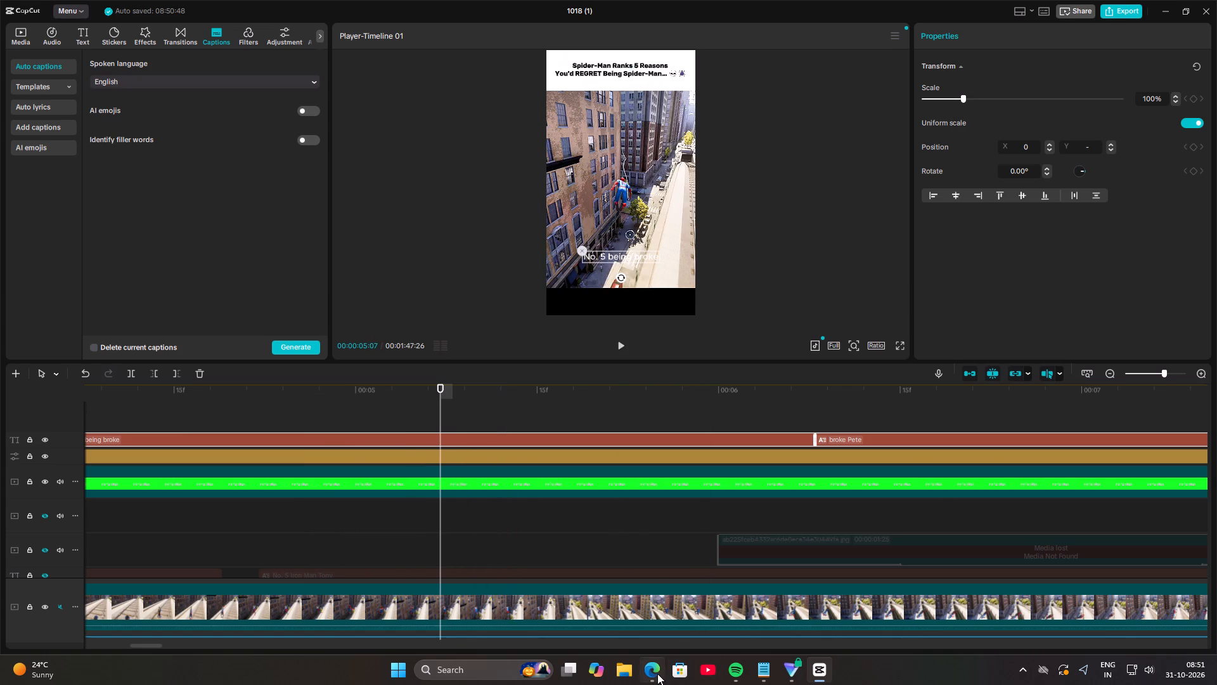
# Switch to Microsoft Edge and search Bing Images for "PETER PARKER BEIMG BROKE".
pyautogui.click(657, 674)
pyautogui.click(579, 76)
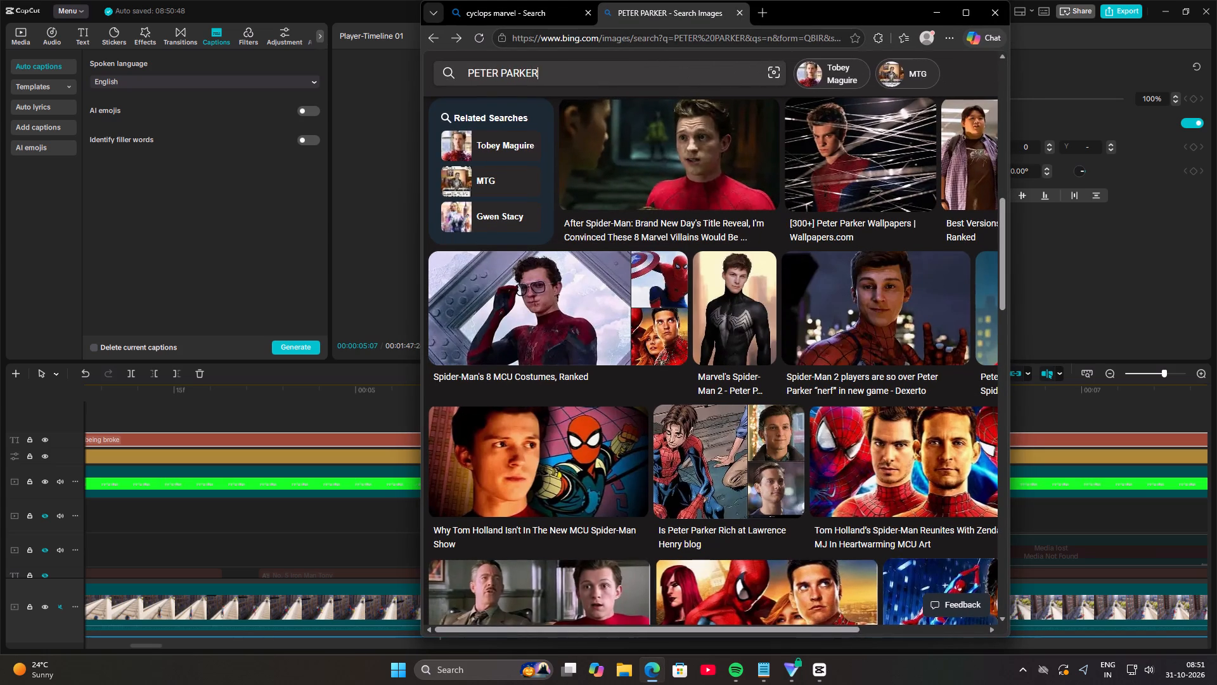
pyautogui.press('space')
pyautogui.write('BE')
pyautogui.write('IMG BROKE')
pyautogui.press('Return')
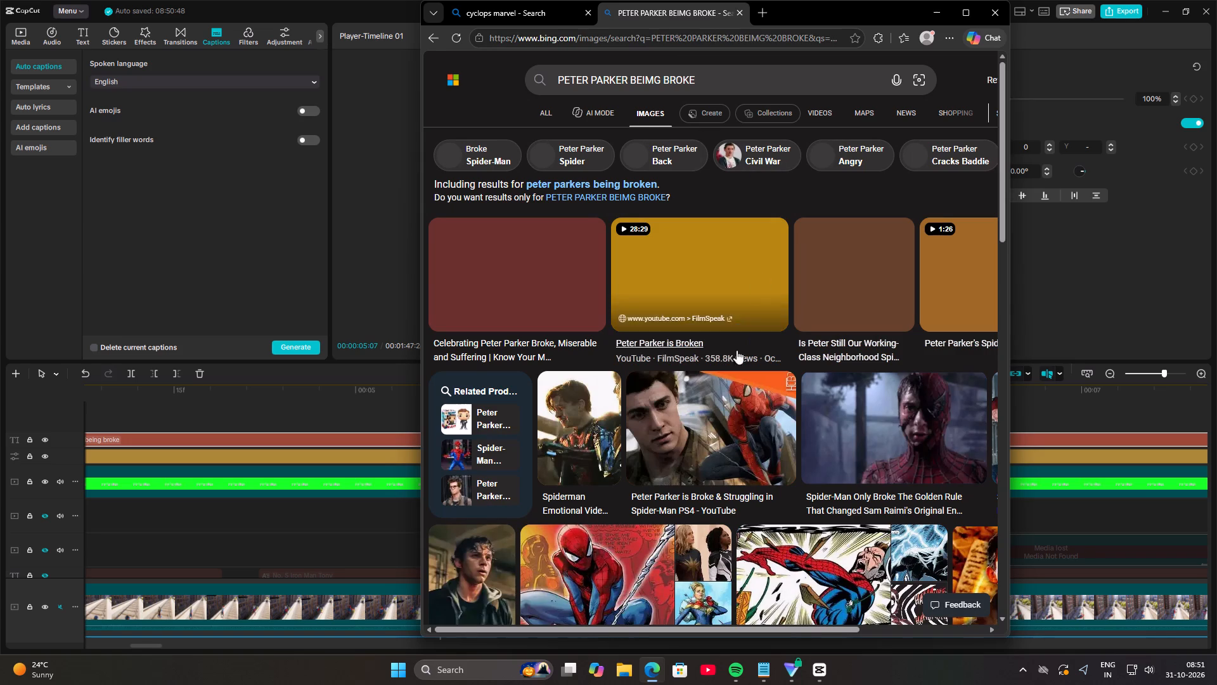
# Save the "Spiderman Emotional Video Status" image result to the Downloads folder under its suggested file name.
pyautogui.click(576, 417)
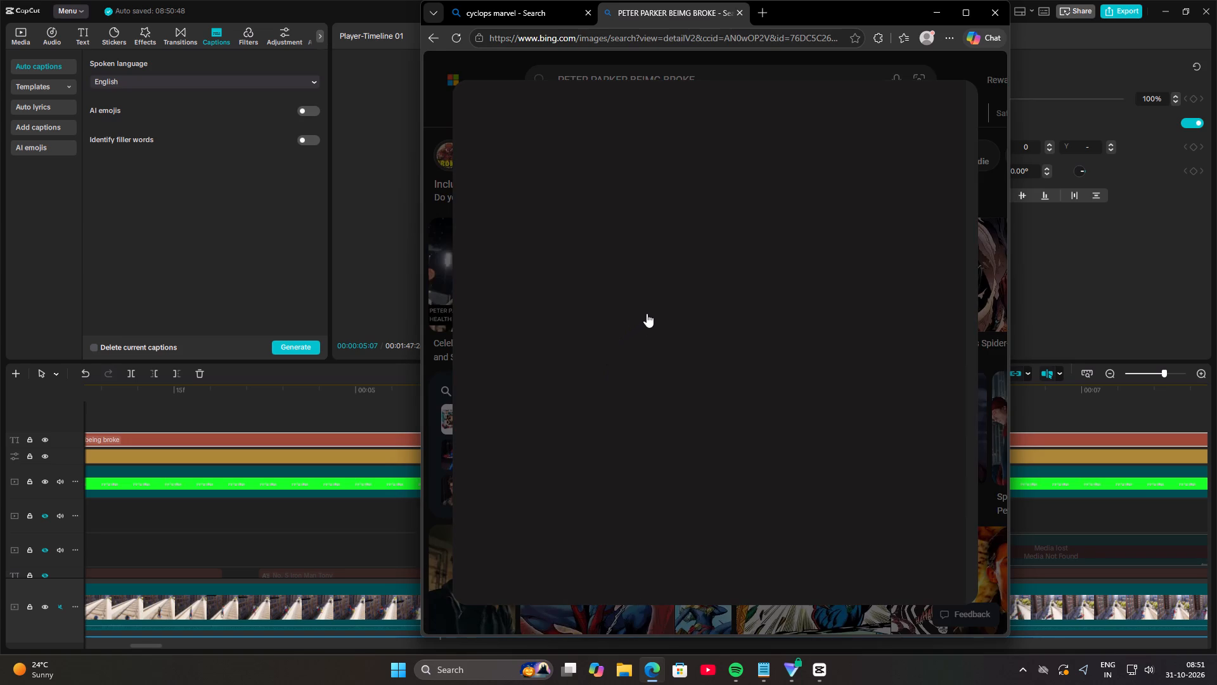
pyautogui.rightClick(705, 322)
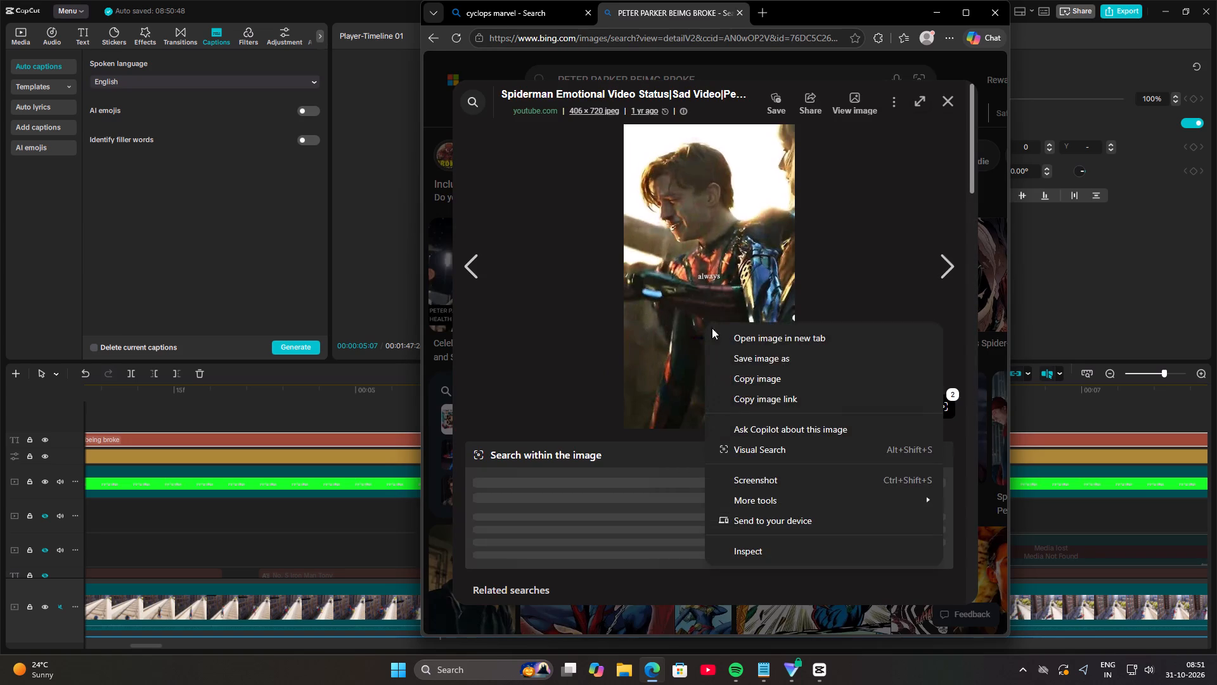
pyautogui.click(735, 350)
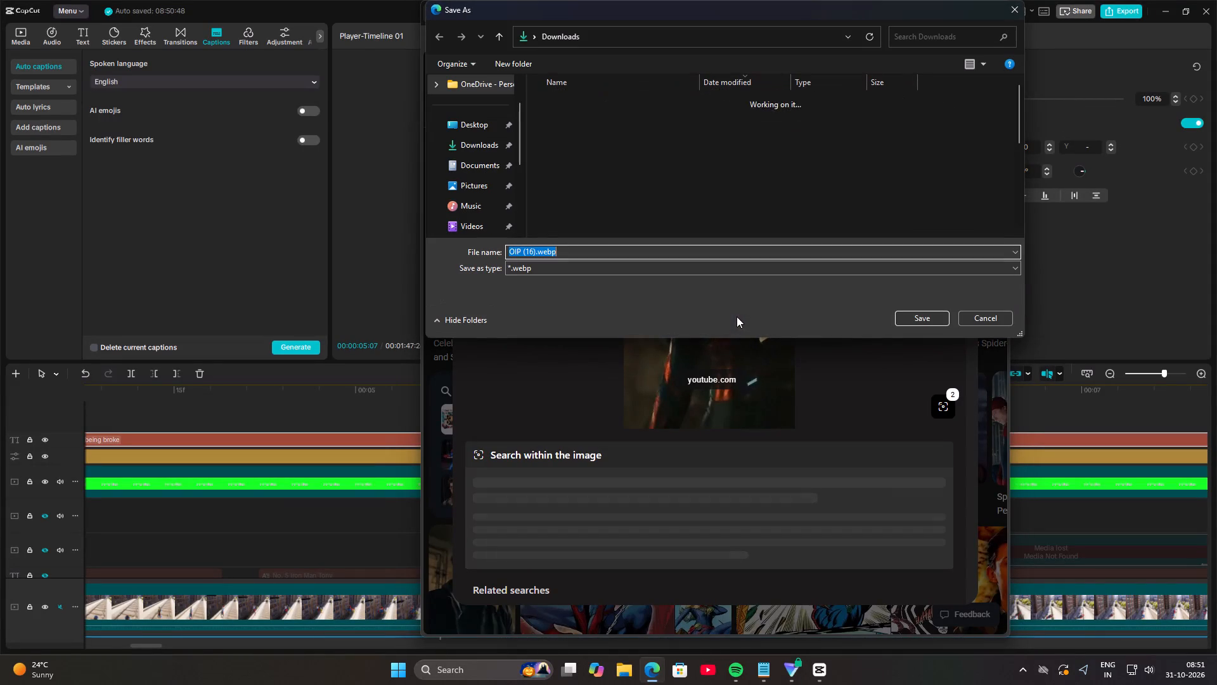
pyautogui.click(480, 147)
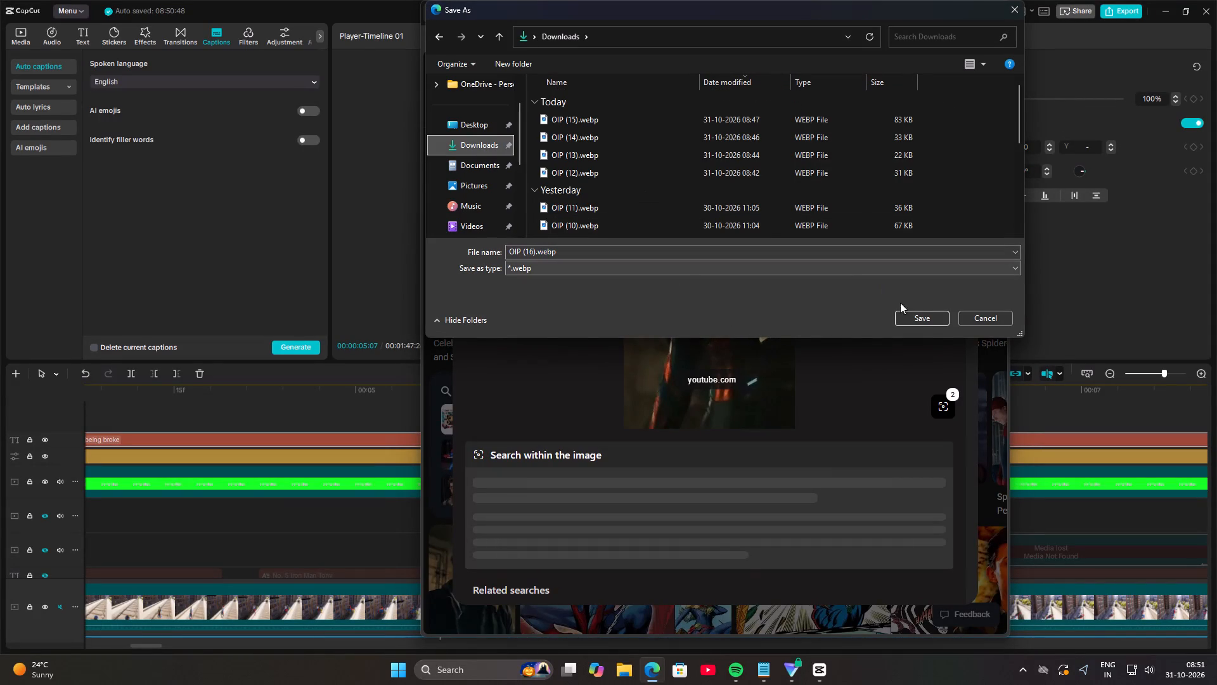
pyautogui.click(921, 316)
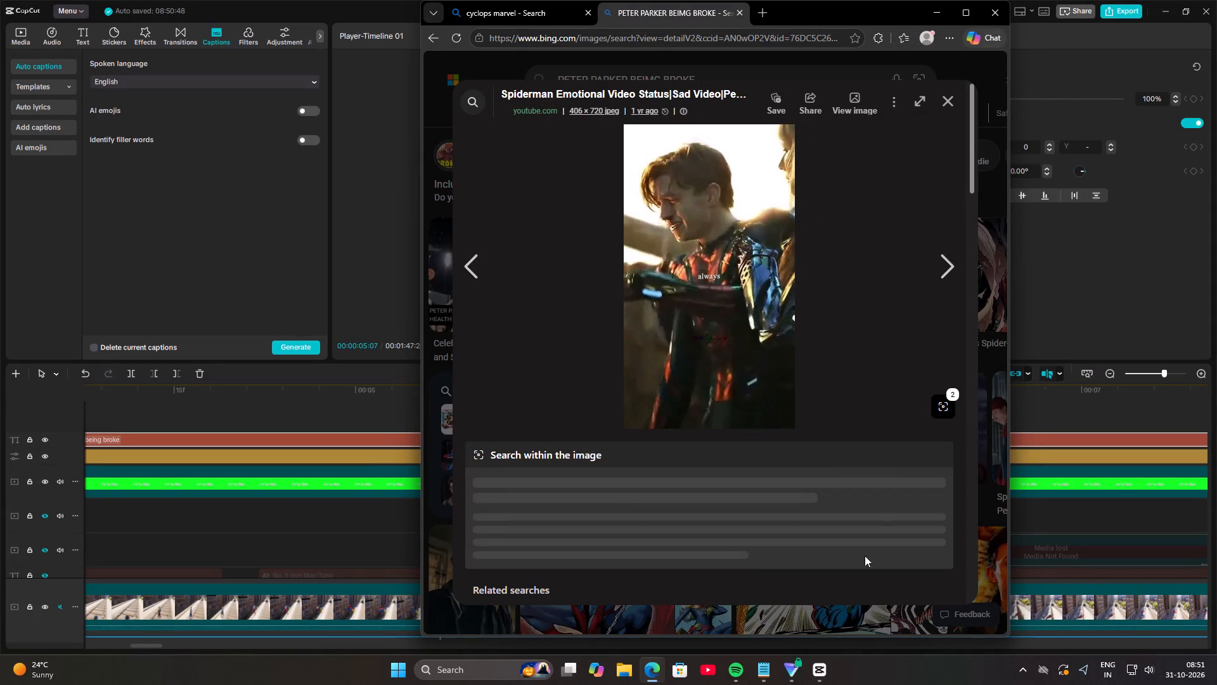
# Return to CapCut and import OIP (16).webp from Downloads into the project's media.
pyautogui.click(809, 677)
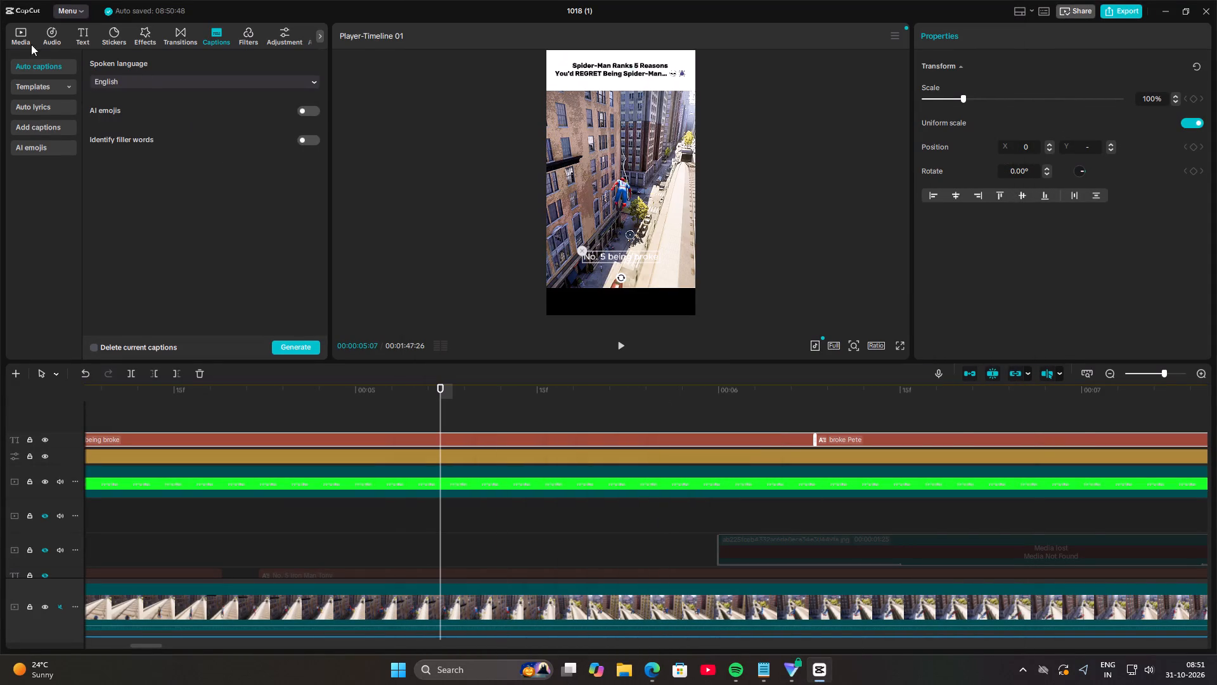
pyautogui.click(6, 37)
pyautogui.click(23, 32)
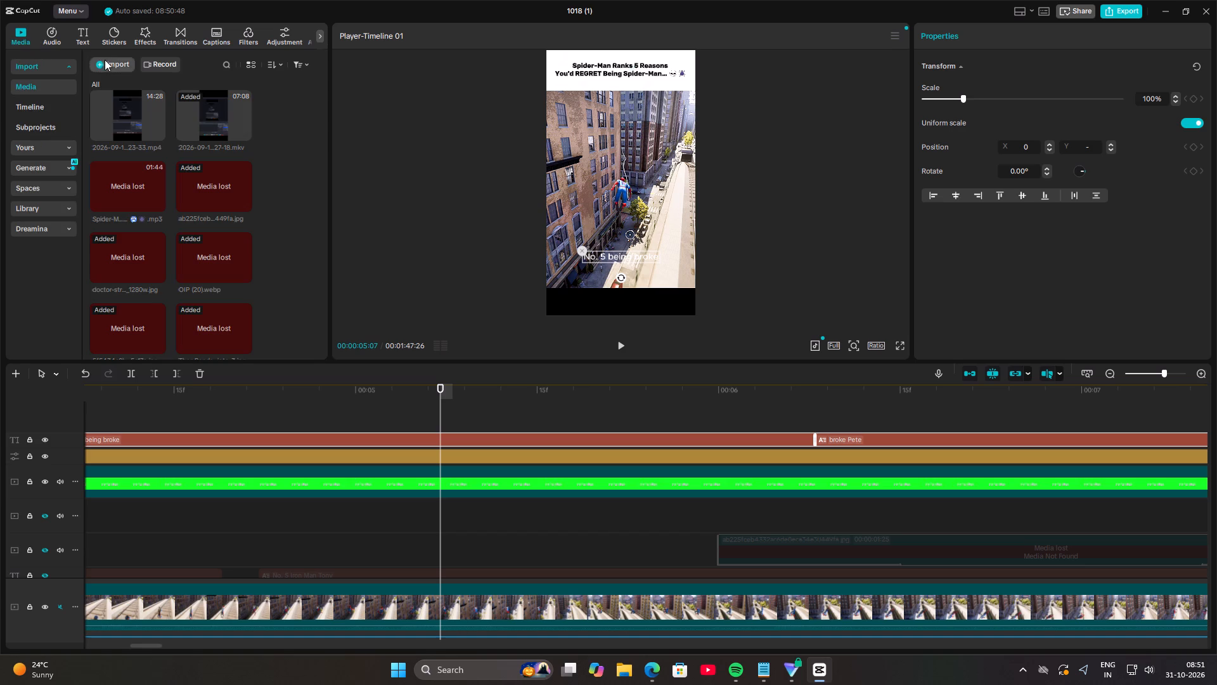
pyautogui.click(105, 60)
pyautogui.click(141, 88)
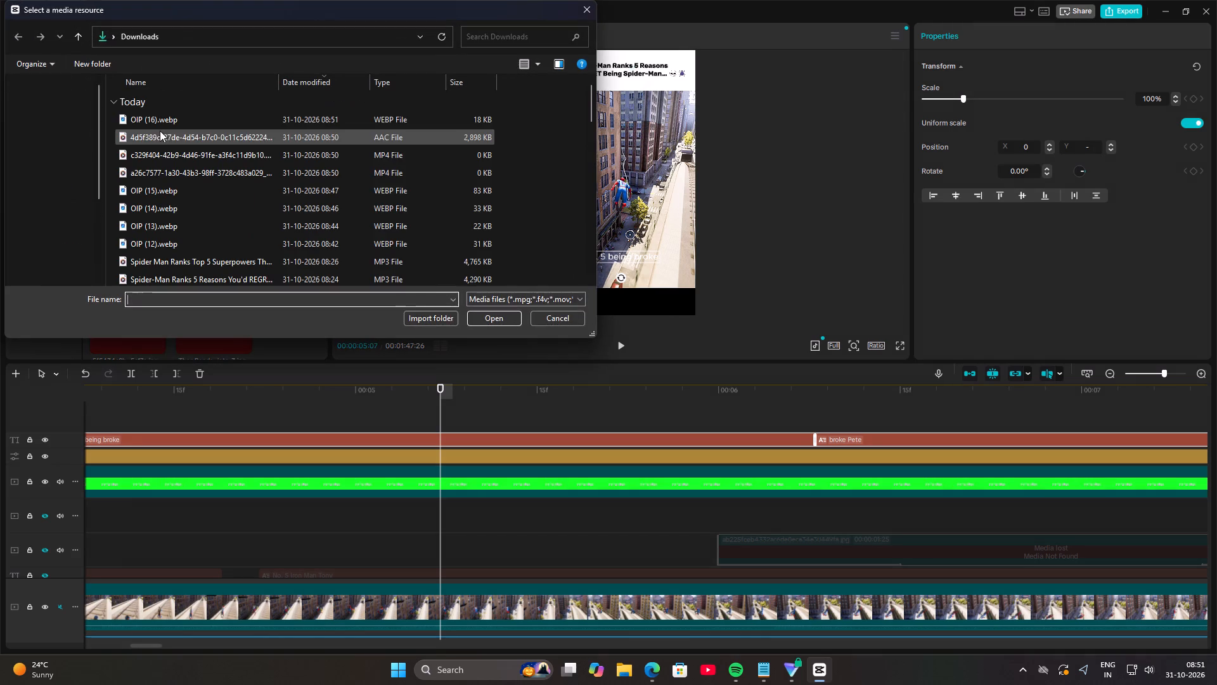
pyautogui.click(162, 120)
pyautogui.click(486, 319)
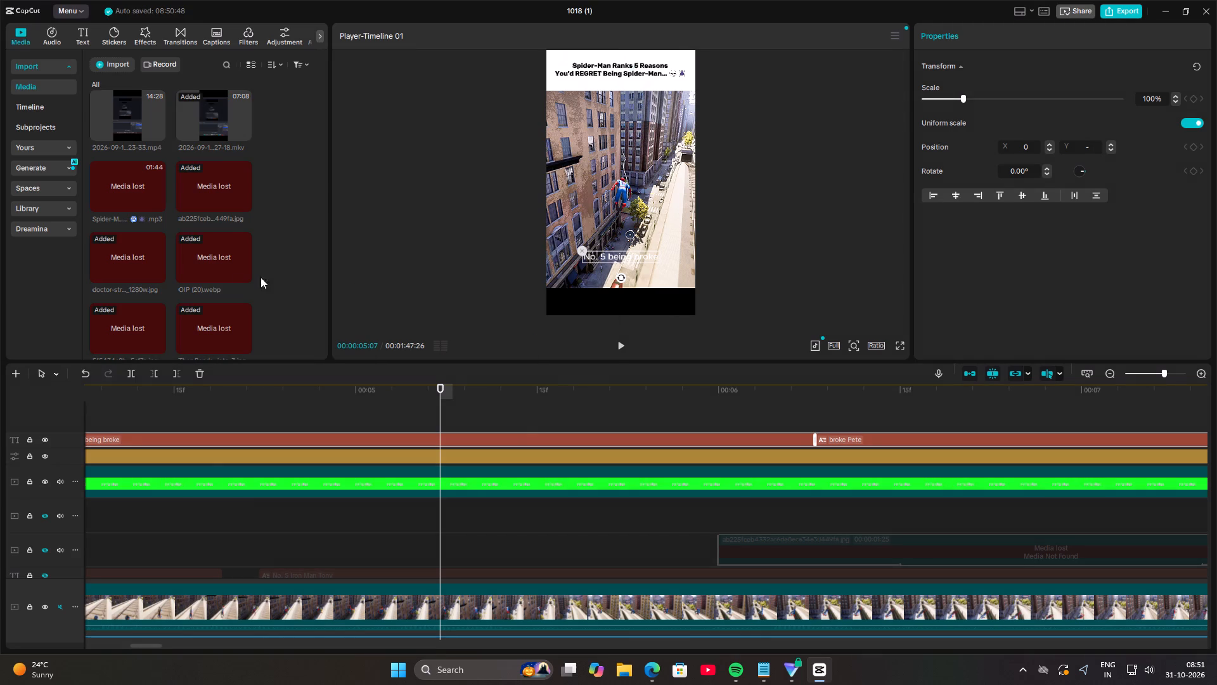
# Place the OIP (16).webp image on a new track above the captions, starting at 00:00:05:07.
pyautogui.scroll(-11, 260, 247)
pyautogui.moveTo(235, 311); pyautogui.dragTo(439, 414)
# Split the image clip where the "broke Pete" caption starts and delete the part after the split.
pyautogui.moveTo(437, 398); pyautogui.dragTo(460, 398)
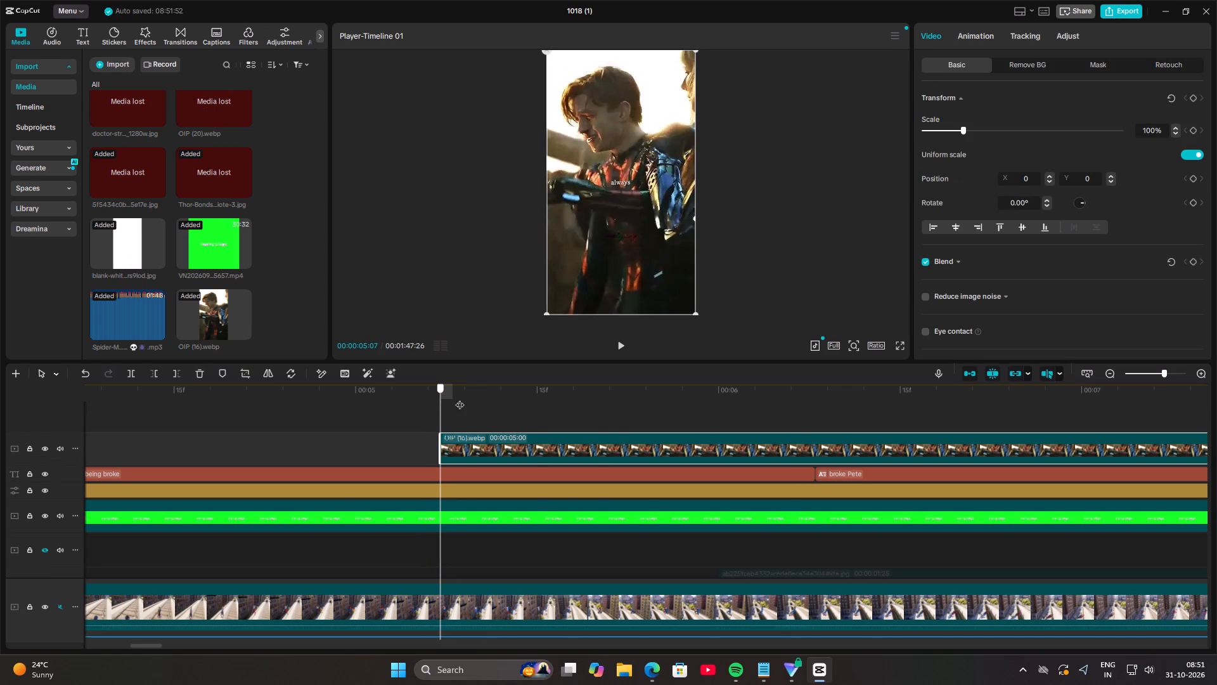
pyautogui.moveTo(460, 398); pyautogui.dragTo(815, 433)
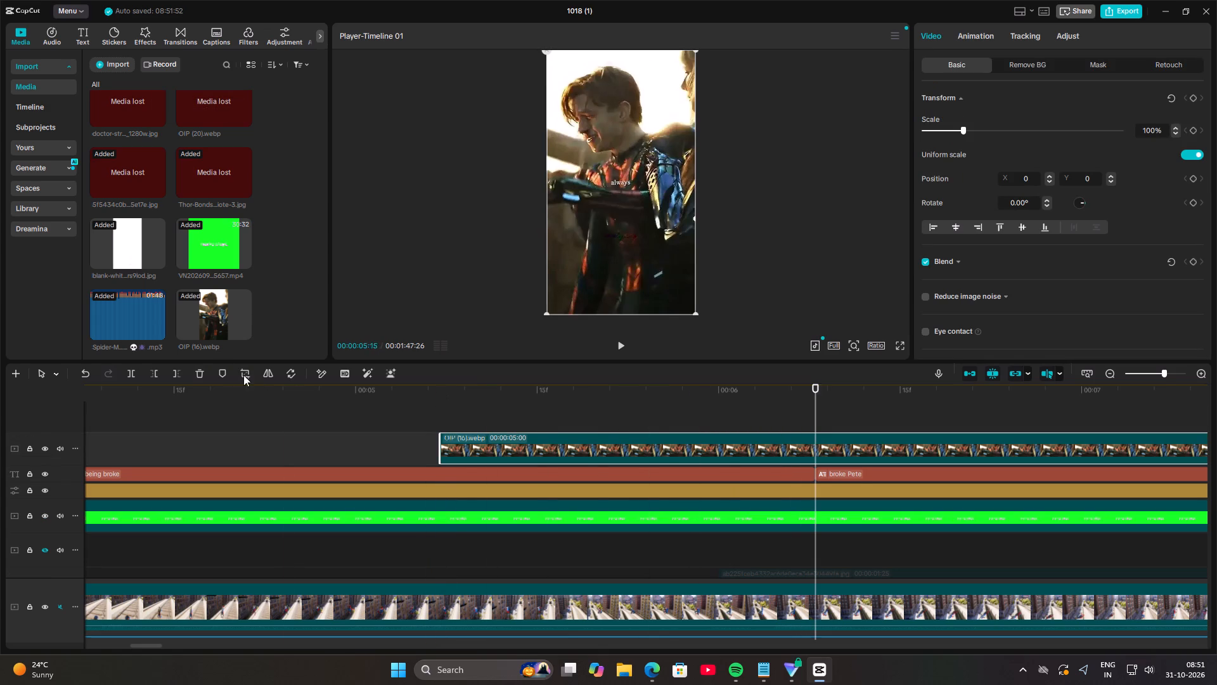
pyautogui.click(128, 367)
pyautogui.click(198, 370)
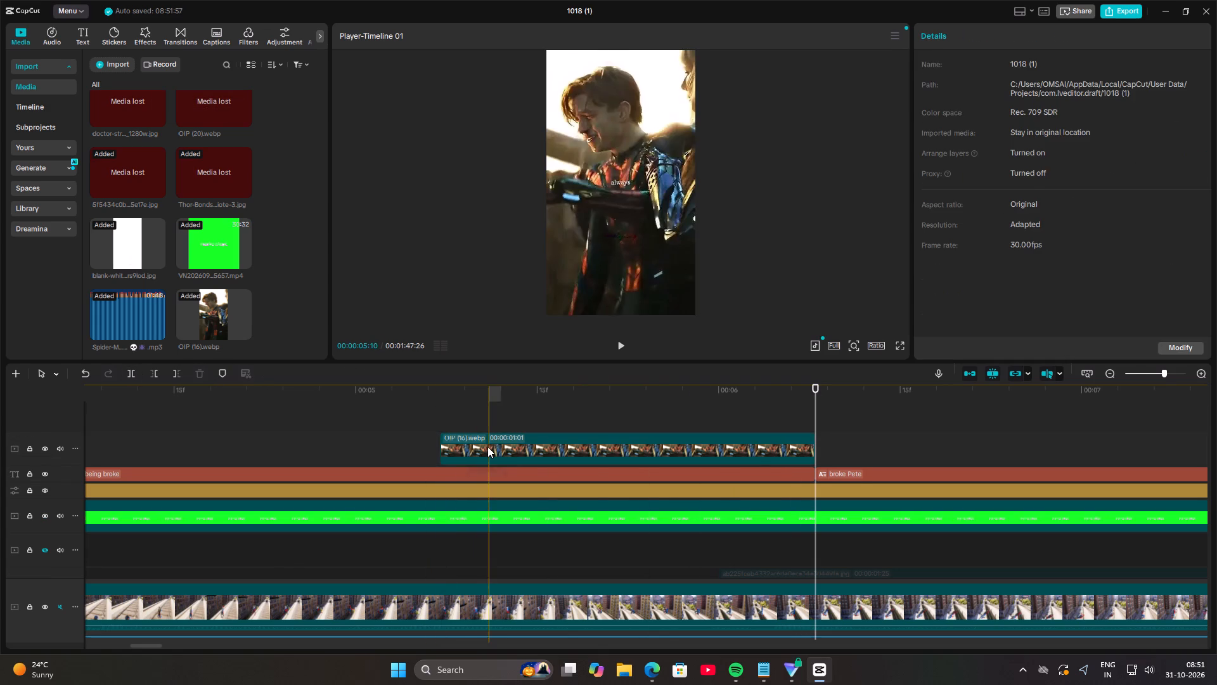
# Apply the trending "Swing...ottom" In animation to the trimmed image clip and play it back.
pyautogui.click(487, 447)
pyautogui.click(964, 40)
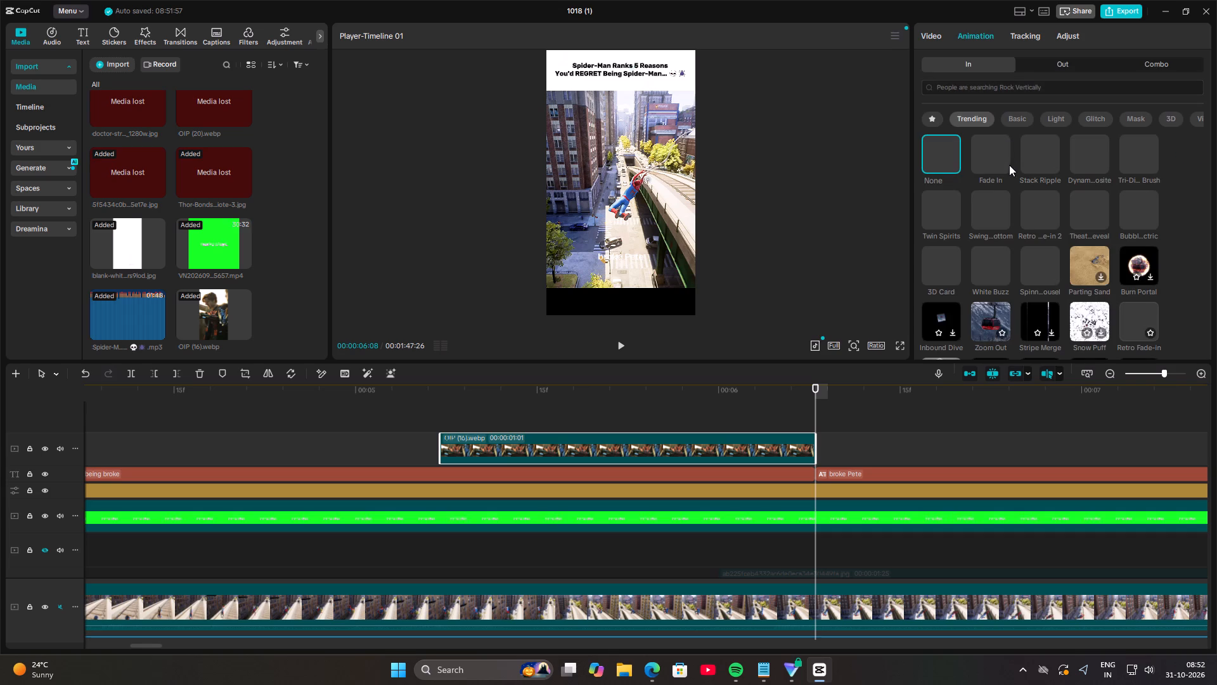
pyautogui.click(989, 210)
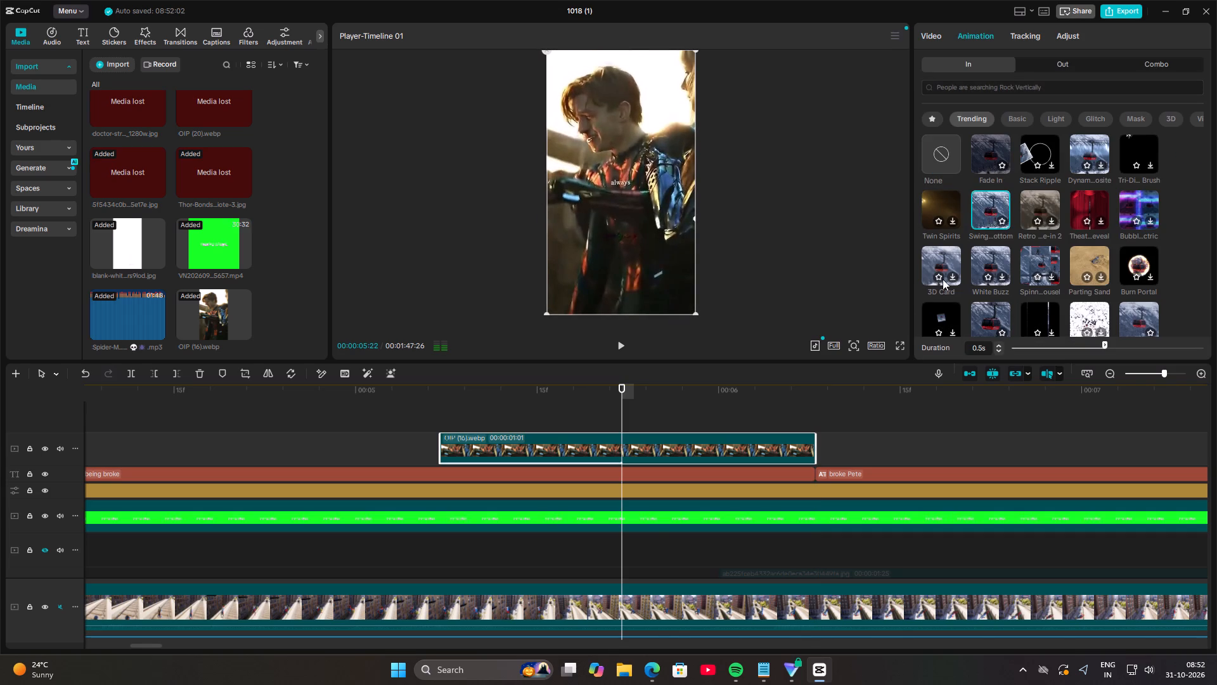
pyautogui.moveTo(621, 417); pyautogui.dragTo(389, 405)
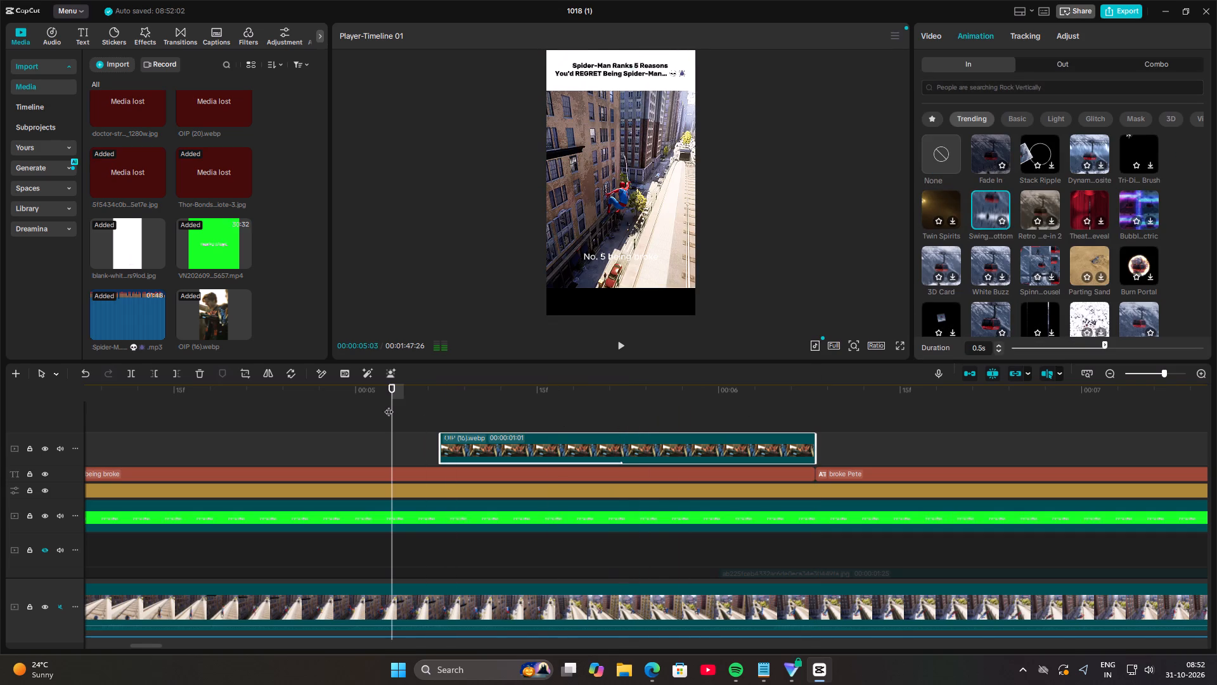
pyautogui.press('space')
pyautogui.press('space')
pyautogui.press('space')
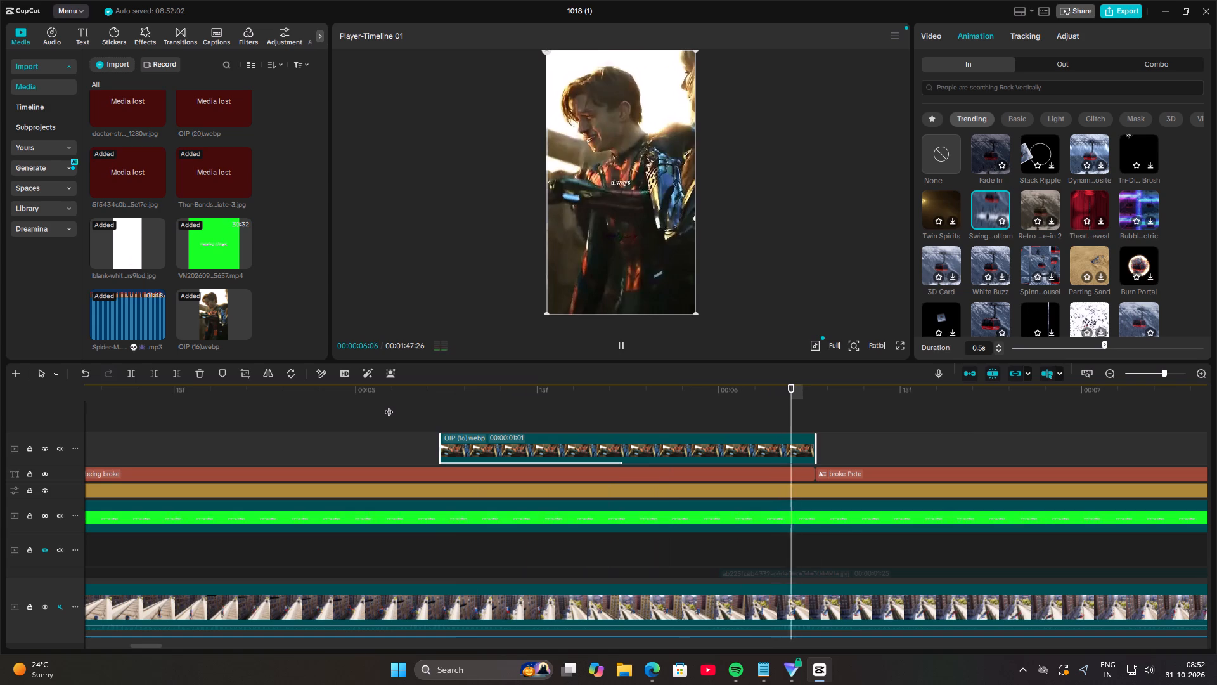
pyautogui.press('space')
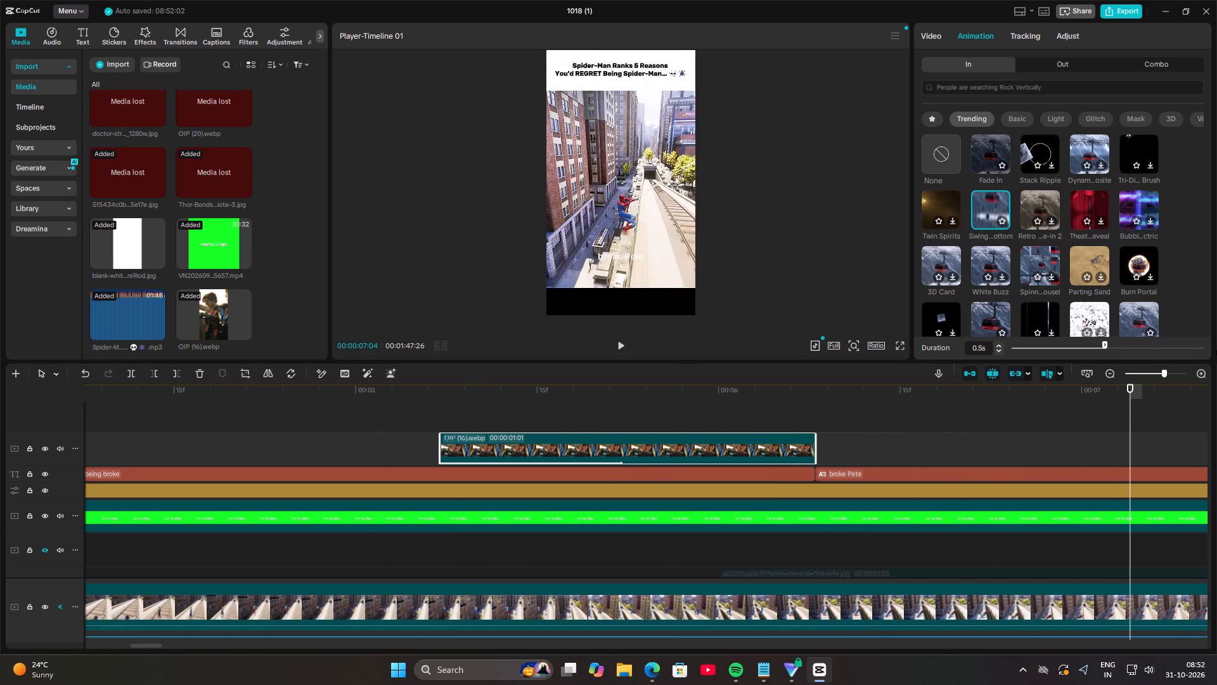
# Scrub and play the timeline to the "who's fourth my jokes" caption to locate the joke line's image cue, leaving the playhead at 00:00:21:10.
pyautogui.moveTo(1133, 403); pyautogui.dragTo(1216, 402)
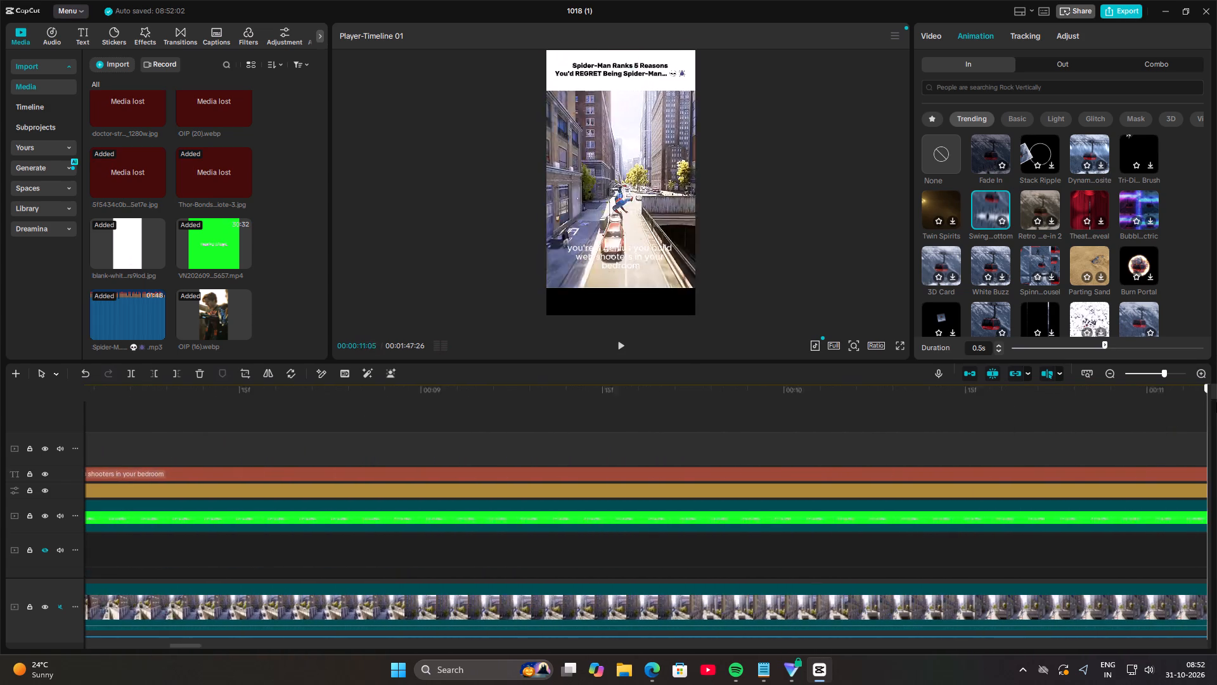
pyautogui.moveTo(1216, 402); pyautogui.dragTo(1216, 414)
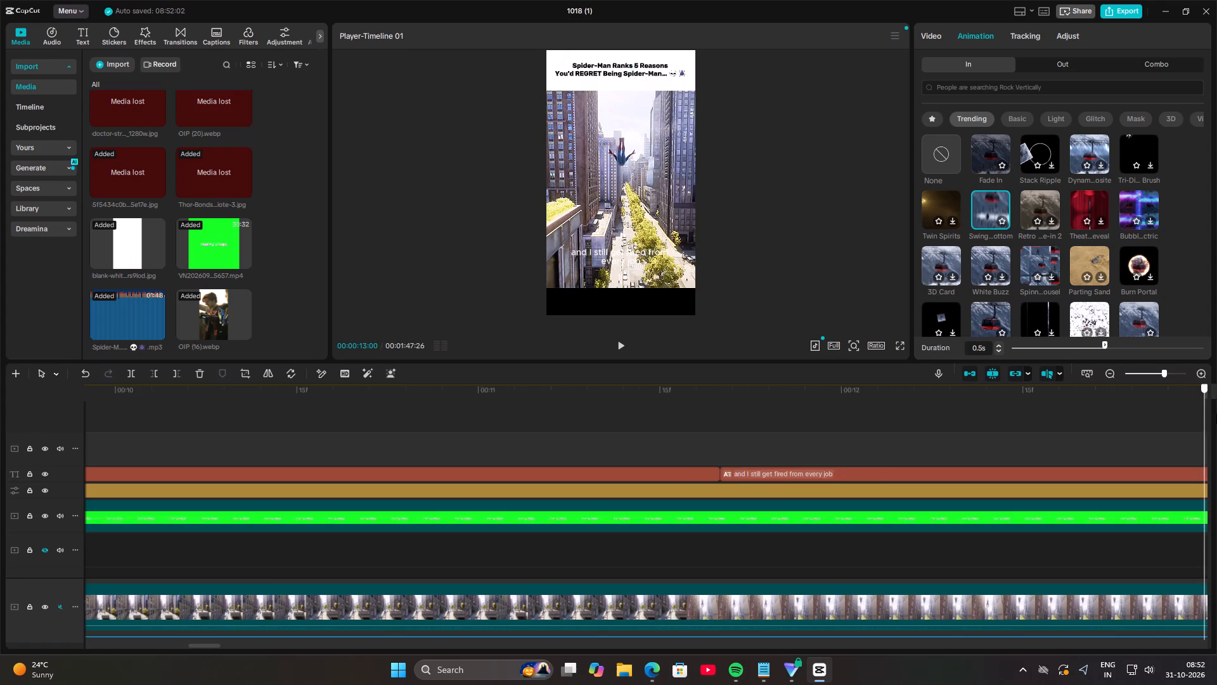
pyautogui.moveTo(1216, 414); pyautogui.dragTo(1143, 426)
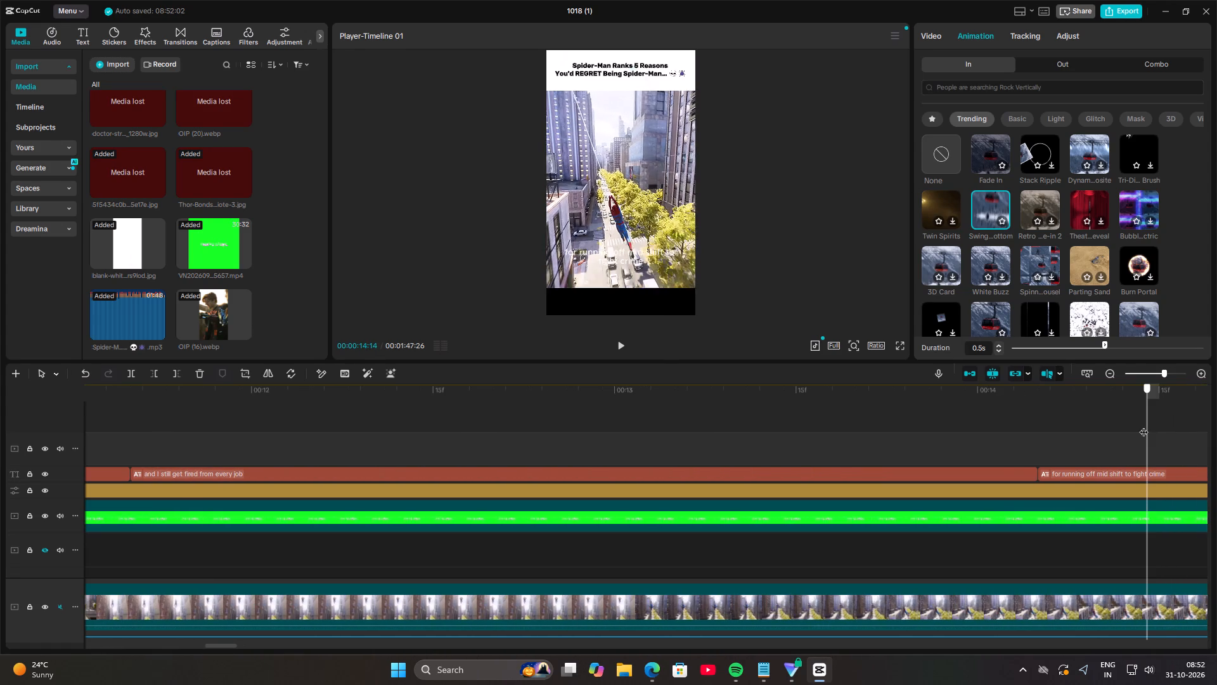
pyautogui.moveTo(1143, 426); pyautogui.dragTo(1214, 416)
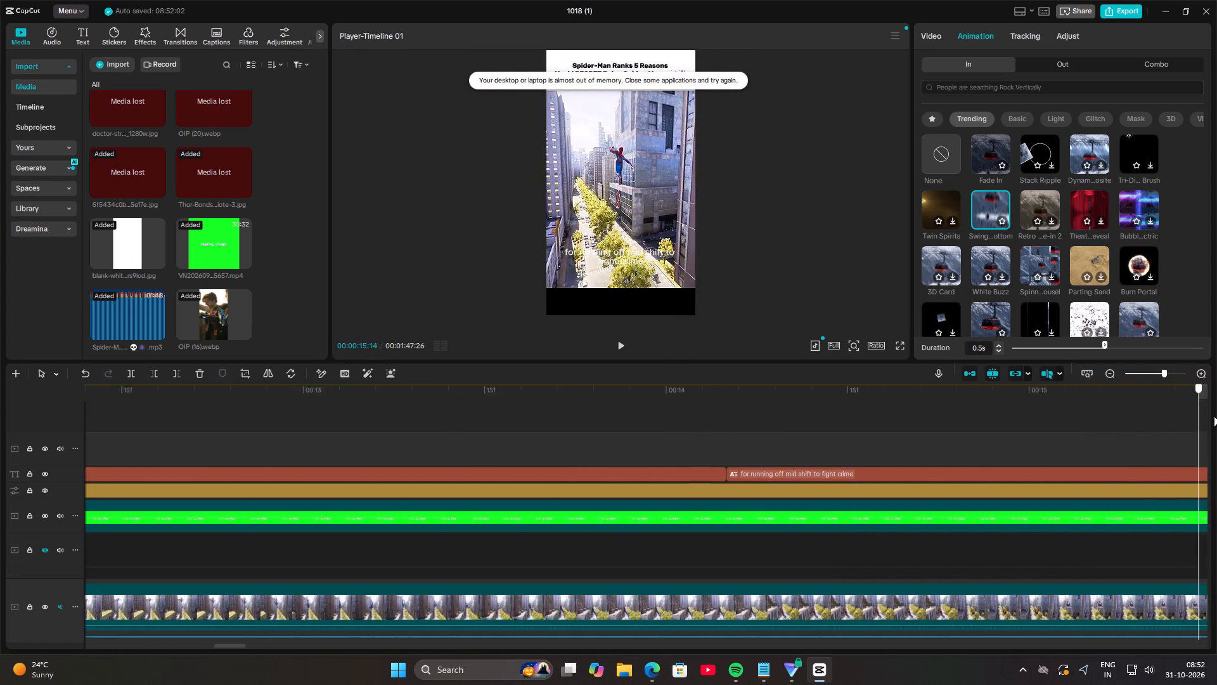
pyautogui.moveTo(1214, 416); pyautogui.dragTo(1206, 423)
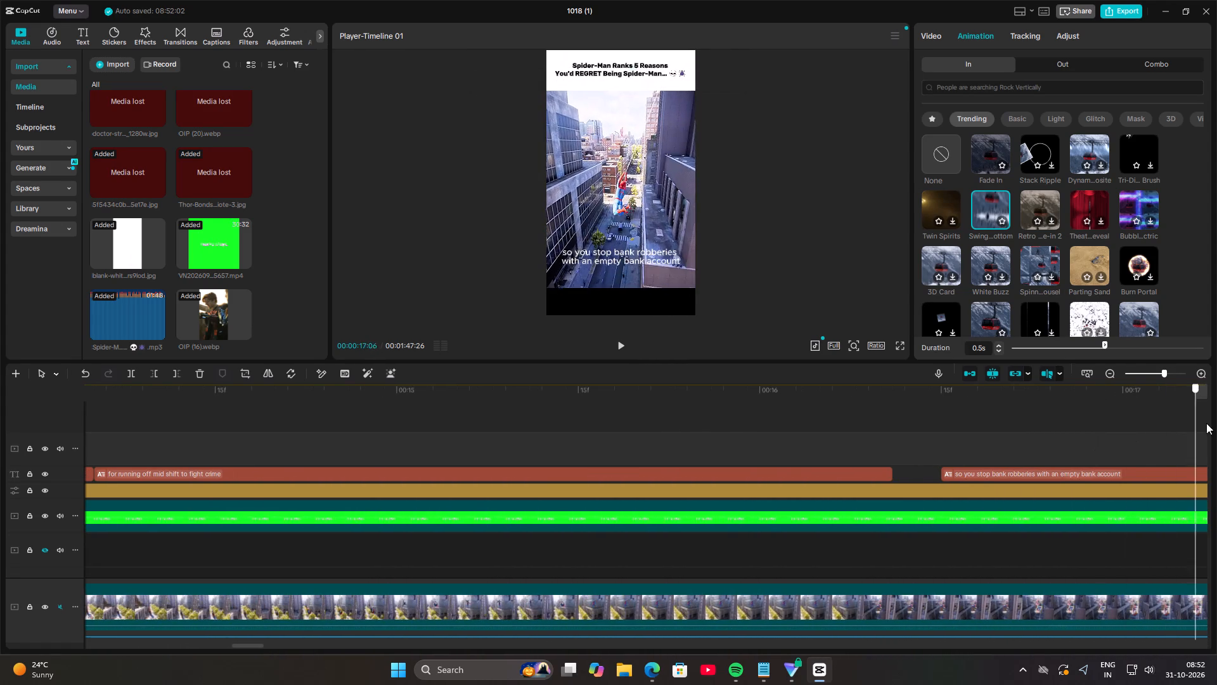
pyautogui.moveTo(1206, 423); pyautogui.dragTo(1205, 423)
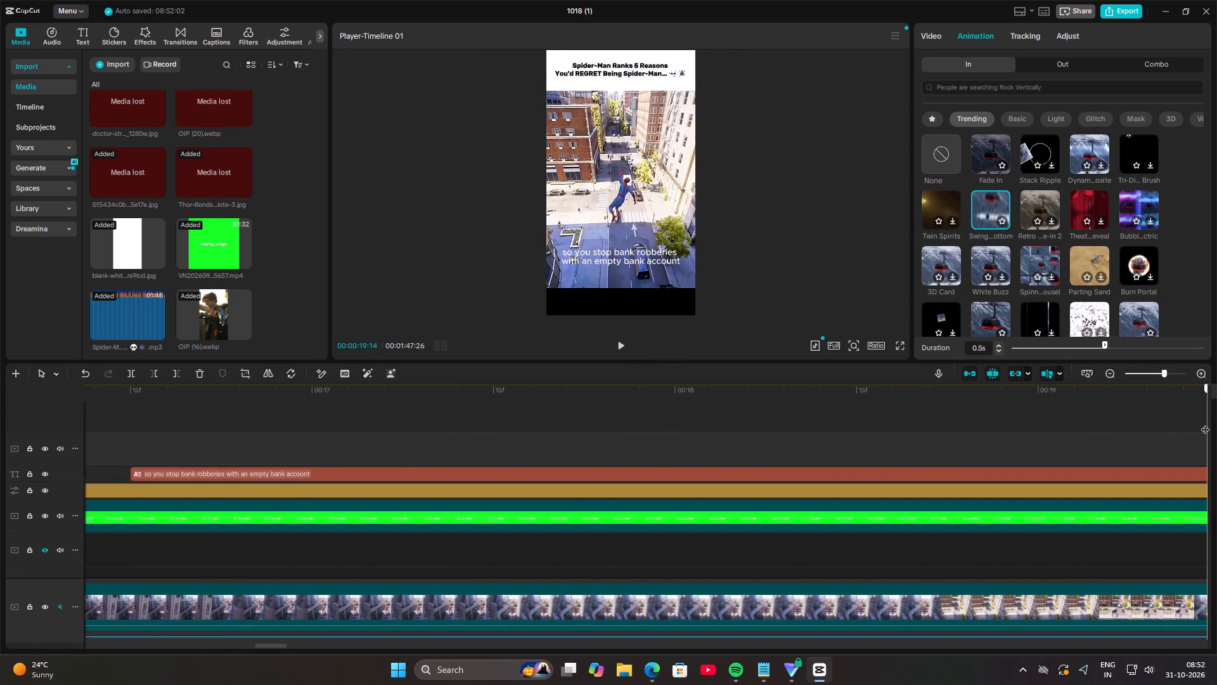
pyautogui.moveTo(1205, 423); pyautogui.dragTo(1212, 419)
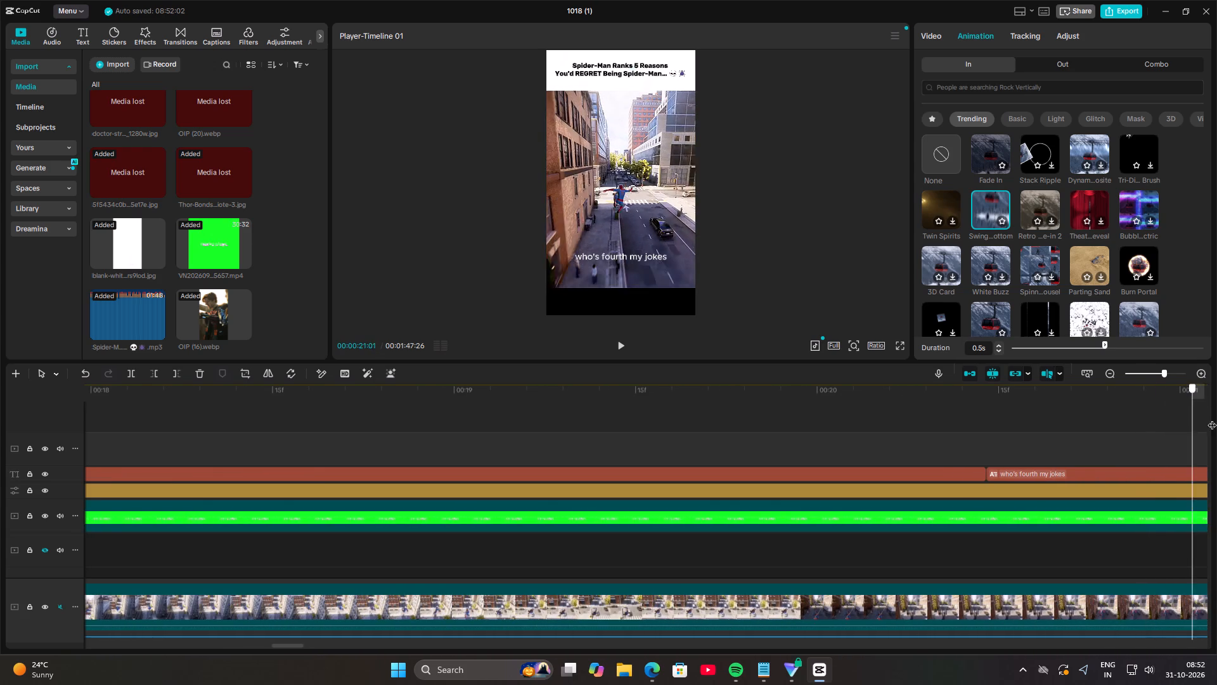
pyautogui.moveTo(1212, 419); pyautogui.dragTo(685, 467)
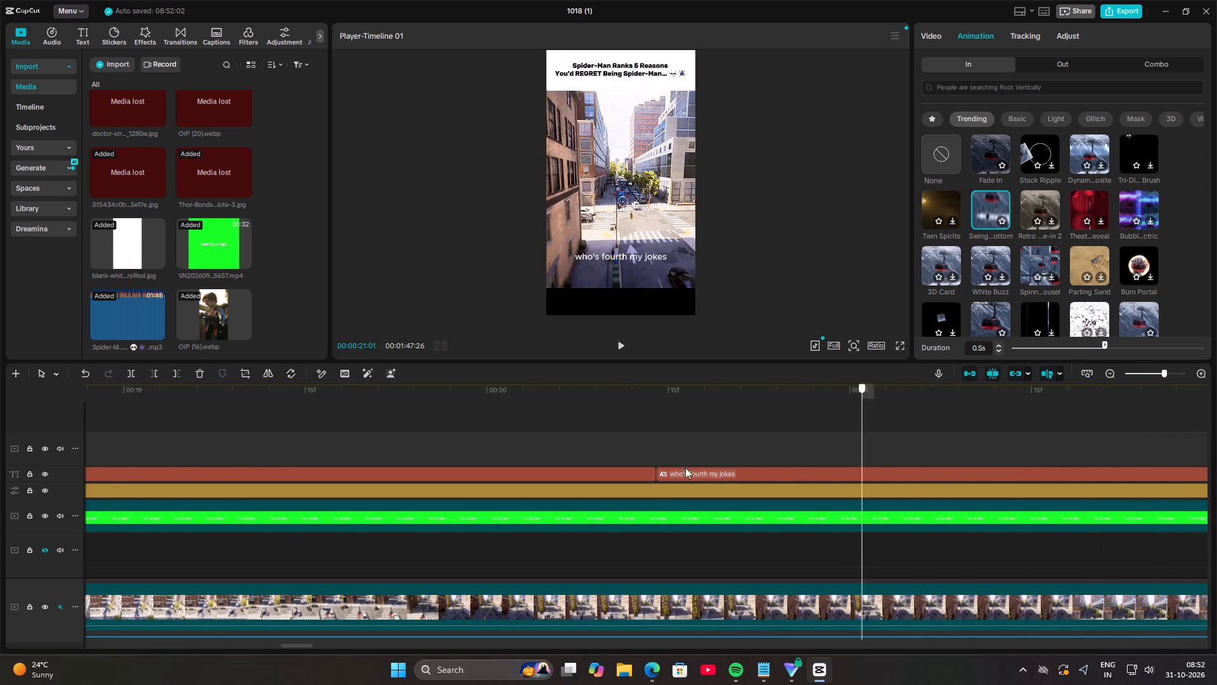
pyautogui.moveTo(685, 467); pyautogui.dragTo(661, 467)
pyautogui.press('space')
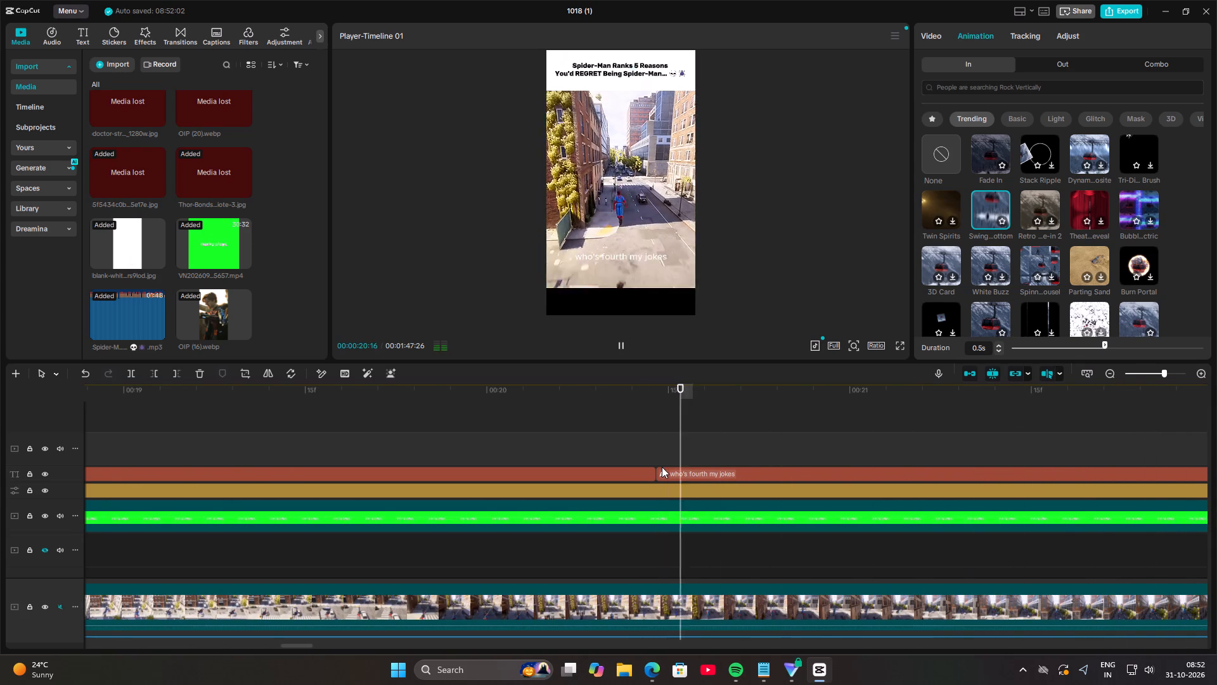
pyautogui.press('space')
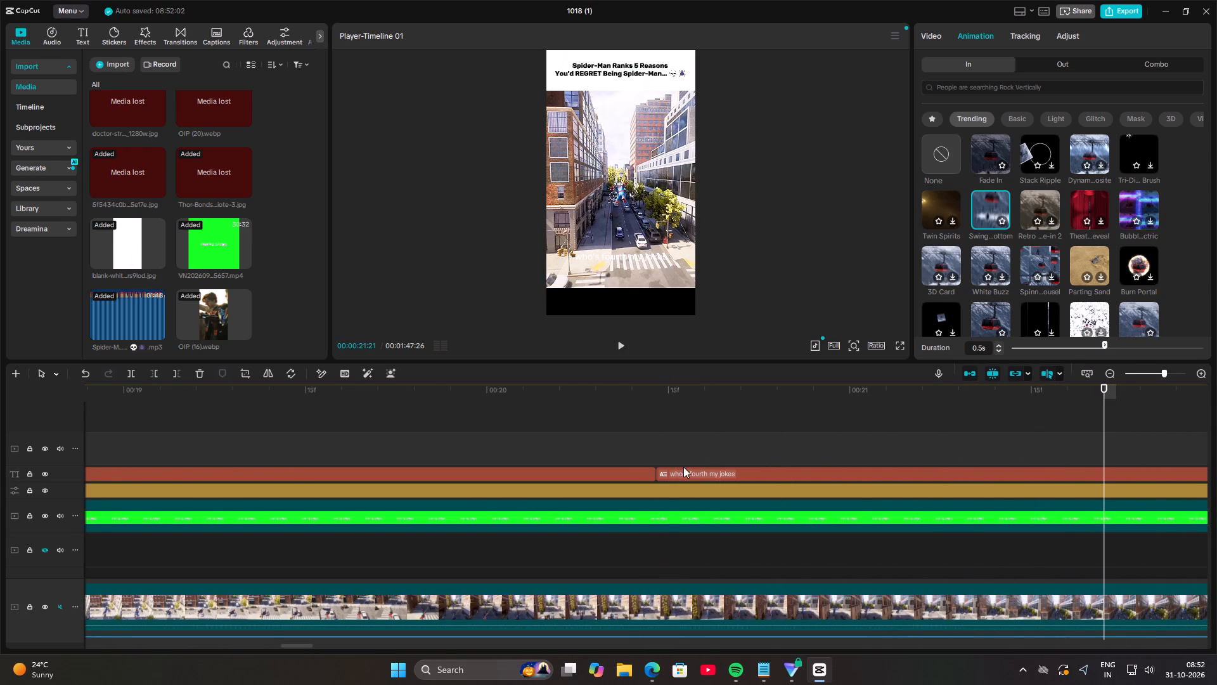
pyautogui.moveTo(1102, 416); pyautogui.dragTo(981, 422)
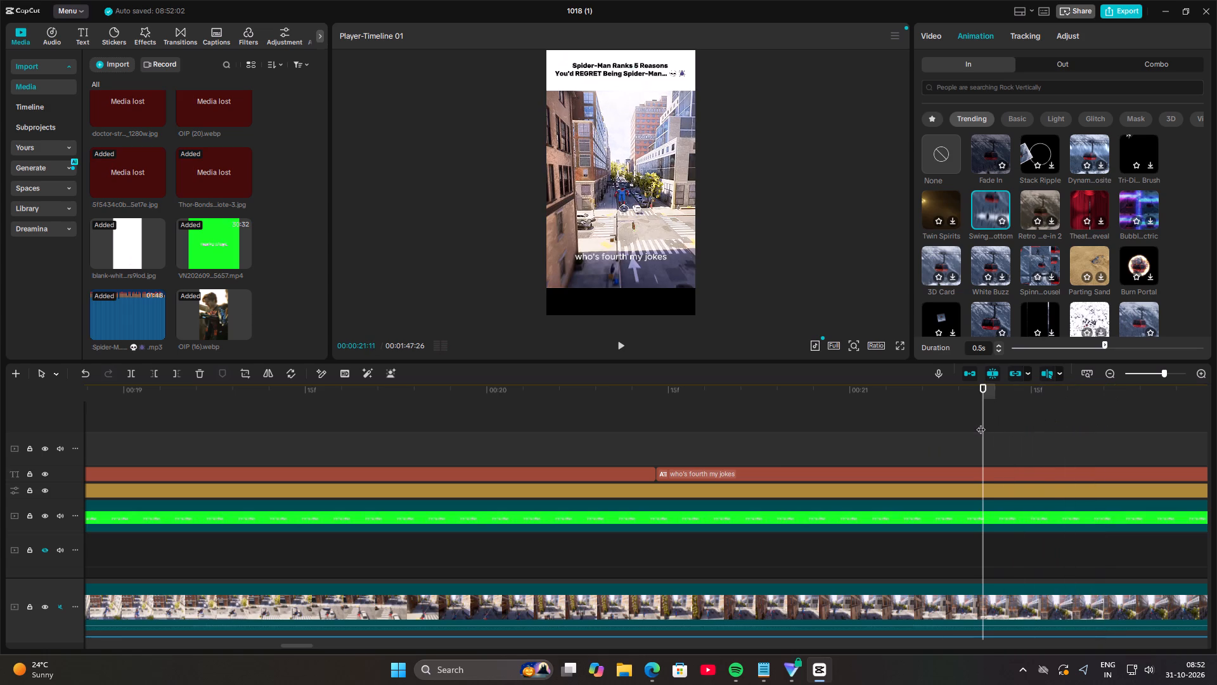
pyautogui.press('space')
pyautogui.press('space')
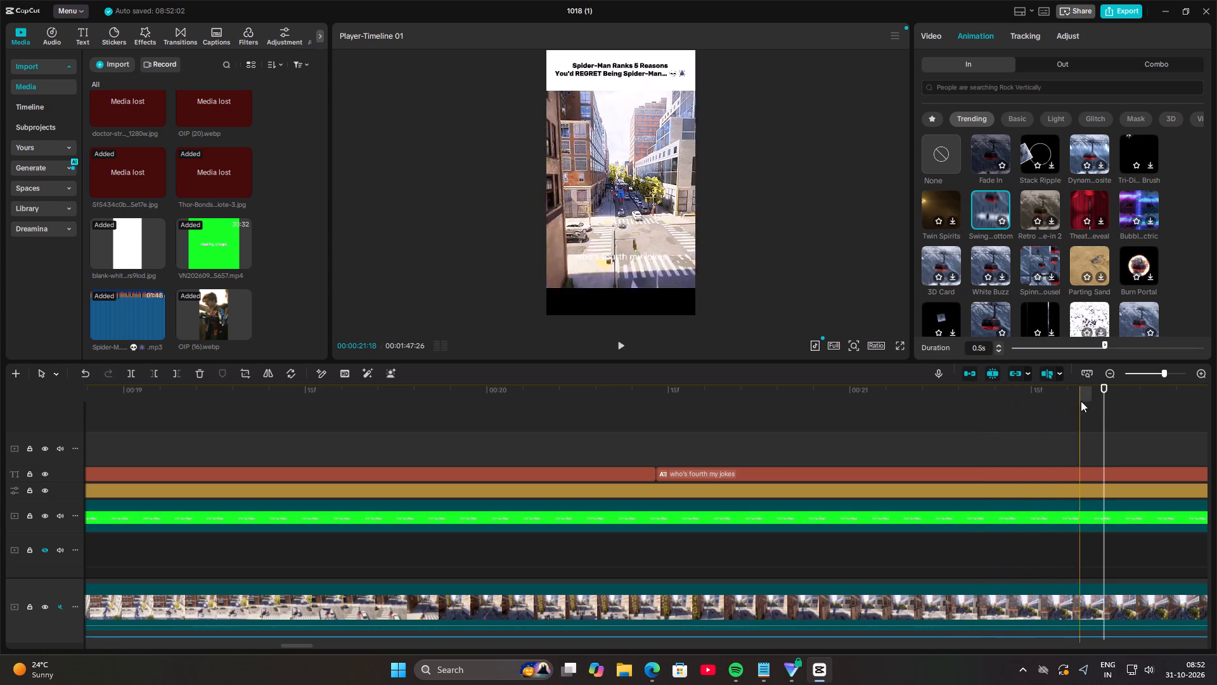
pyautogui.moveTo(1107, 392); pyautogui.dragTo(965, 404)
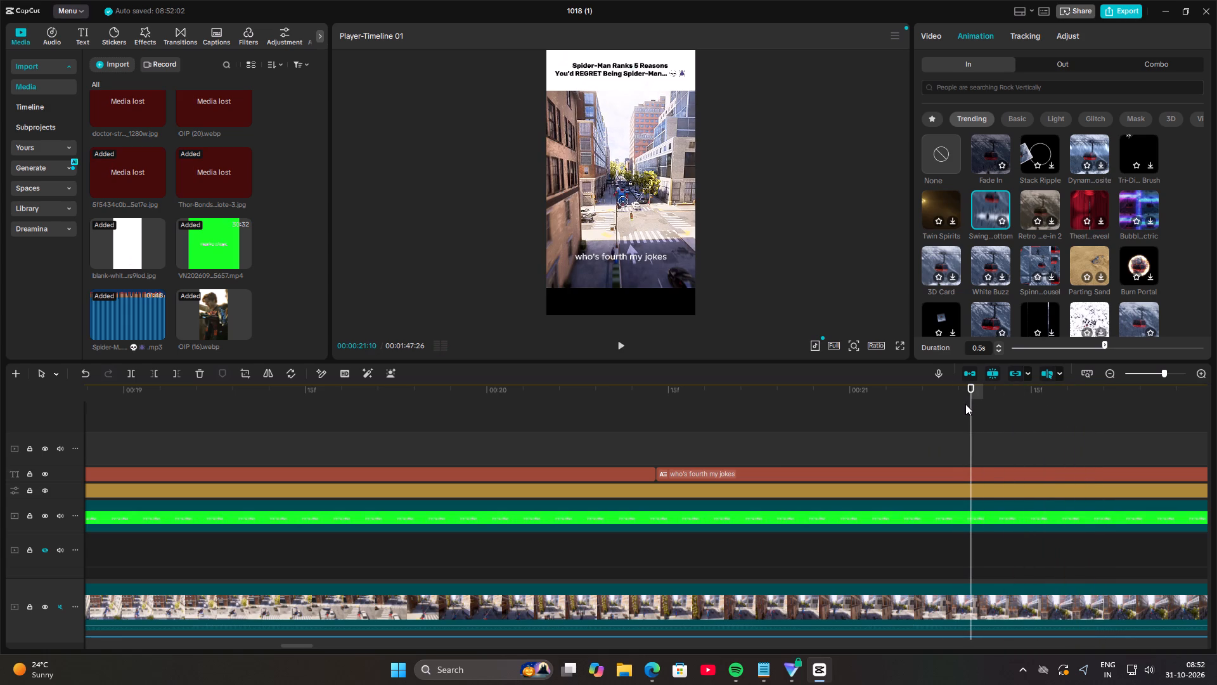
# Switch to Microsoft Edge, close the open image preview and search Bing Images for "PETER PARKER JOKES".
pyautogui.click(642, 682)
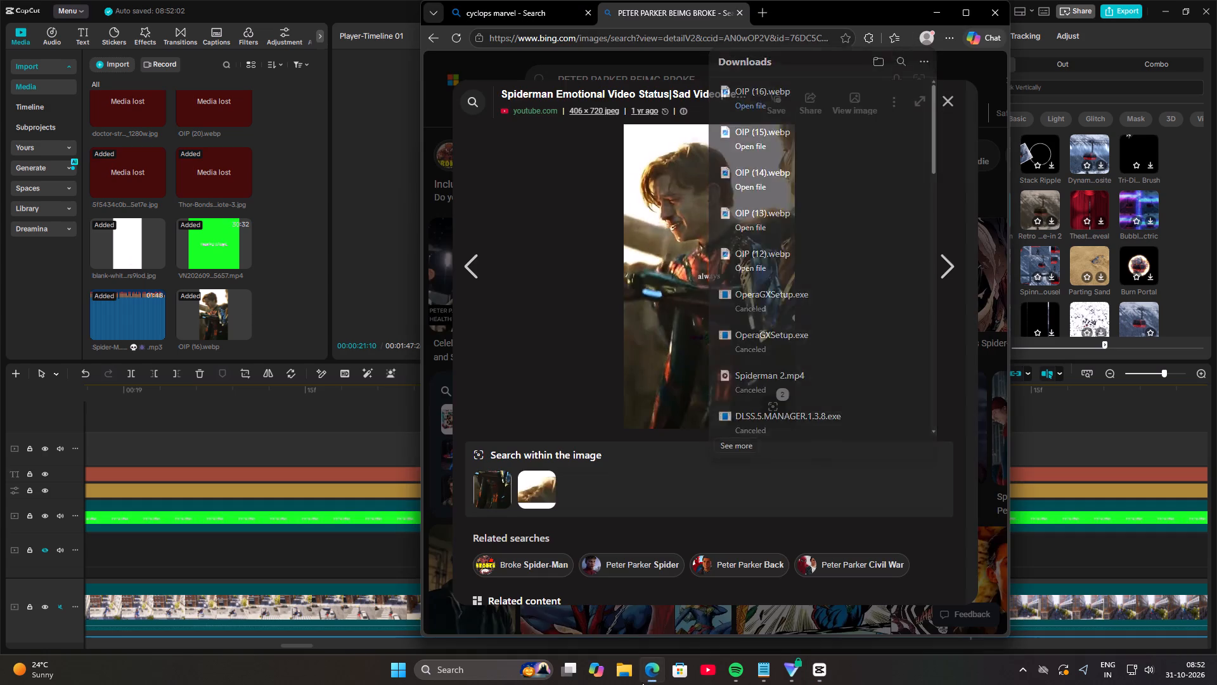
pyautogui.click(950, 103)
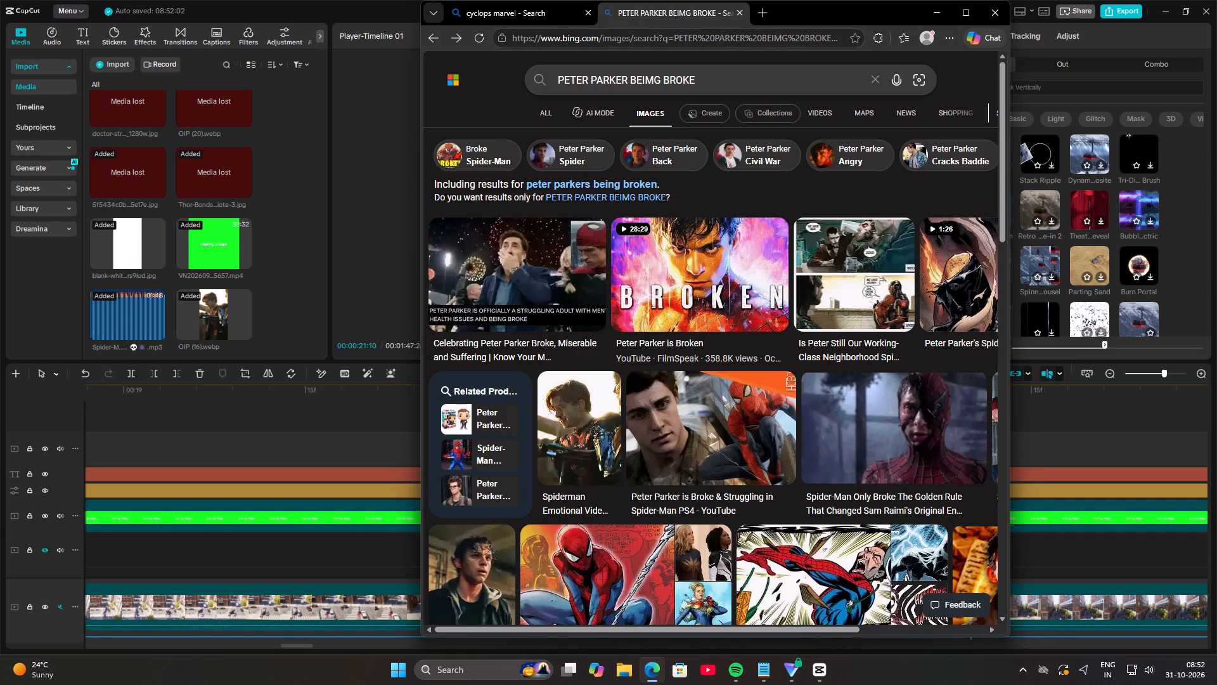
pyautogui.click(703, 82)
pyautogui.press('BackSpace')
pyautogui.press('BackSpace')
pyautogui.press('BackSpace')
pyautogui.press('BackSpace')
pyautogui.press('BackSpace')
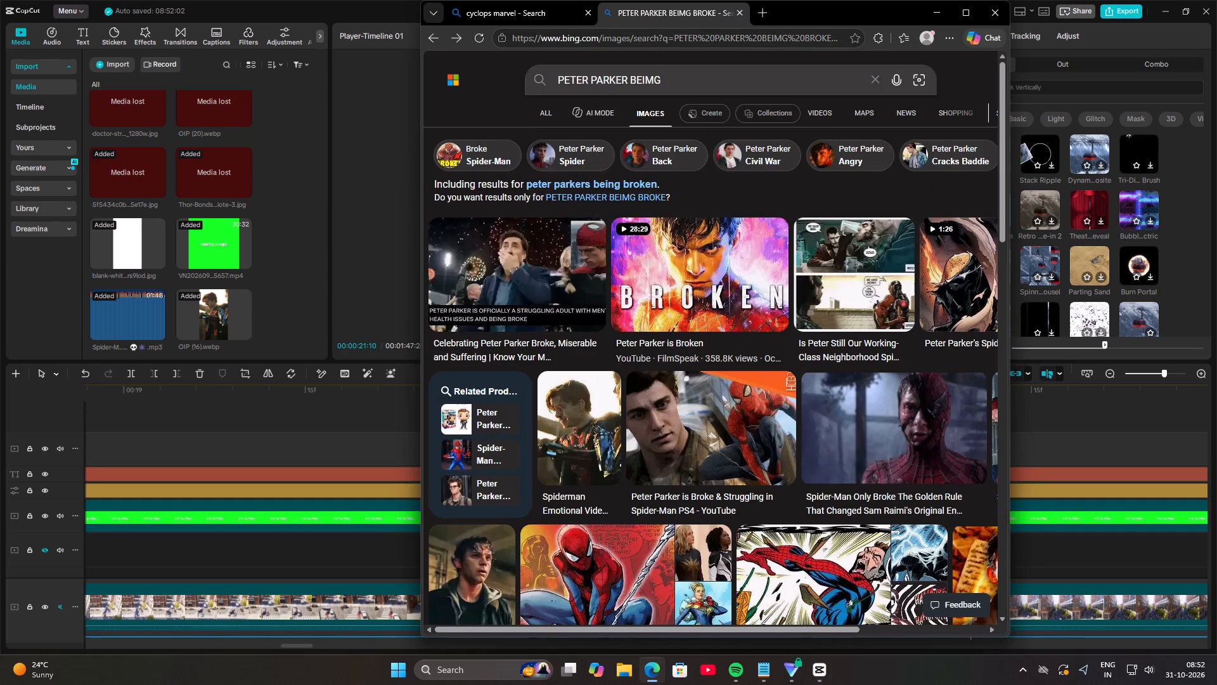
pyautogui.press('BackSpace')
pyautogui.press('BackSpace')
pyautogui.press('BackSpace')
pyautogui.press('BackSpace')
pyautogui.press('BackSpace')
pyautogui.press('BackSpace')
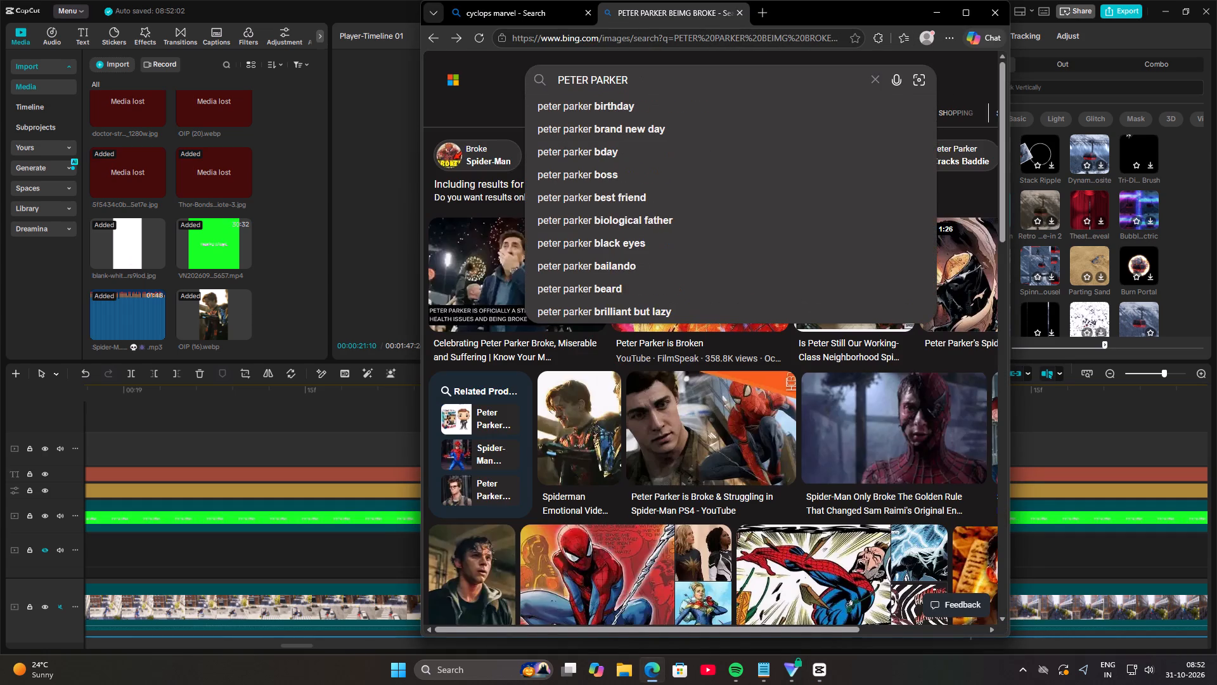
pyautogui.write('JOKES')
pyautogui.press('Return')
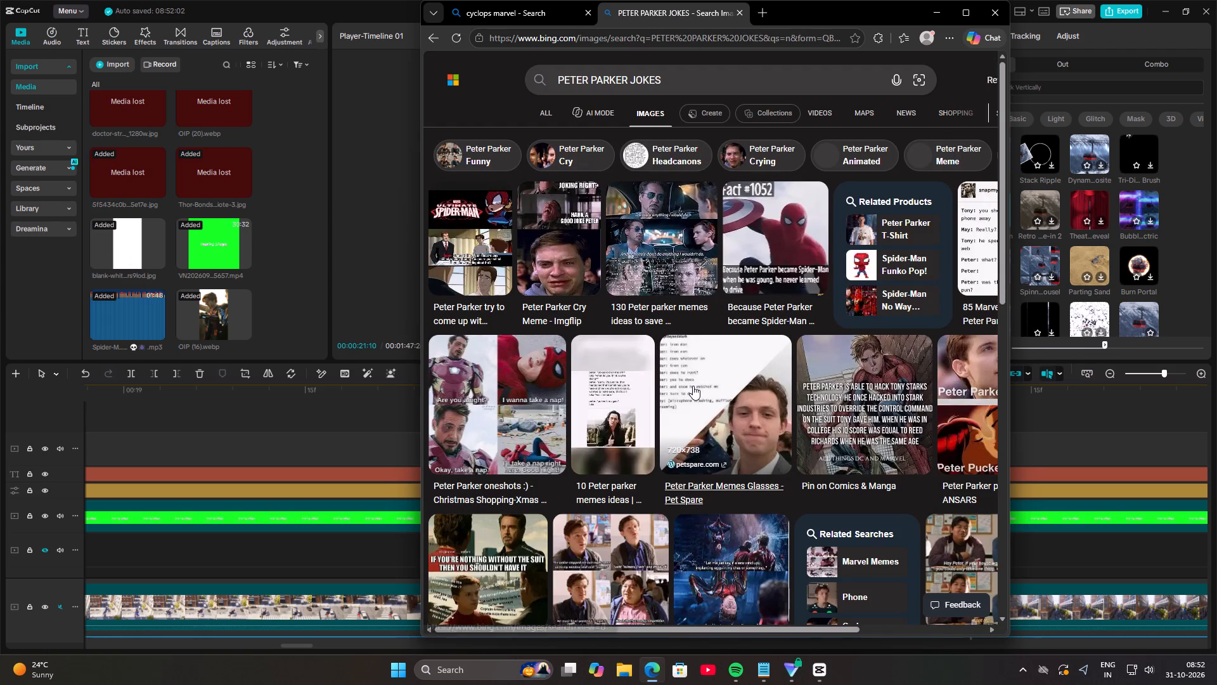
# Browse the image results and examine the Peter Parker Cry Meme and its related content for a picture that suits the jokes line.
pyautogui.scroll(-7, 699, 407)
pyautogui.scroll(4, 699, 406)
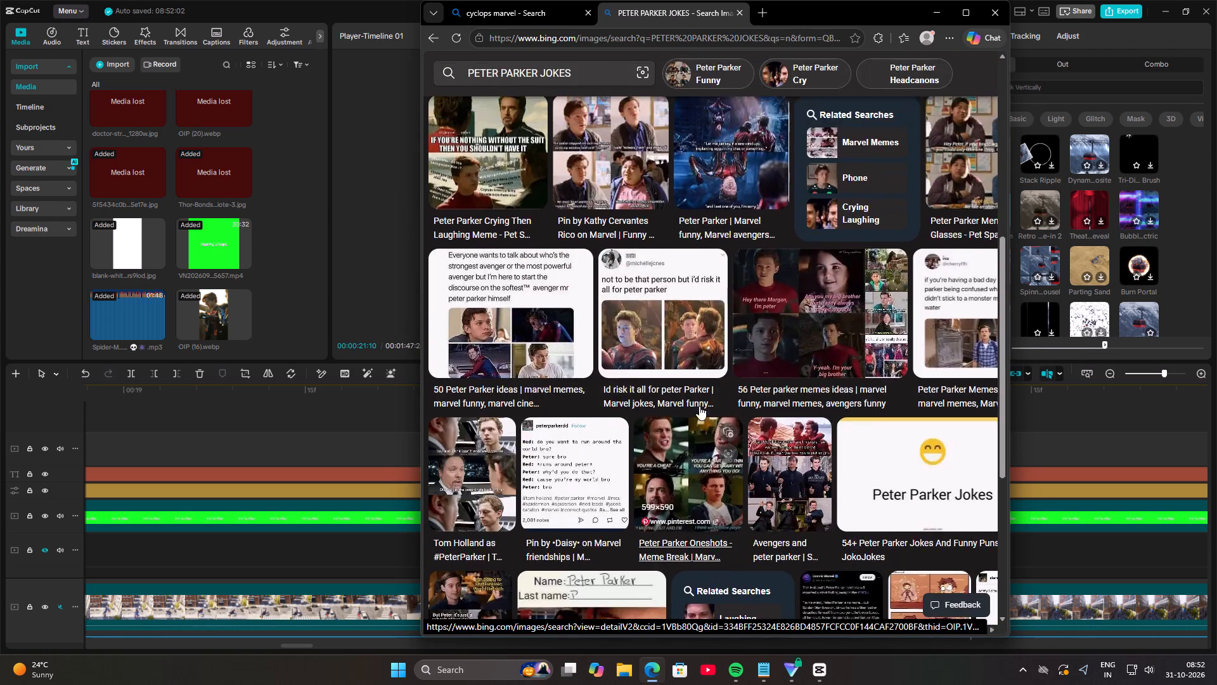
pyautogui.scroll(3, 699, 406)
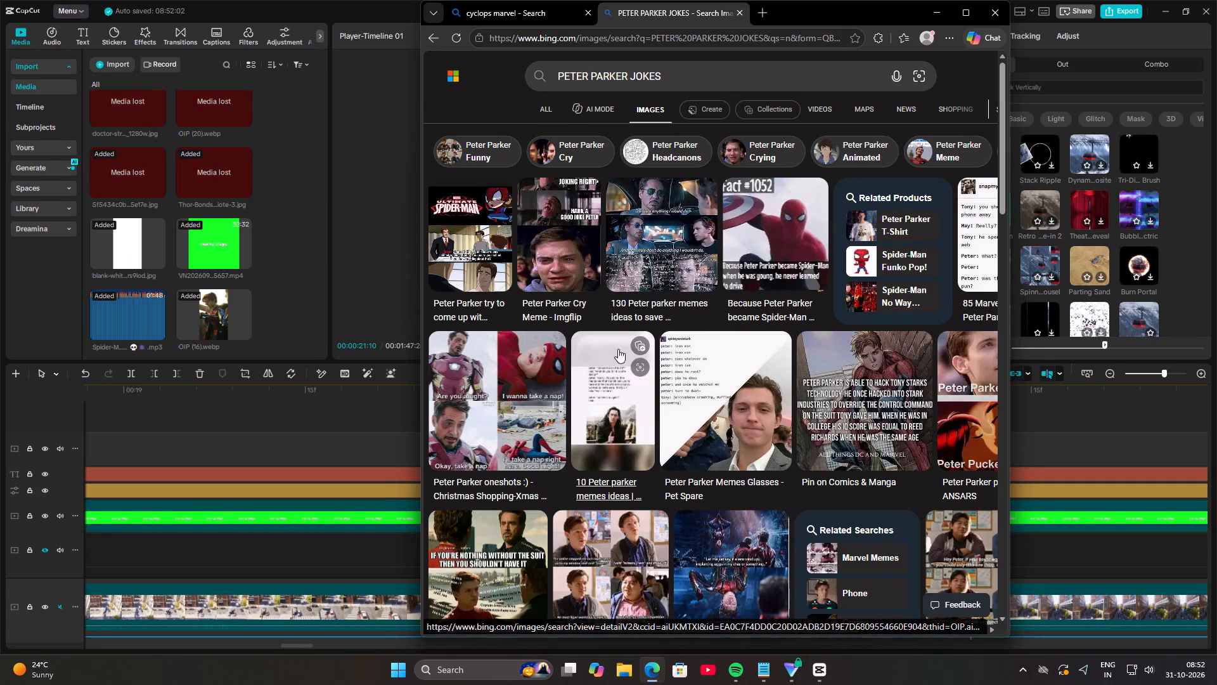
pyautogui.click(558, 212)
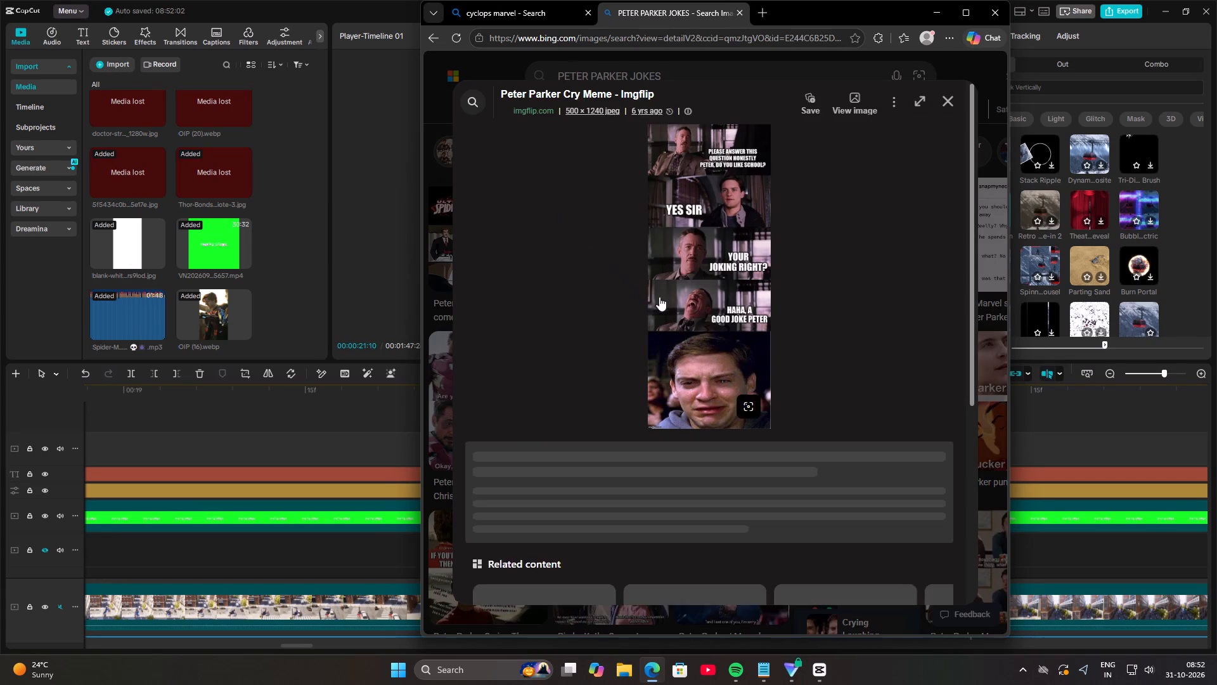
pyautogui.scroll(-6, 725, 301)
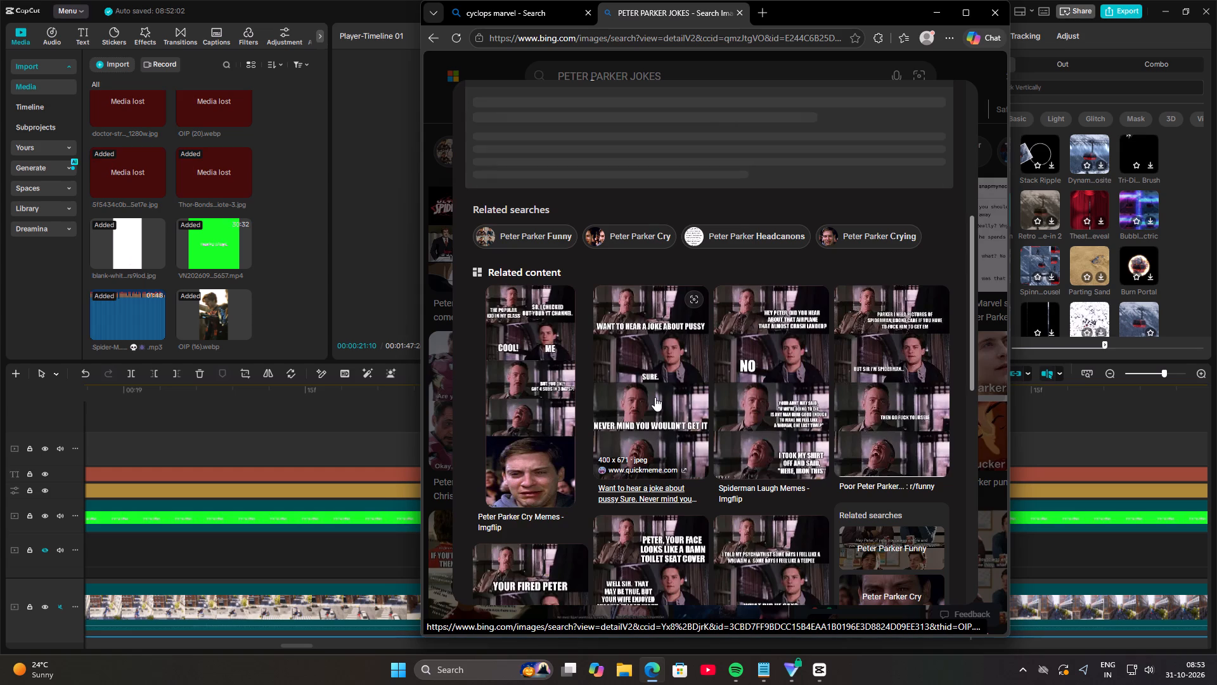
pyautogui.scroll(-7, 655, 397)
pyautogui.scroll(8, 655, 397)
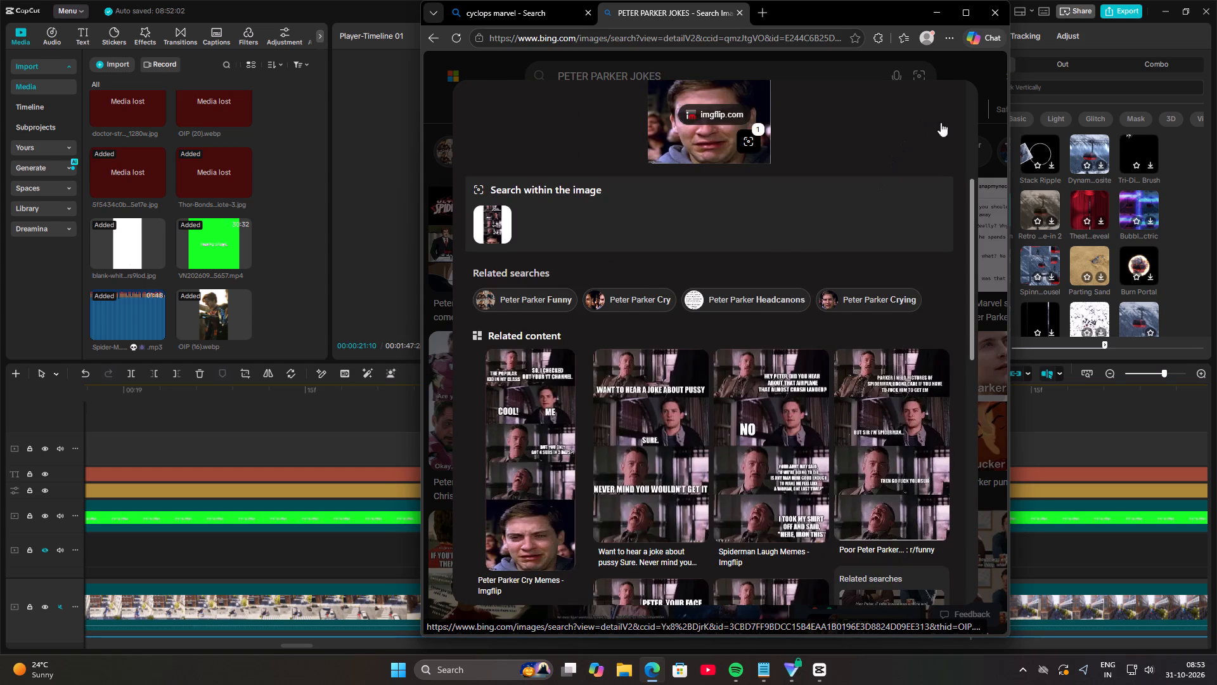
pyautogui.scroll(5, 896, 274)
pyautogui.click(948, 103)
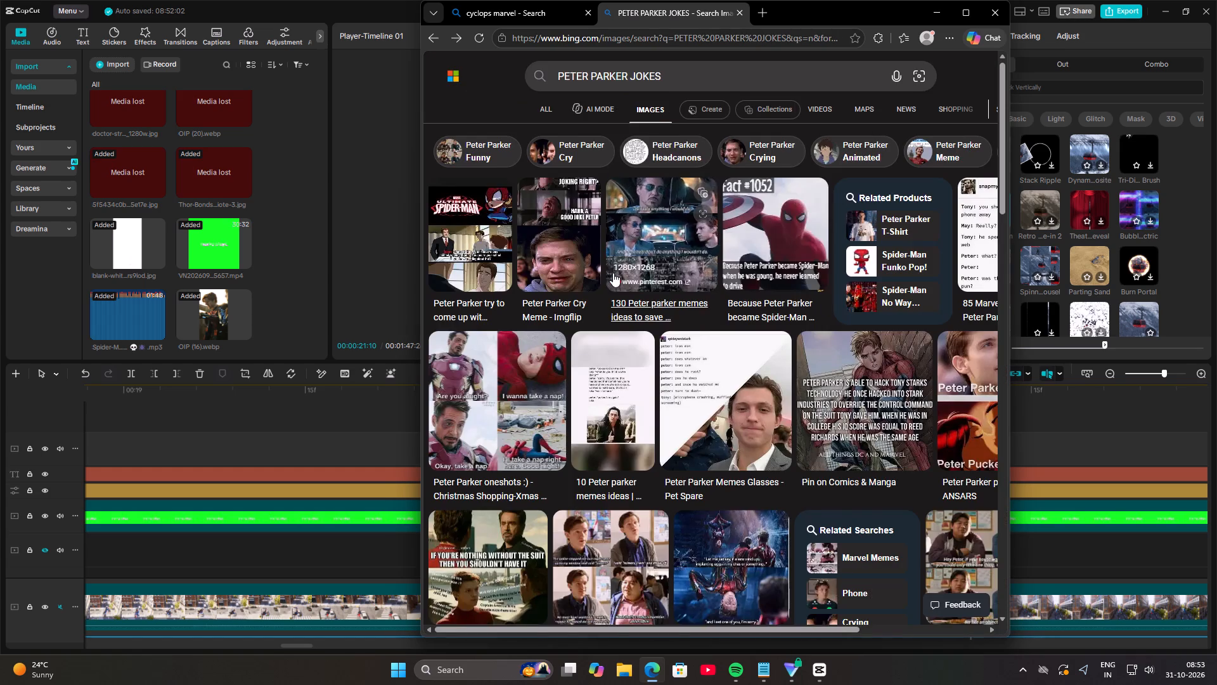
# Save the Pinterest image of Spider-Man hanging upside down to Downloads as OIP (17).webp.
pyautogui.scroll(-4, 613, 273)
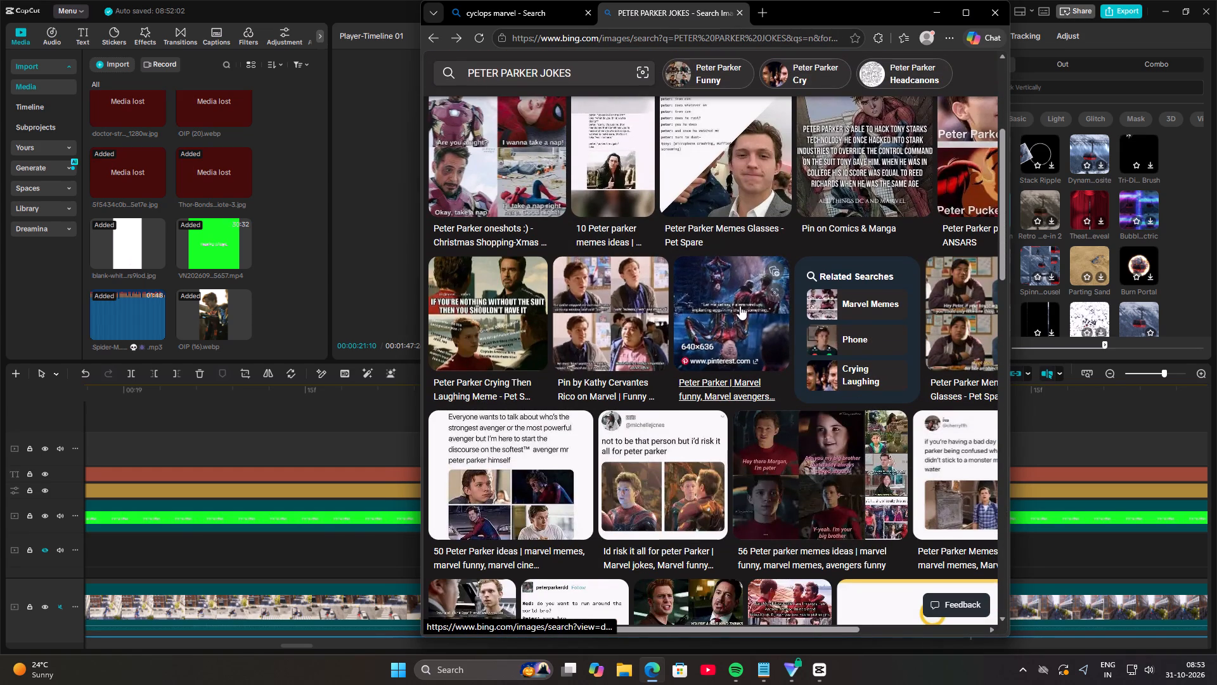
pyautogui.click(740, 305)
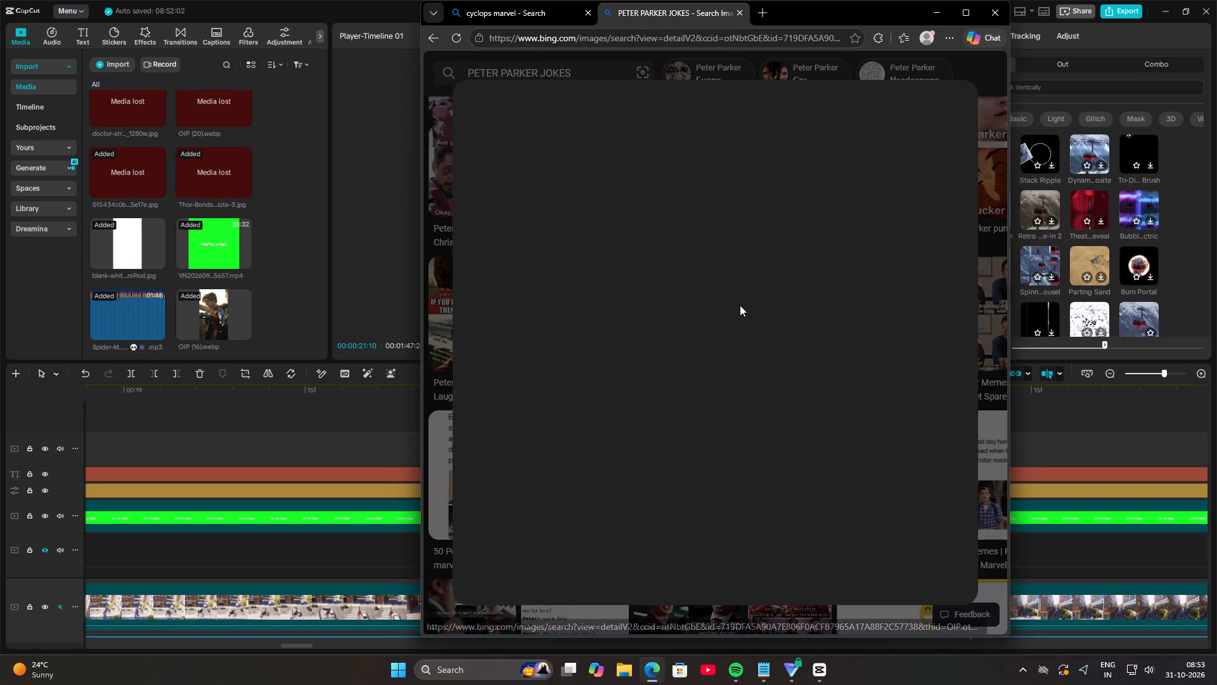
pyautogui.rightClick(681, 302)
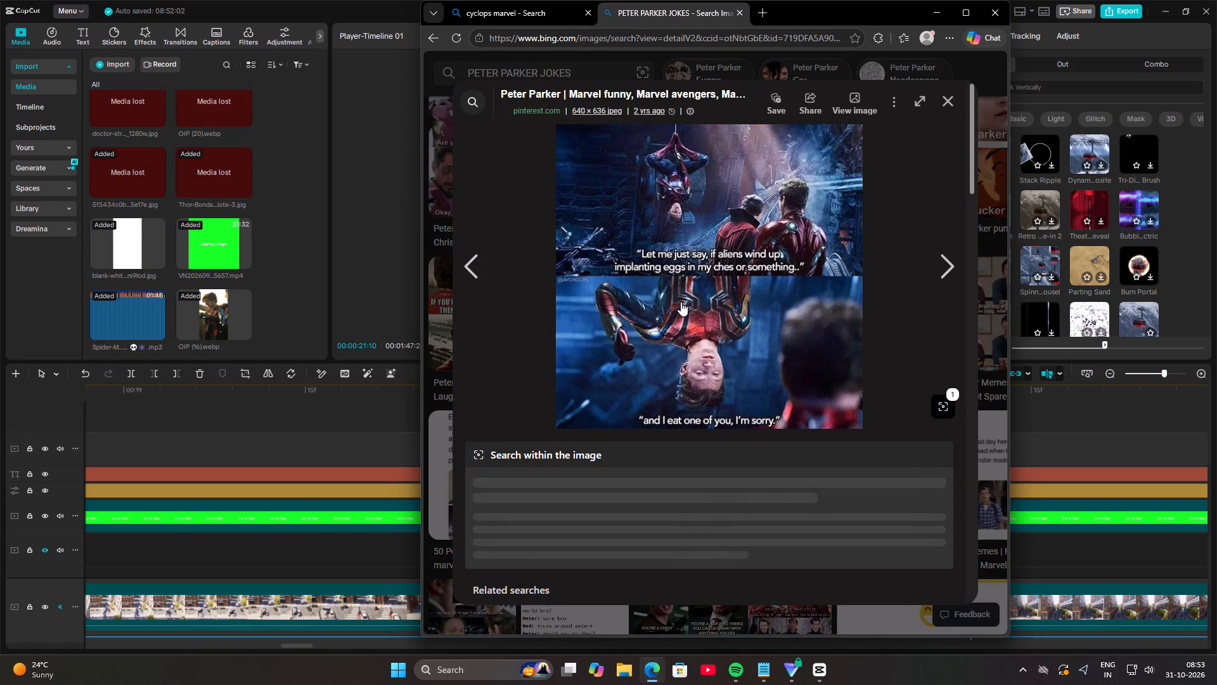
pyautogui.click(734, 341)
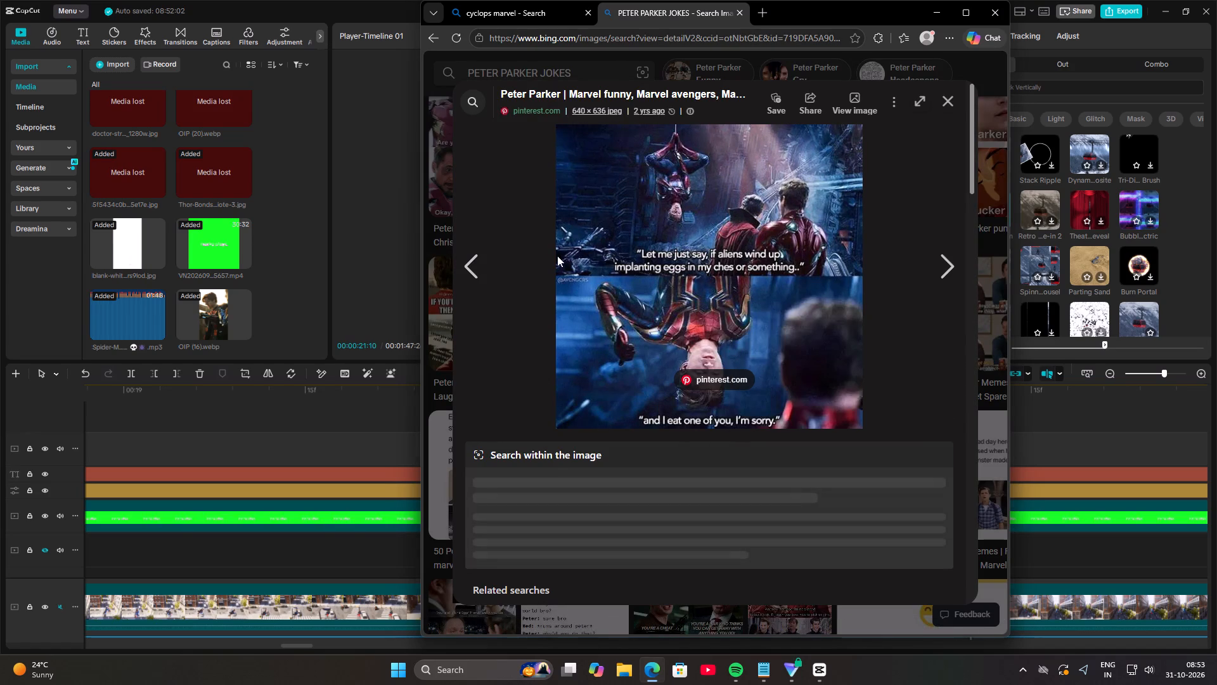
pyautogui.click(460, 138)
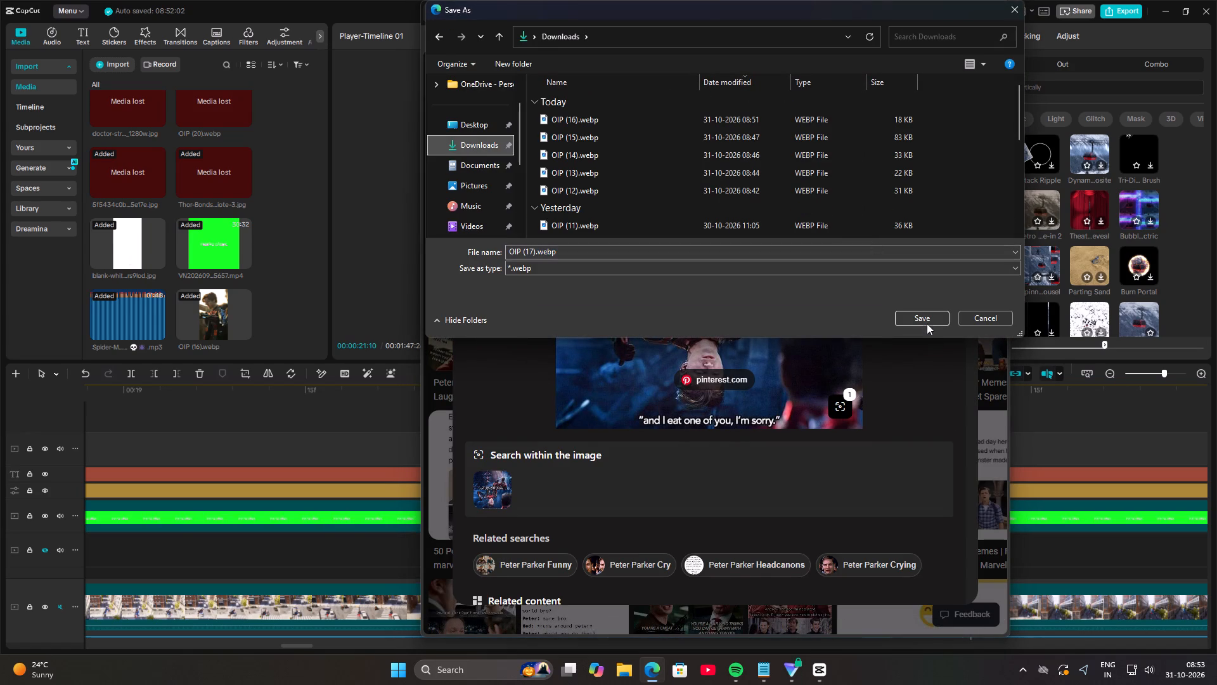
pyautogui.click(923, 318)
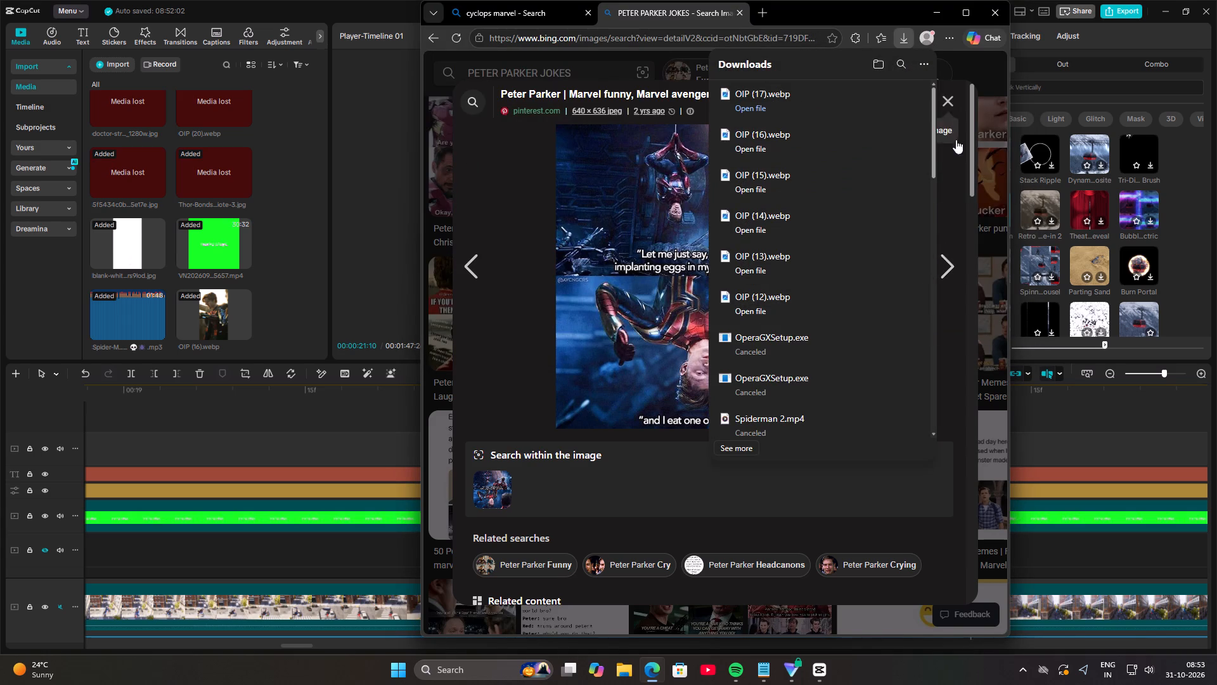
# Return to CapCut and import OIP (17).webp from Downloads into the project's media.
pyautogui.click(836, 608)
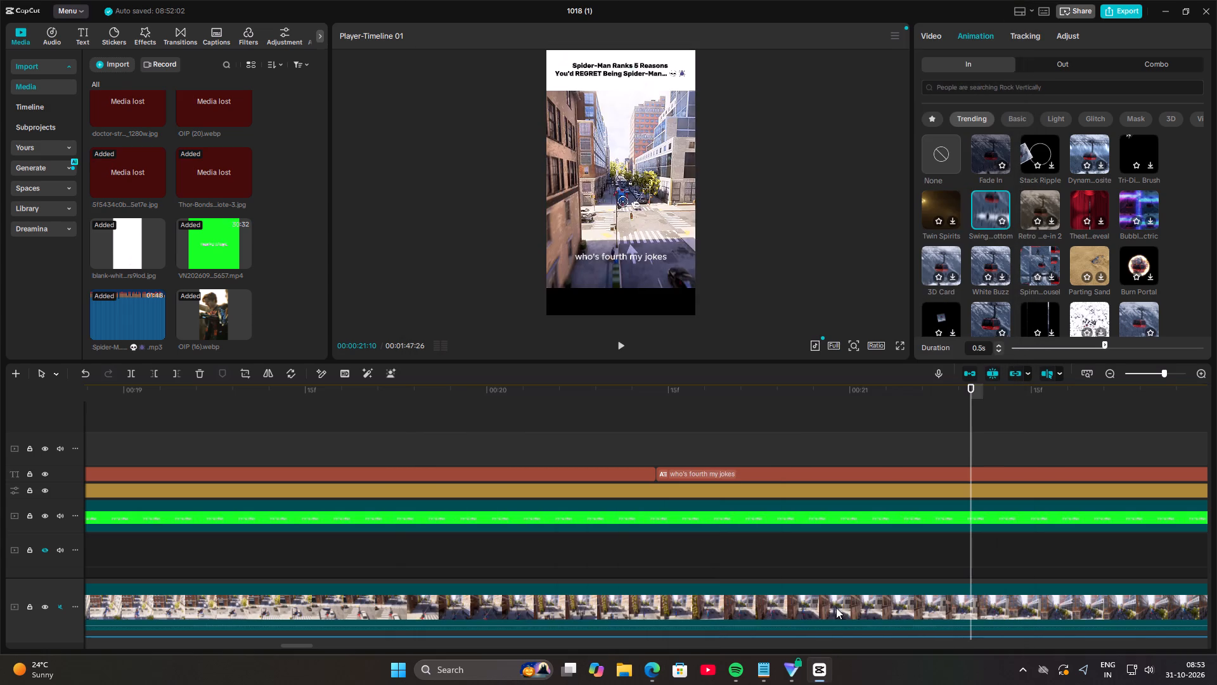
pyautogui.click(115, 64)
pyautogui.click(144, 82)
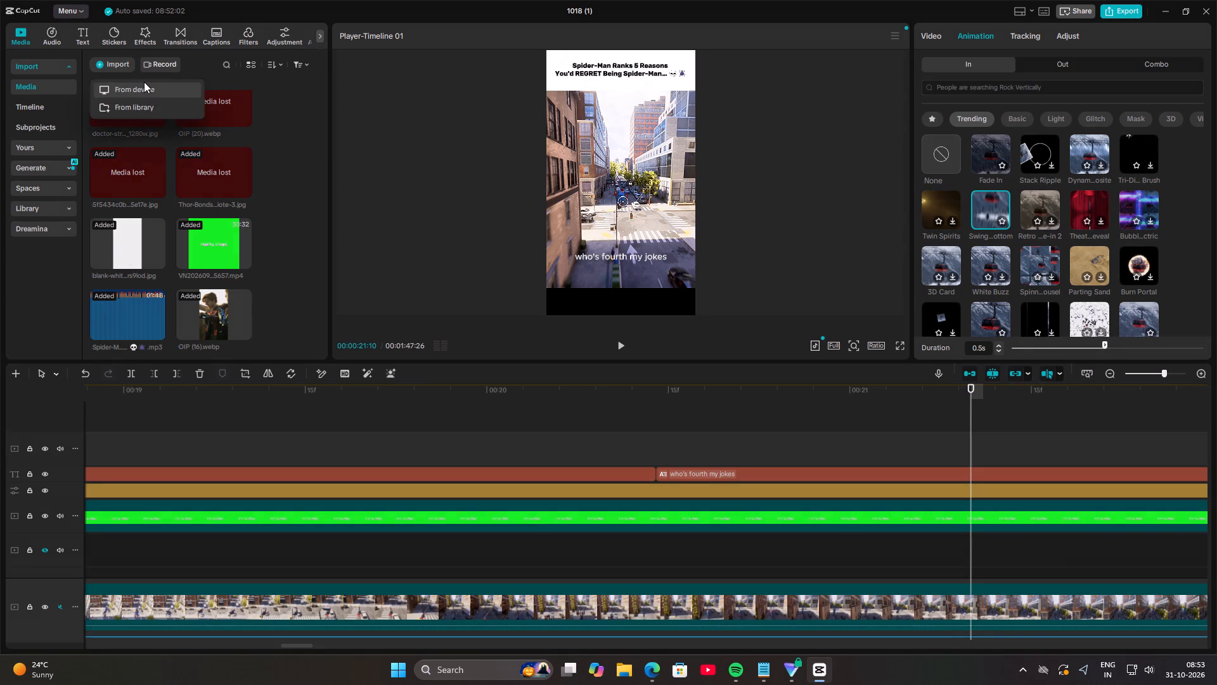
pyautogui.click(164, 117)
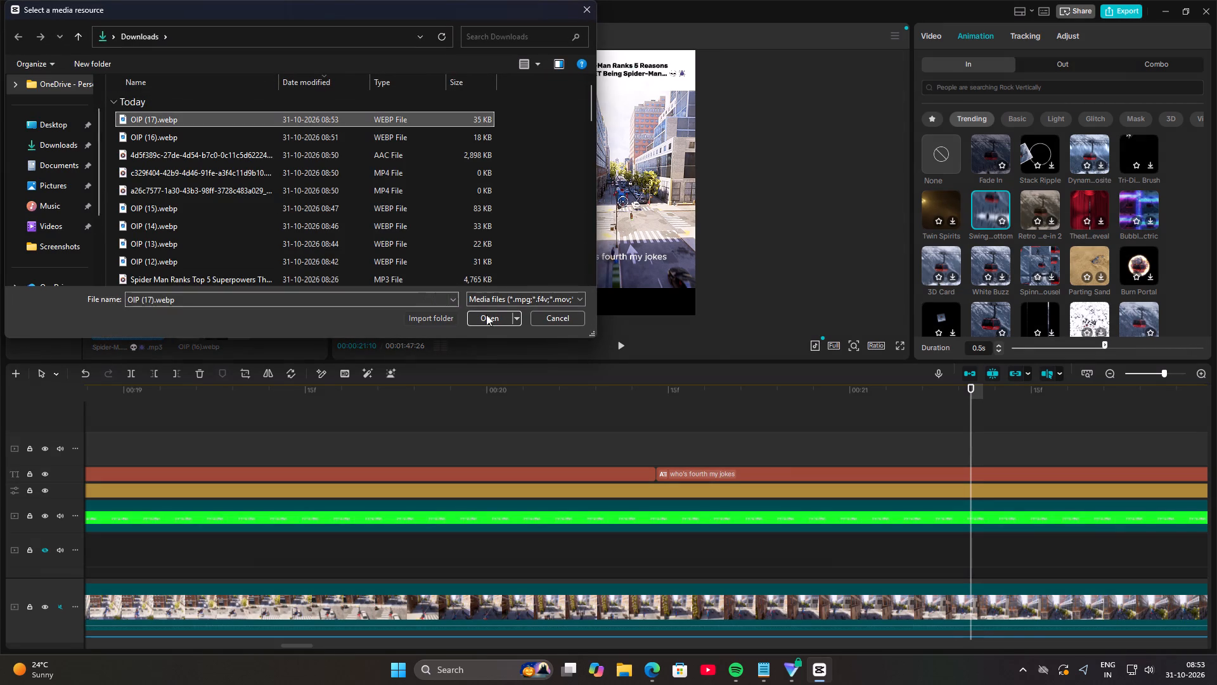
pyautogui.click(495, 319)
# Place the OIP (17).webp image on the track above the captions, starting at 00:00:21:10.
pyautogui.scroll(-2, 278, 276)
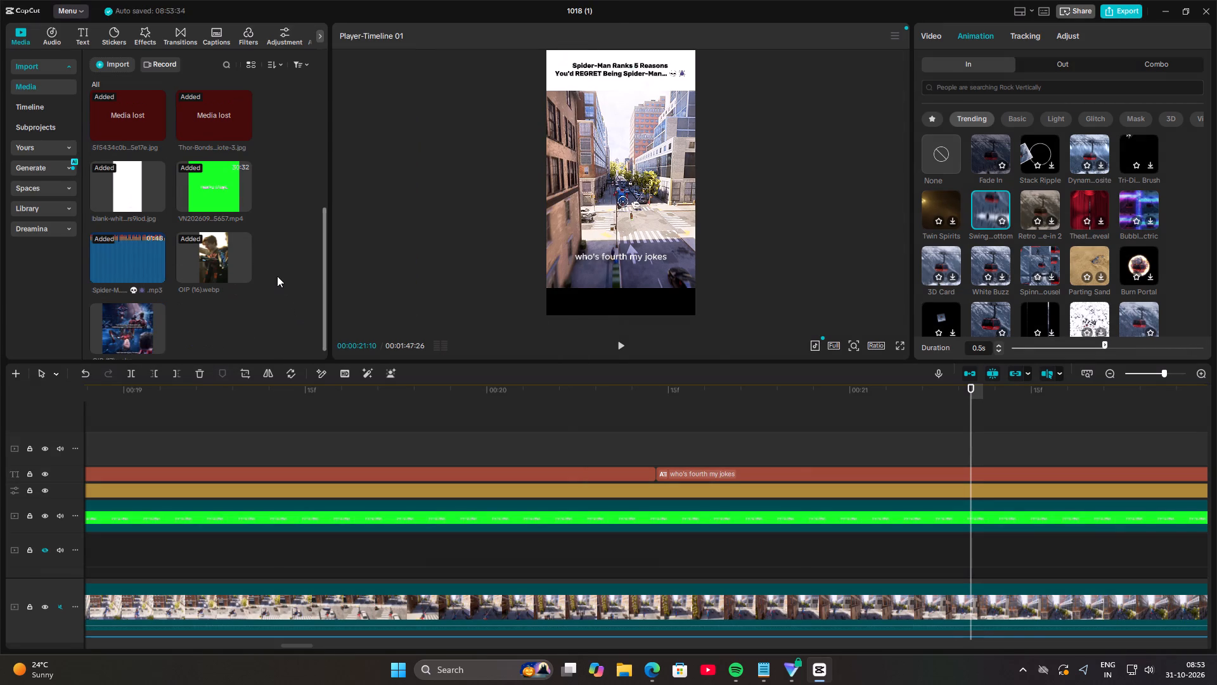
pyautogui.scroll(-1, 277, 276)
pyautogui.moveTo(143, 303); pyautogui.dragTo(969, 443)
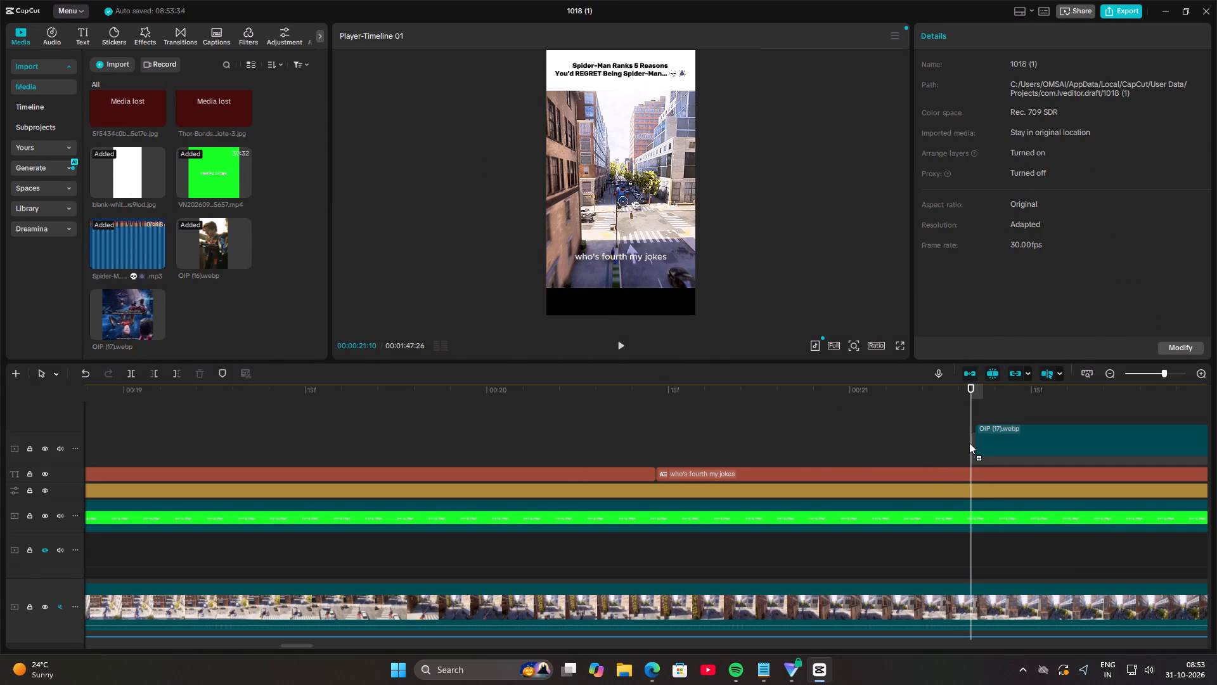
# Split OIP (17).webp at 00:00:22:08, where the "who's fourth my jokes" caption ends, and delete the remainder.
pyautogui.moveTo(969, 443); pyautogui.dragTo(969, 444)
pyautogui.moveTo(970, 412); pyautogui.dragTo(993, 412)
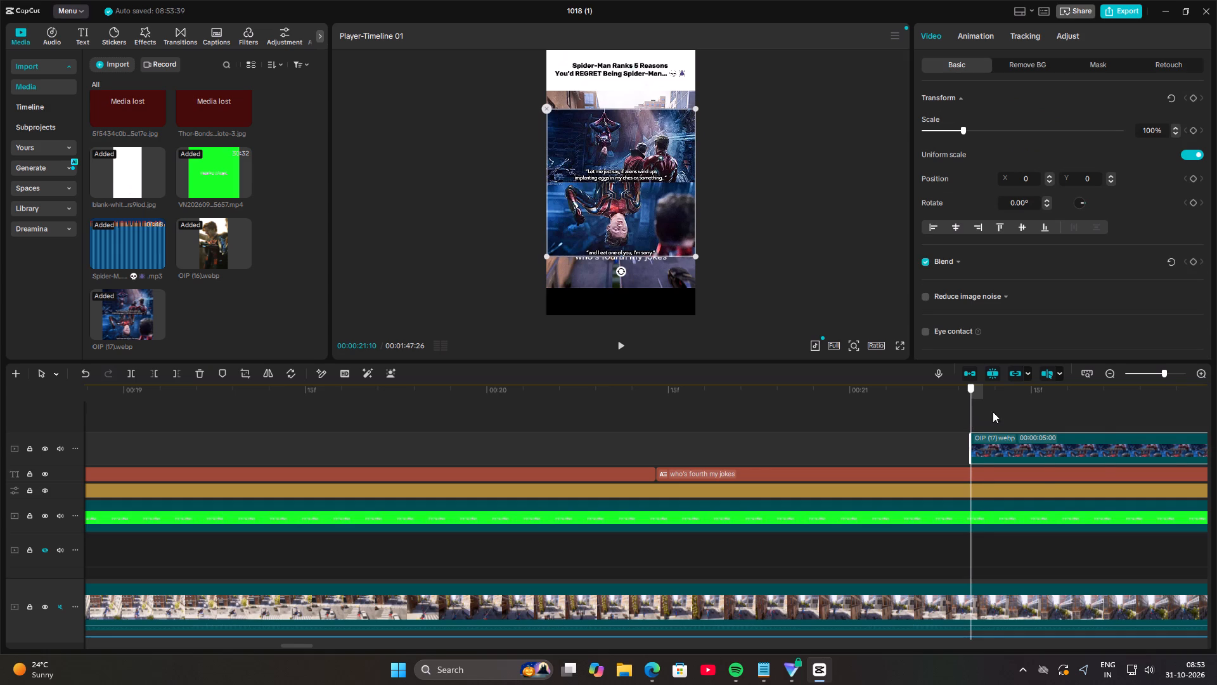
pyautogui.moveTo(993, 412); pyautogui.dragTo(891, 420)
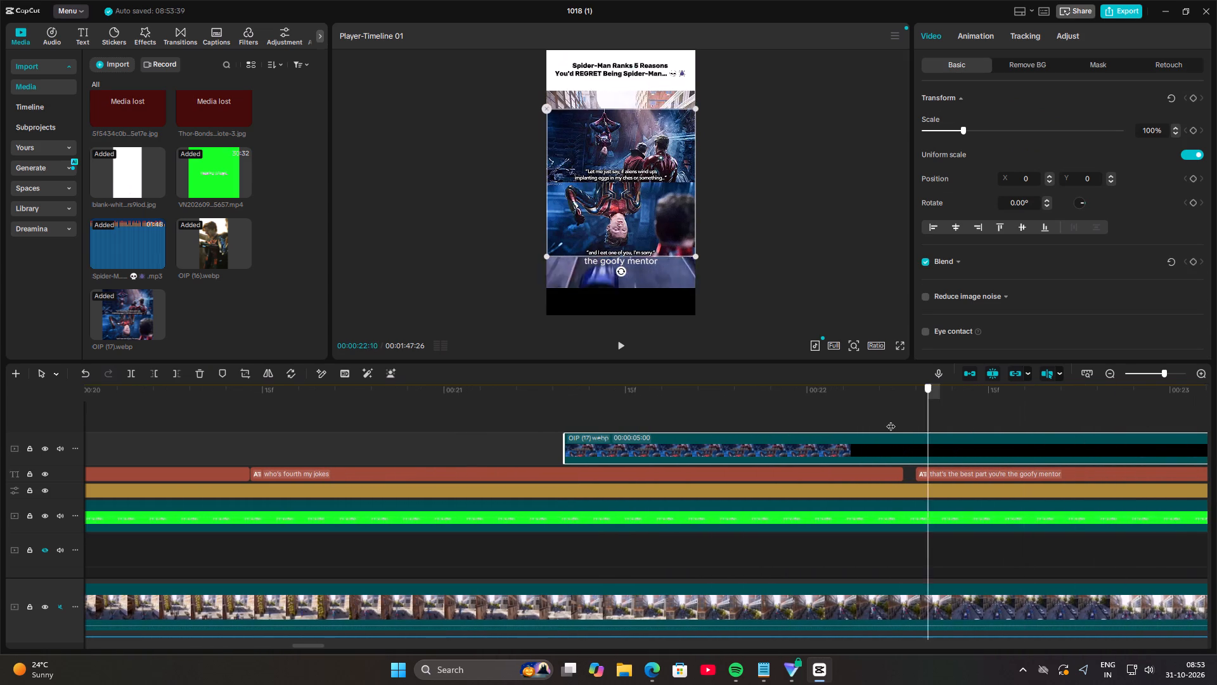
pyautogui.moveTo(891, 420); pyautogui.dragTo(899, 419)
pyautogui.click(903, 440)
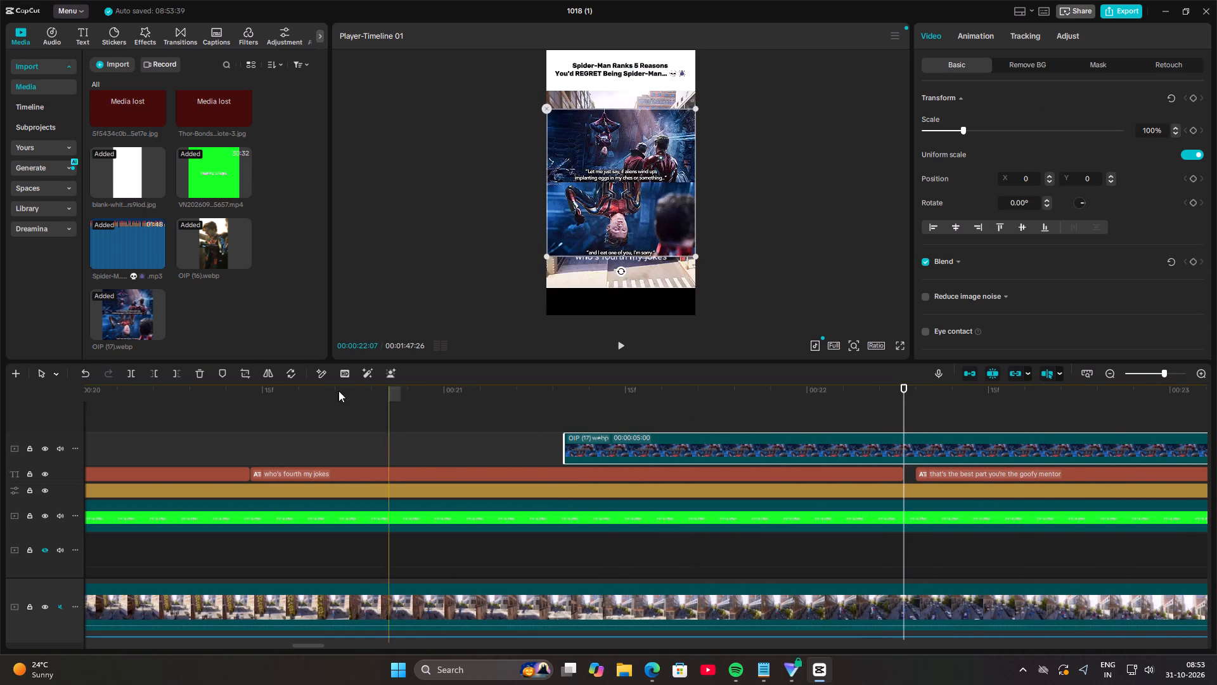
pyautogui.click(126, 370)
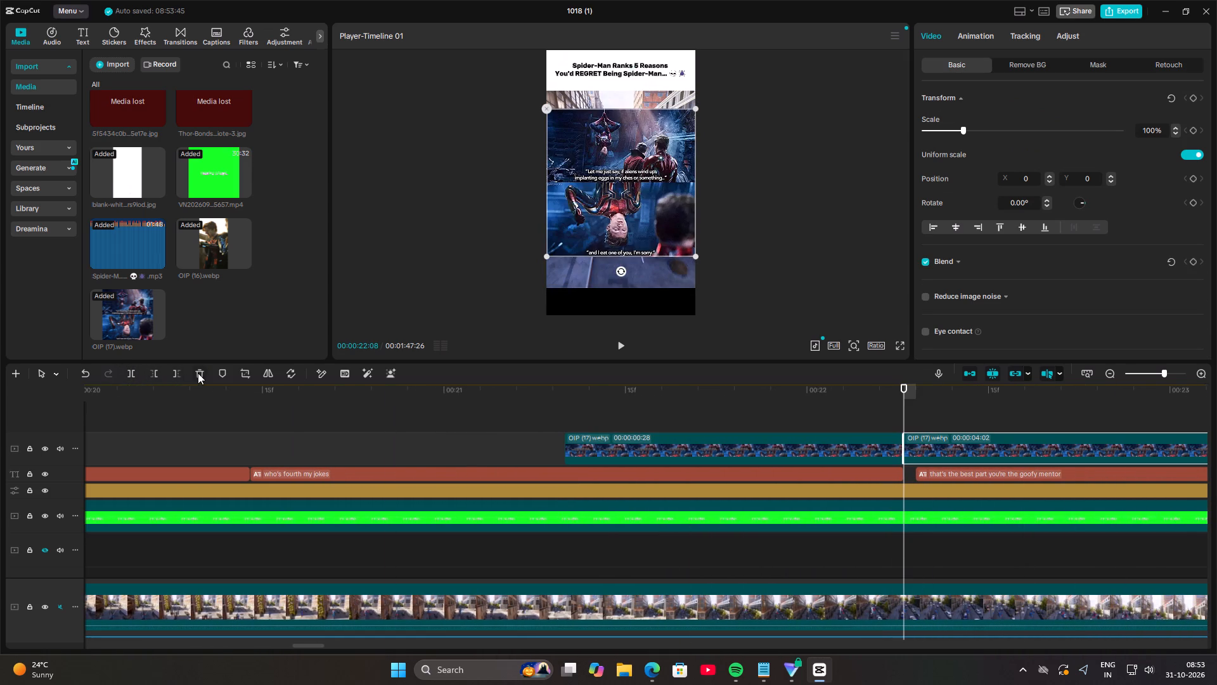
pyautogui.click(198, 372)
# Apply the trending "Swing…ottom" In animation to the trimmed OIP (17).webp clip.
pyautogui.click(600, 438)
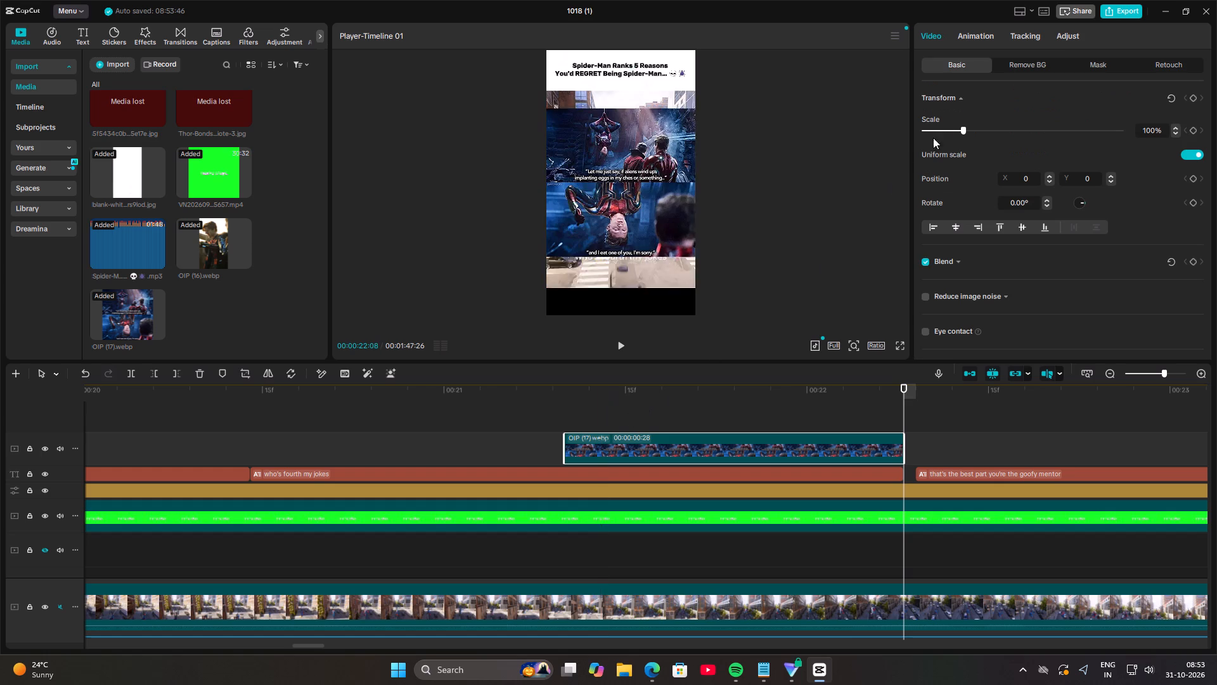
pyautogui.click(981, 37)
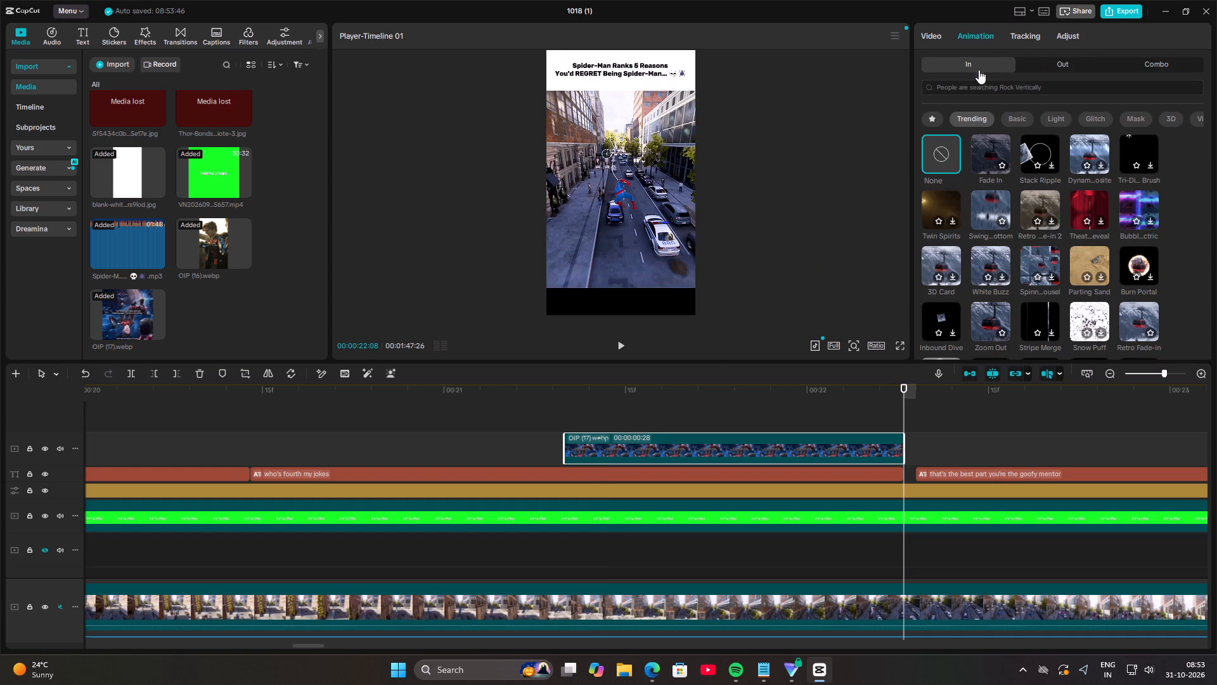
pyautogui.click(991, 206)
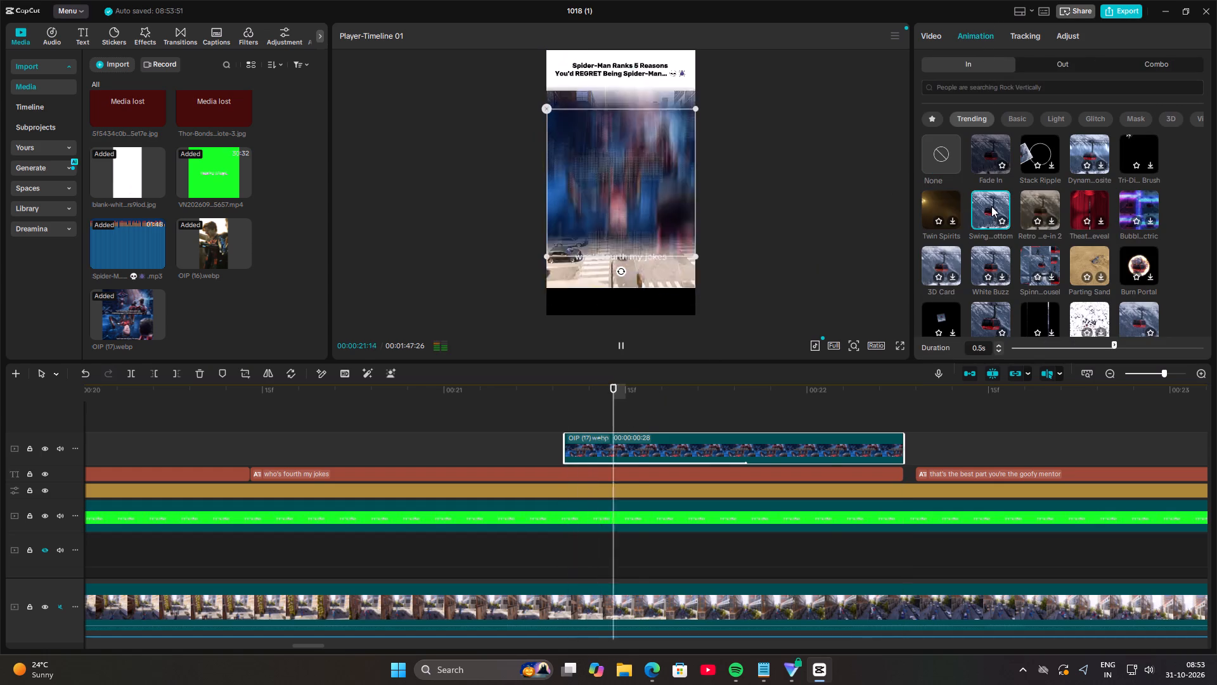
# Enlarge the OIP (17).webp image so it fills the video area between the white title band and the black bottom strip.
pyautogui.moveTo(696, 259); pyautogui.dragTo(706, 261)
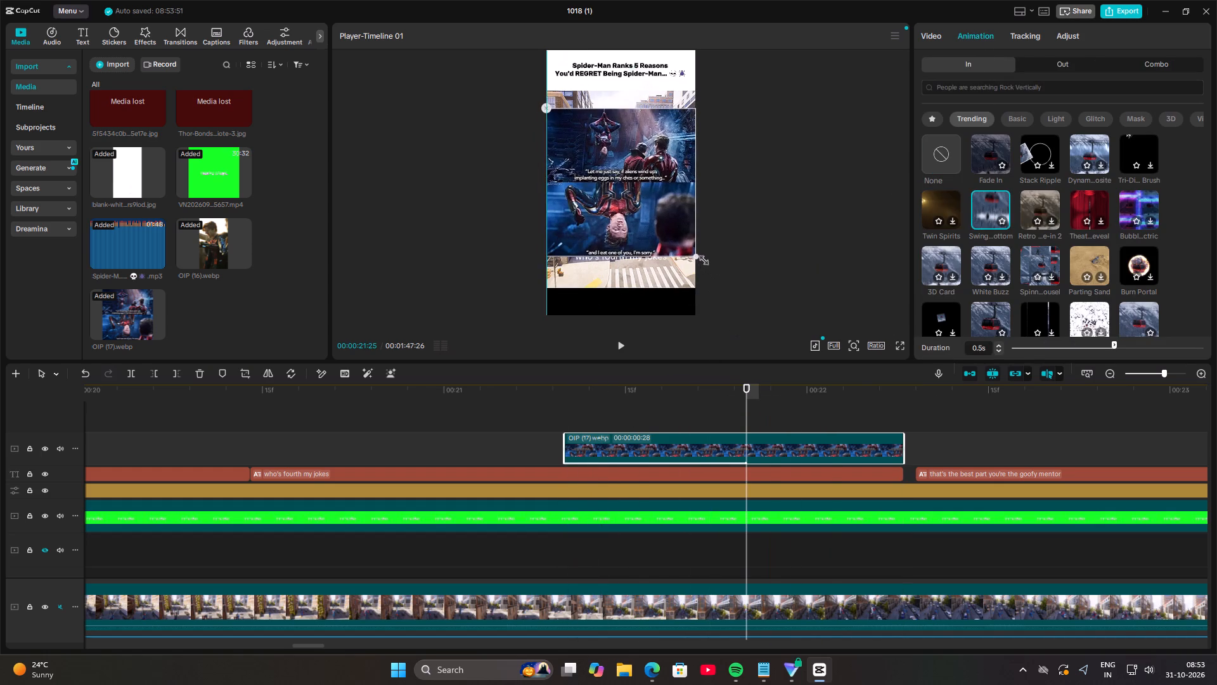
pyautogui.moveTo(706, 261); pyautogui.dragTo(745, 296)
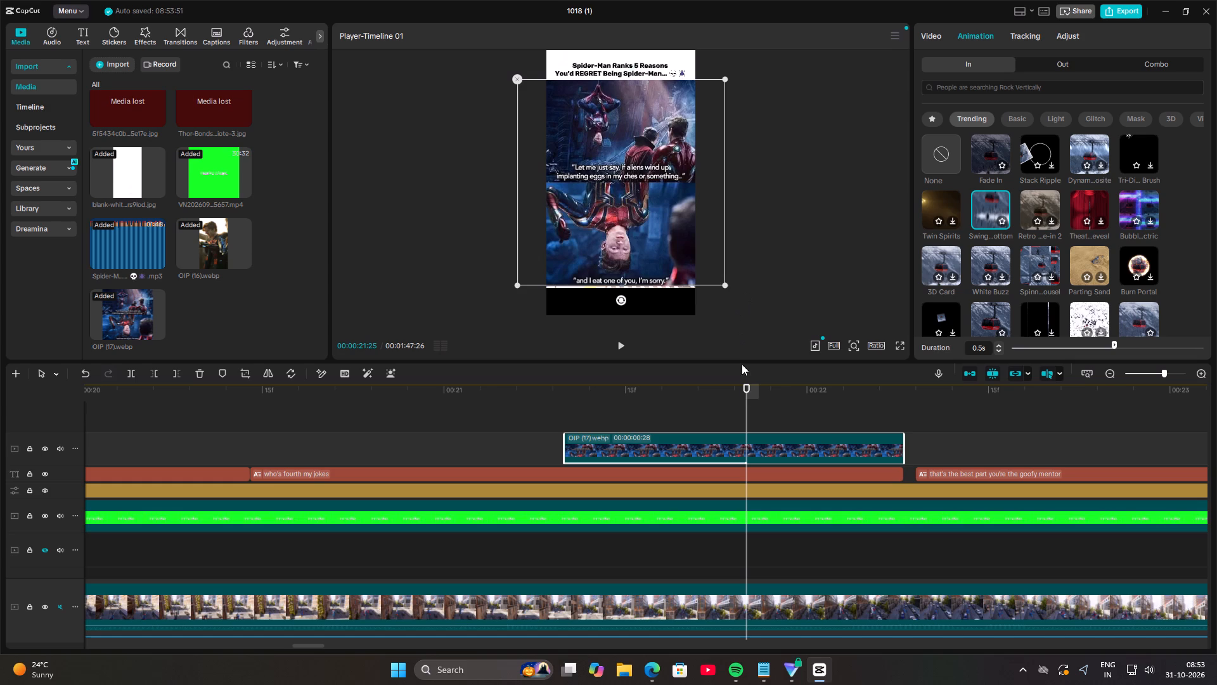
# Scrub through the captions after the jokes line up to "who's third my boss Jameson" to locate the next image spot.
pyautogui.moveTo(746, 411); pyautogui.dragTo(1216, 465)
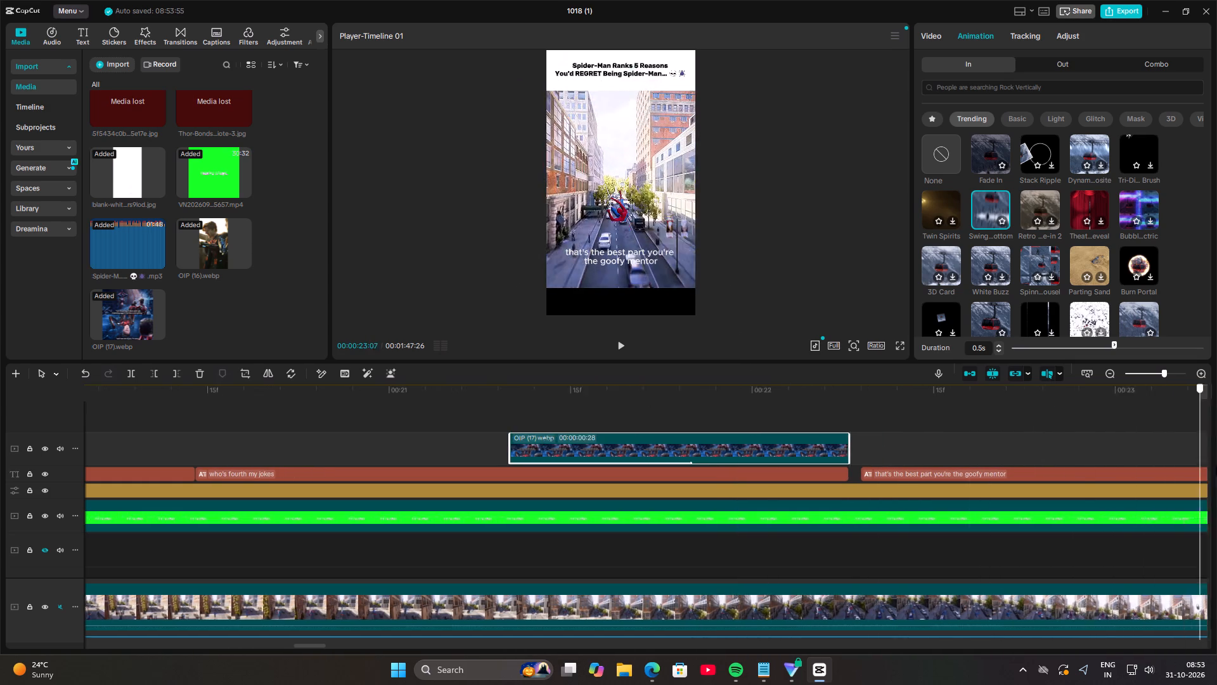
pyautogui.moveTo(1216, 465); pyautogui.dragTo(1201, 471)
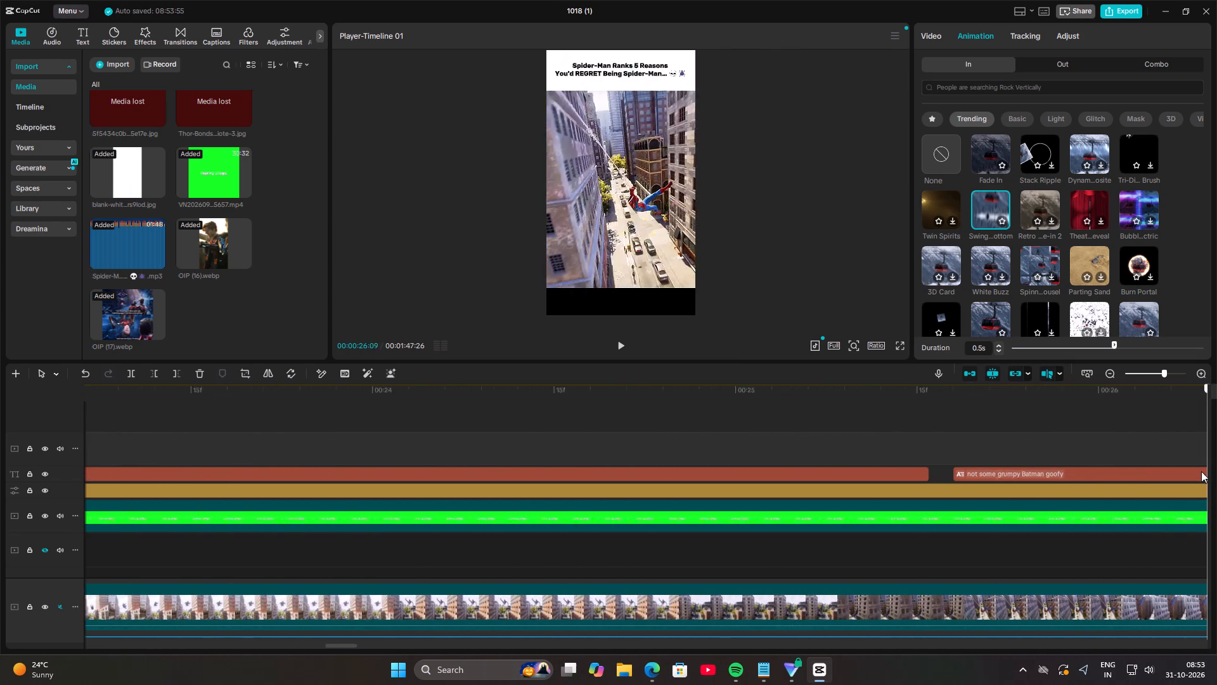
pyautogui.moveTo(1201, 471); pyautogui.dragTo(1216, 460)
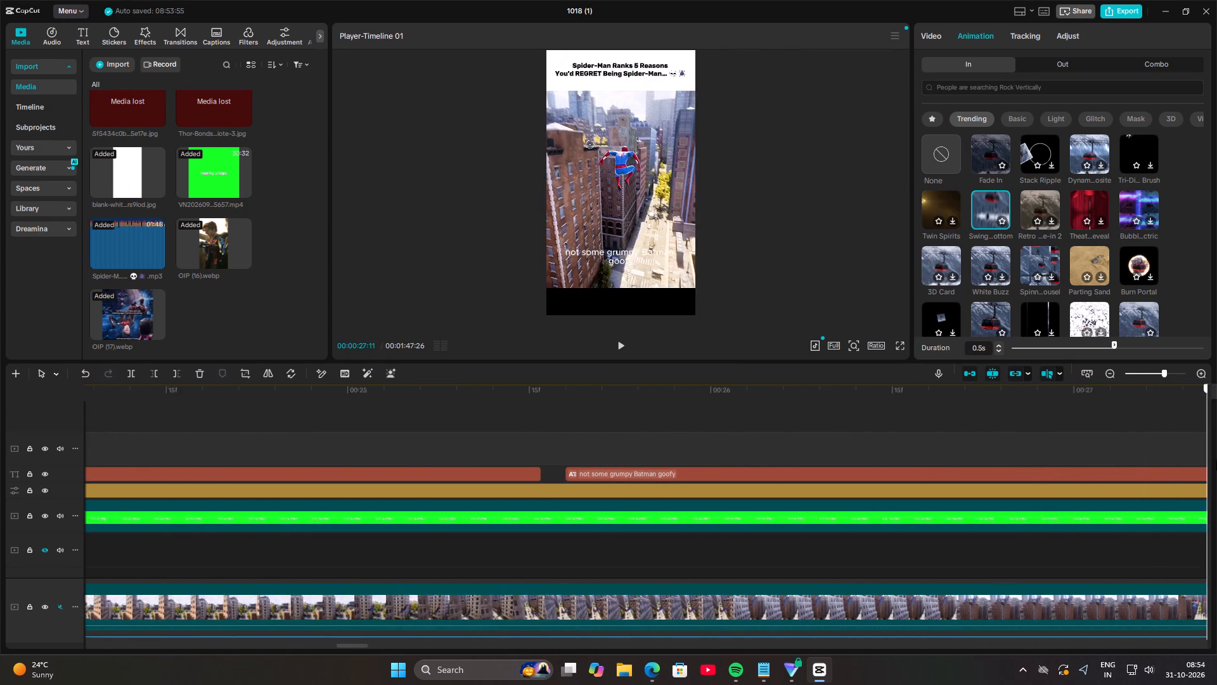
pyautogui.moveTo(1216, 460); pyautogui.dragTo(1204, 462)
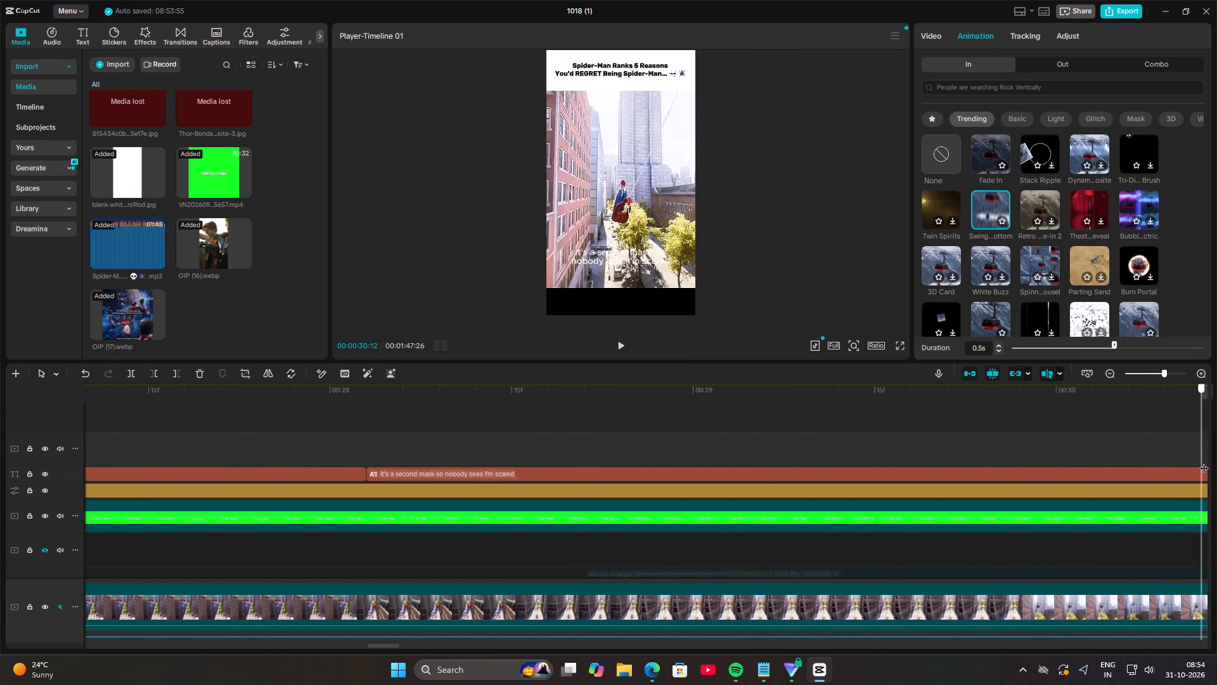
pyautogui.moveTo(1204, 462); pyautogui.dragTo(894, 455)
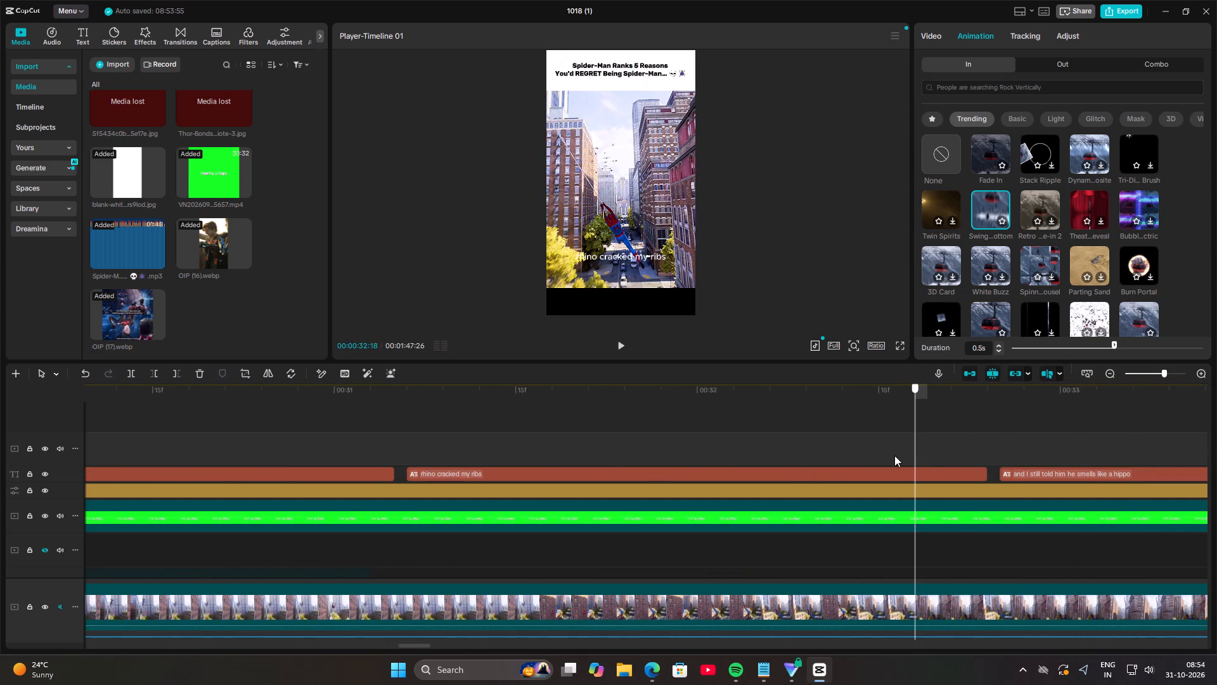
pyautogui.moveTo(894, 455); pyautogui.dragTo(169, 464)
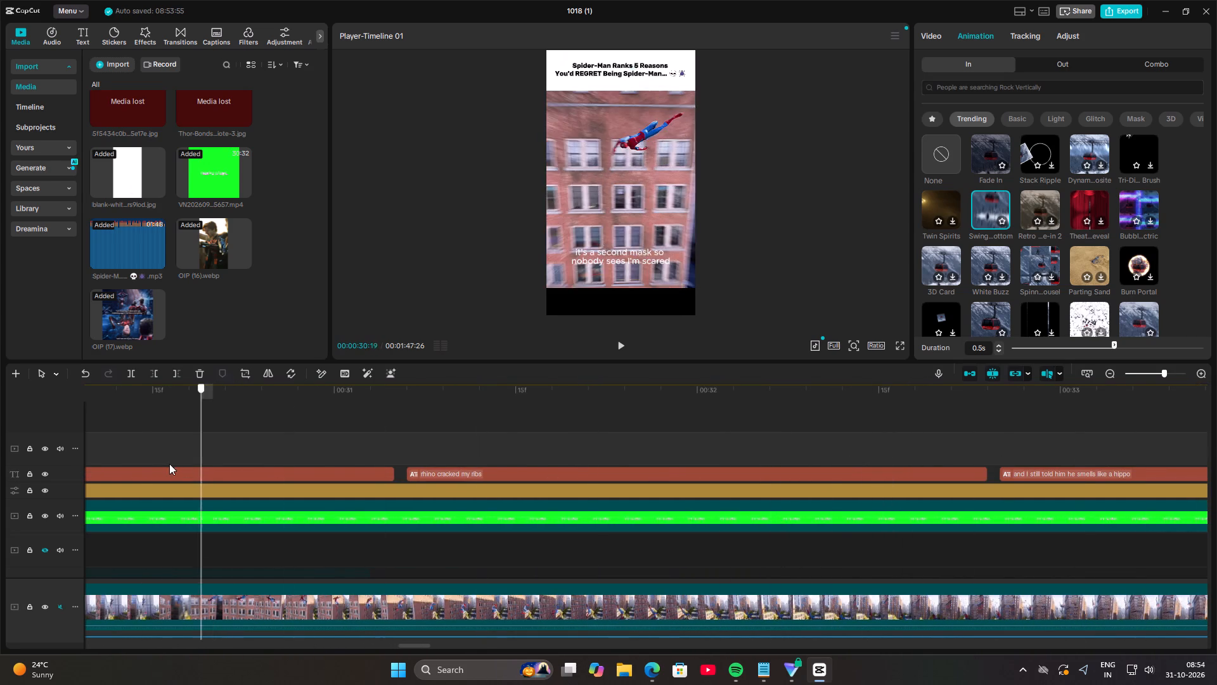
pyautogui.moveTo(169, 464); pyautogui.dragTo(198, 467)
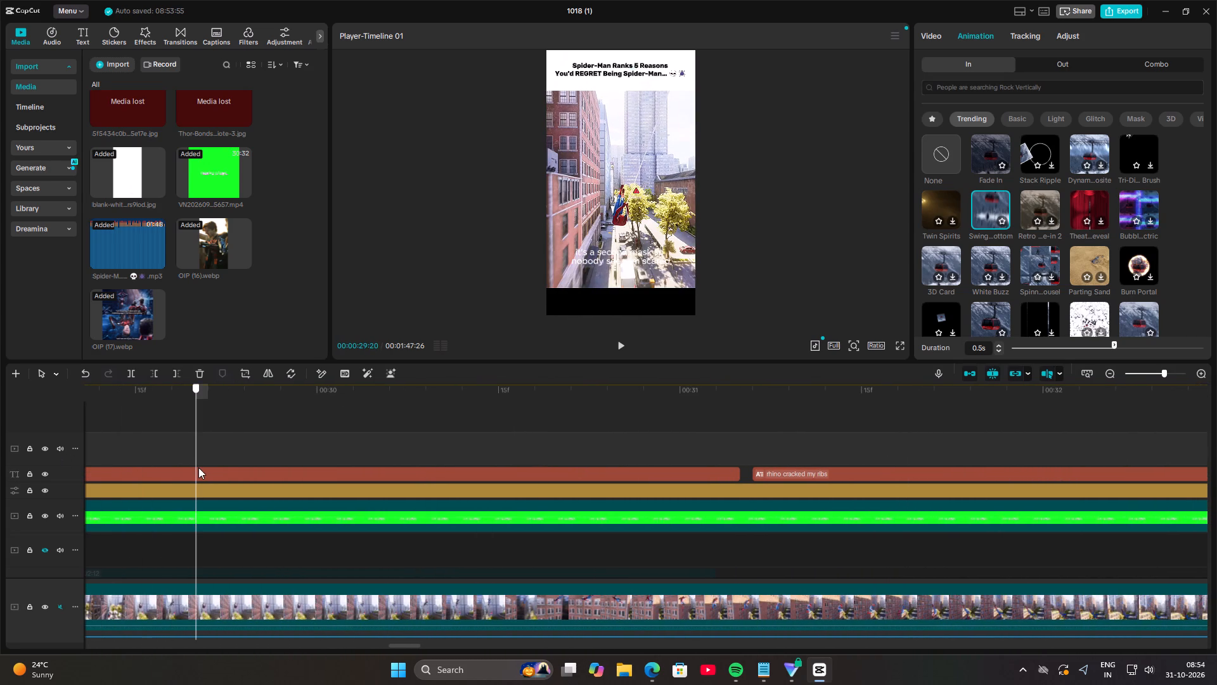
pyautogui.moveTo(198, 467); pyautogui.dragTo(473, 511)
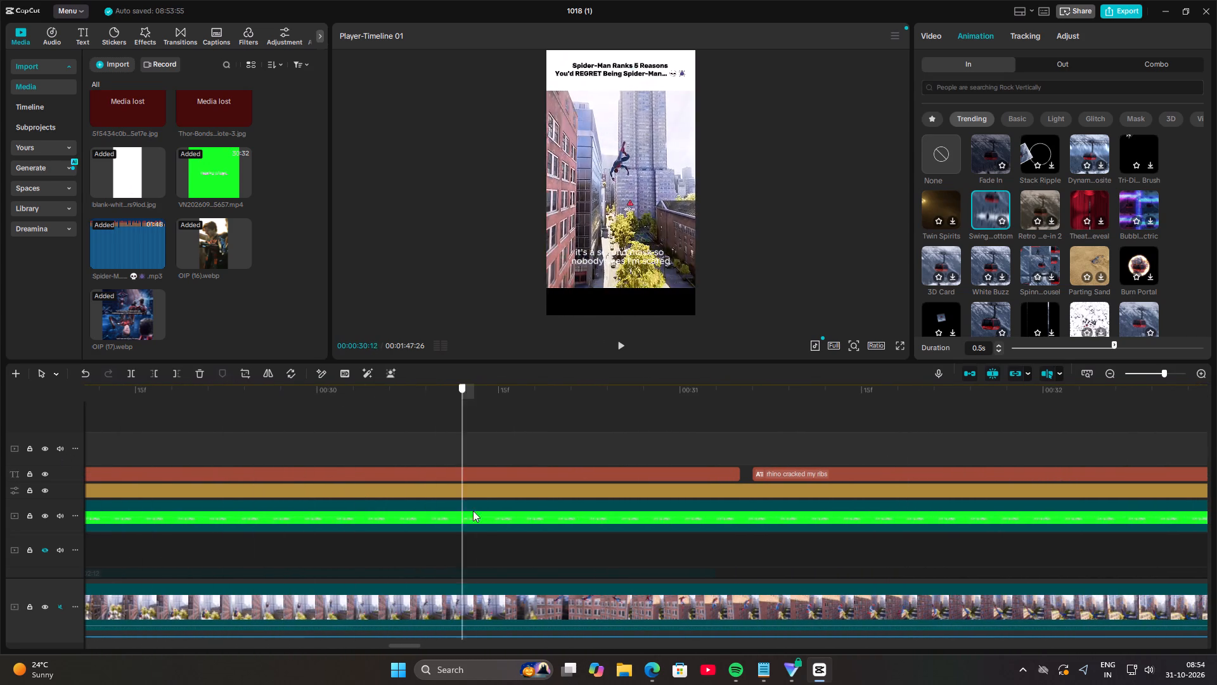
pyautogui.moveTo(473, 511); pyautogui.dragTo(1157, 500)
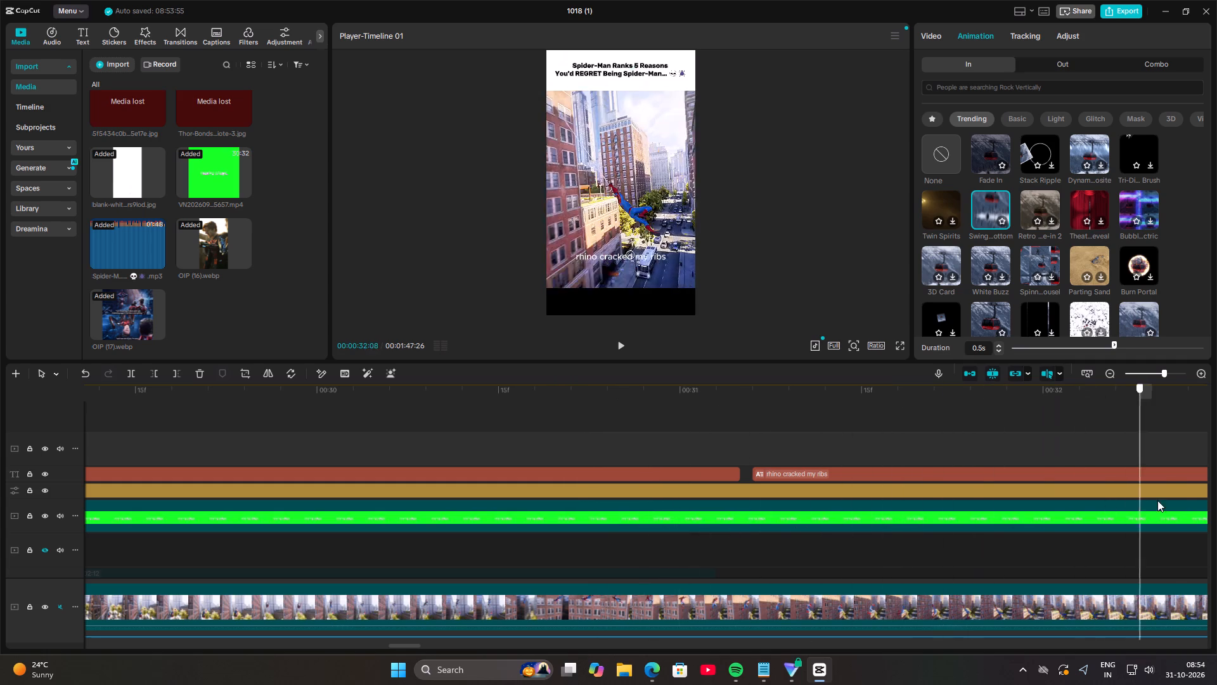
pyautogui.moveTo(1157, 500); pyautogui.dragTo(847, 509)
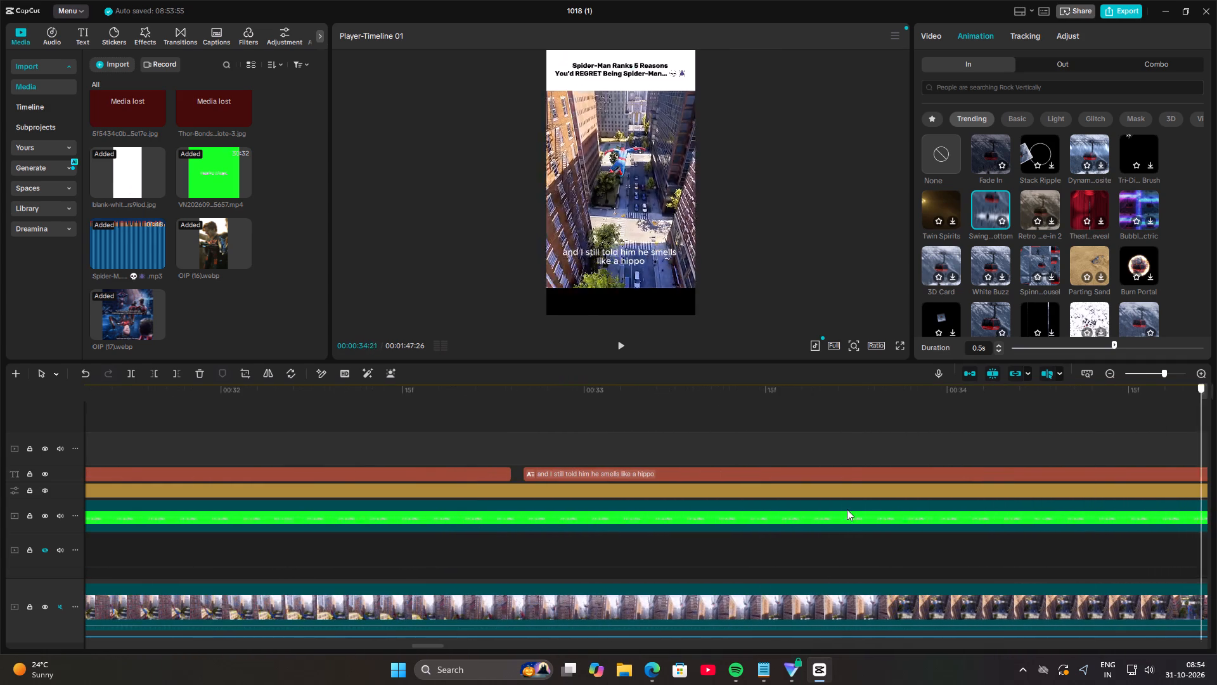
pyautogui.moveTo(847, 509); pyautogui.dragTo(1183, 511)
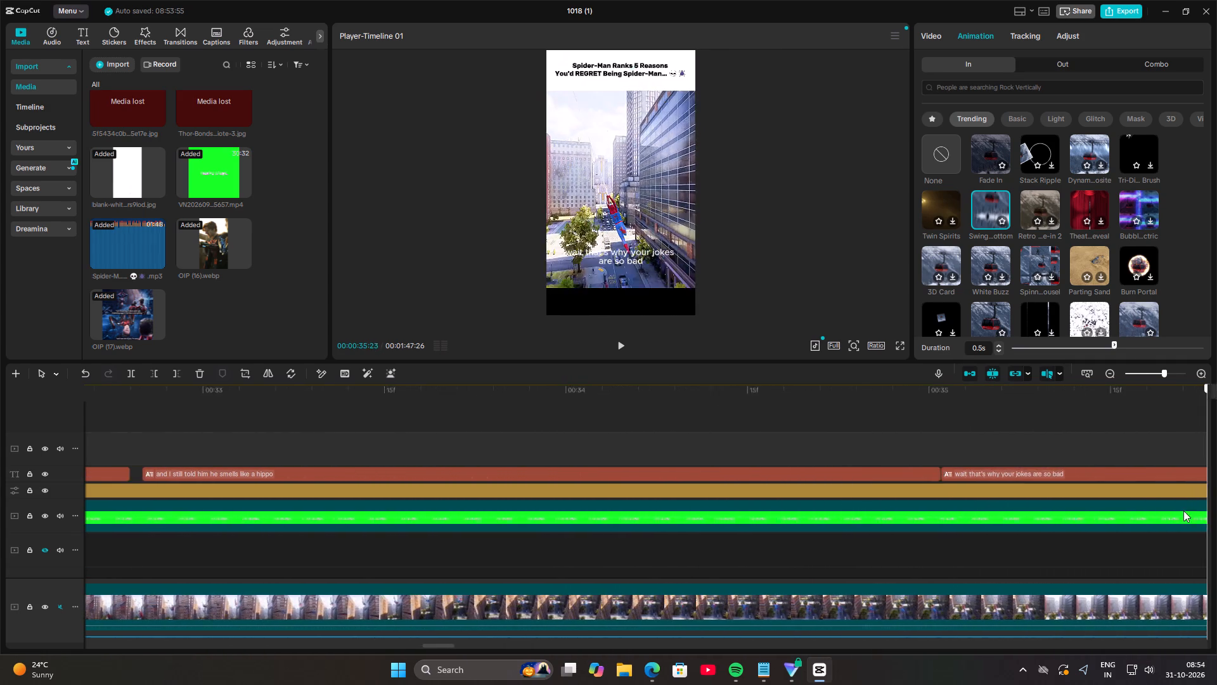
pyautogui.moveTo(1183, 511); pyautogui.dragTo(1143, 523)
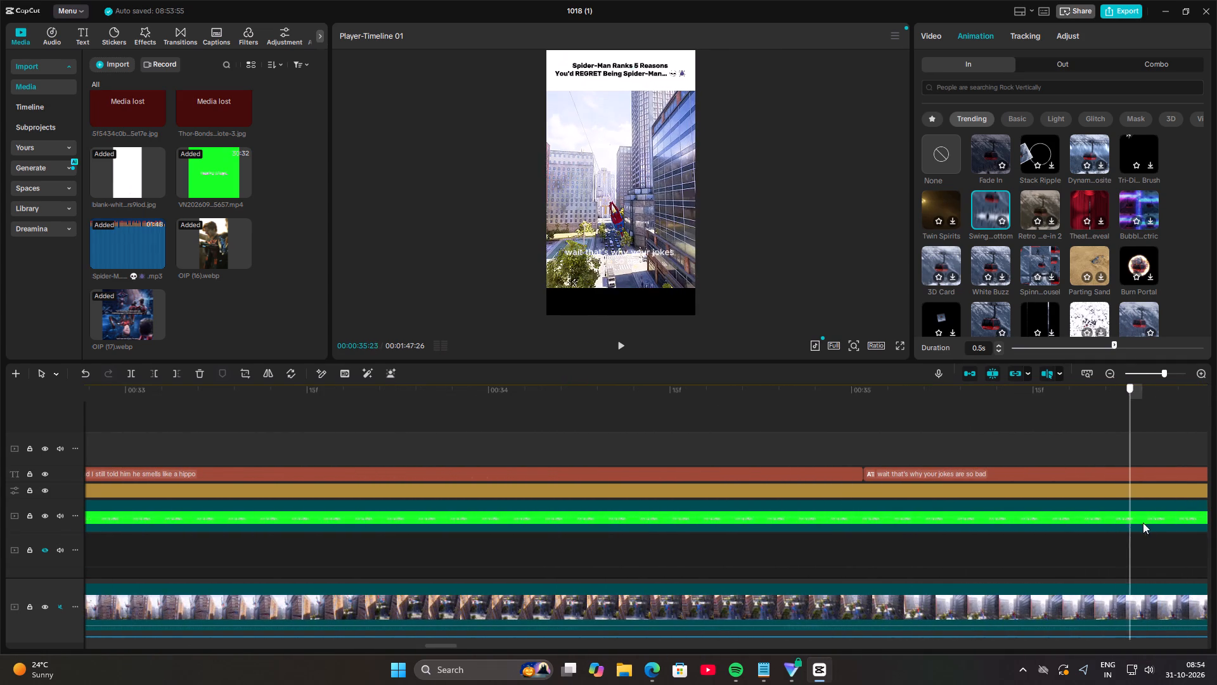
pyautogui.moveTo(1143, 523); pyautogui.dragTo(1175, 499)
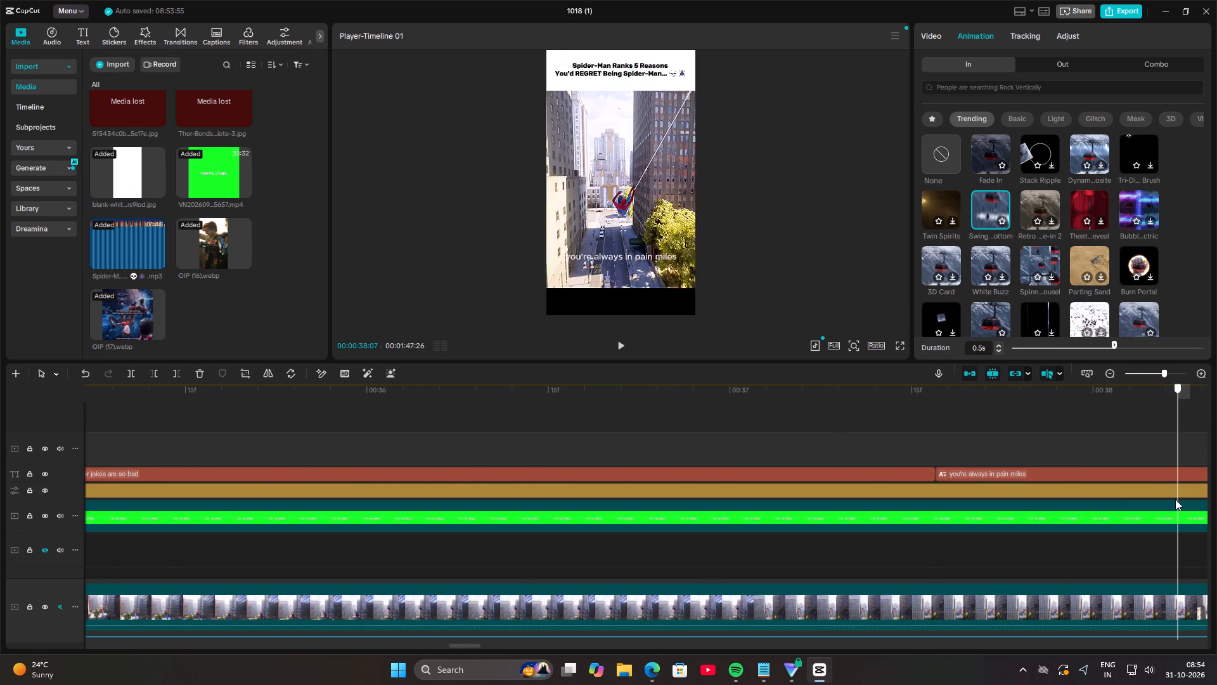
pyautogui.moveTo(1175, 499); pyautogui.dragTo(1208, 489)
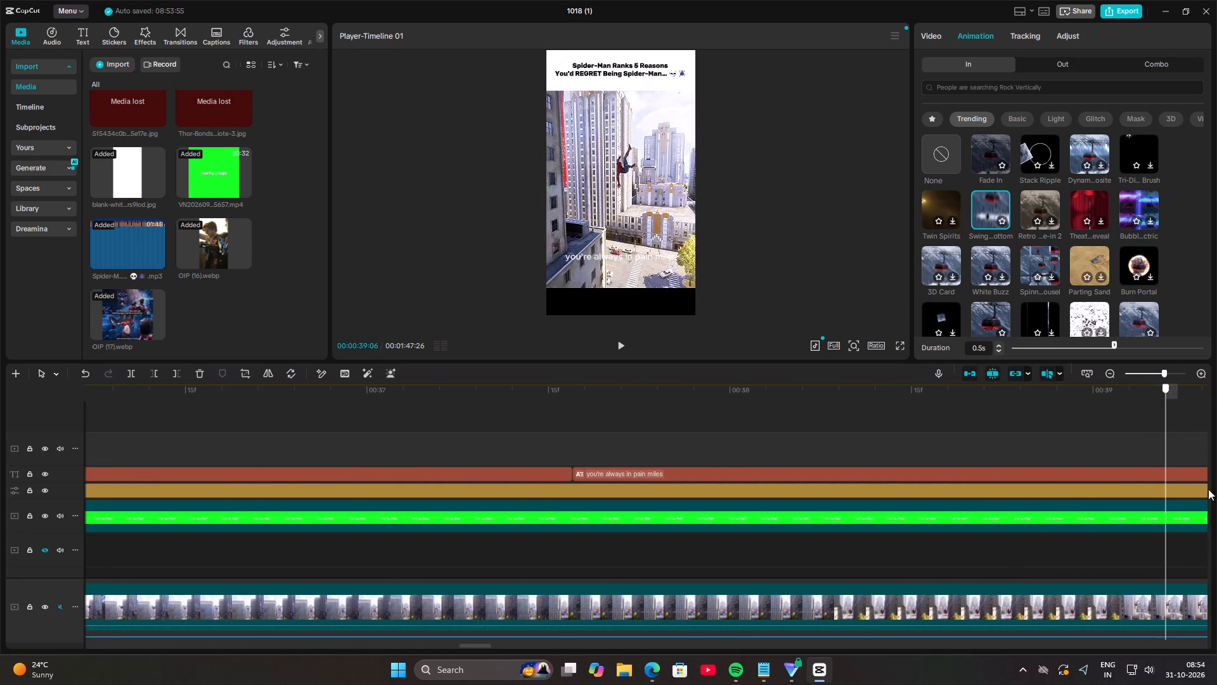
pyautogui.moveTo(1208, 489); pyautogui.dragTo(1170, 489)
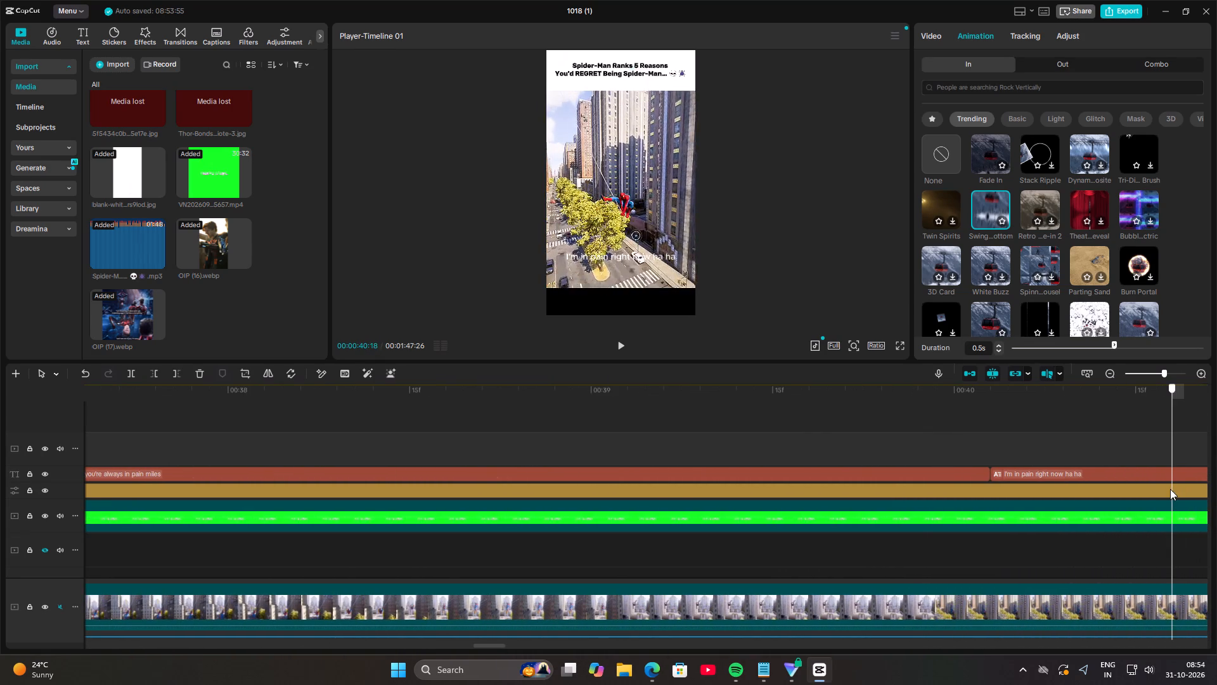
pyautogui.moveTo(1170, 489); pyautogui.dragTo(1211, 484)
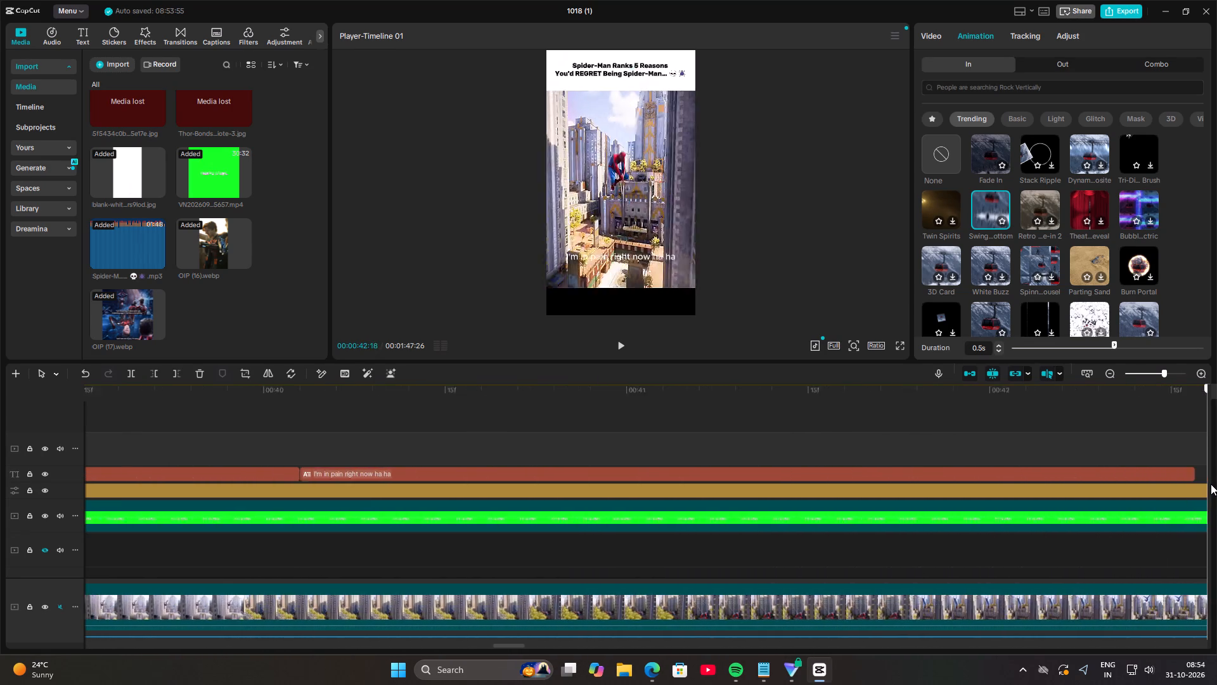
pyautogui.moveTo(1211, 484); pyautogui.dragTo(939, 496)
# Play back the "who's third my boss Jameson" line and set the playhead at 00:00:43:24 for the next image.
pyautogui.press('space')
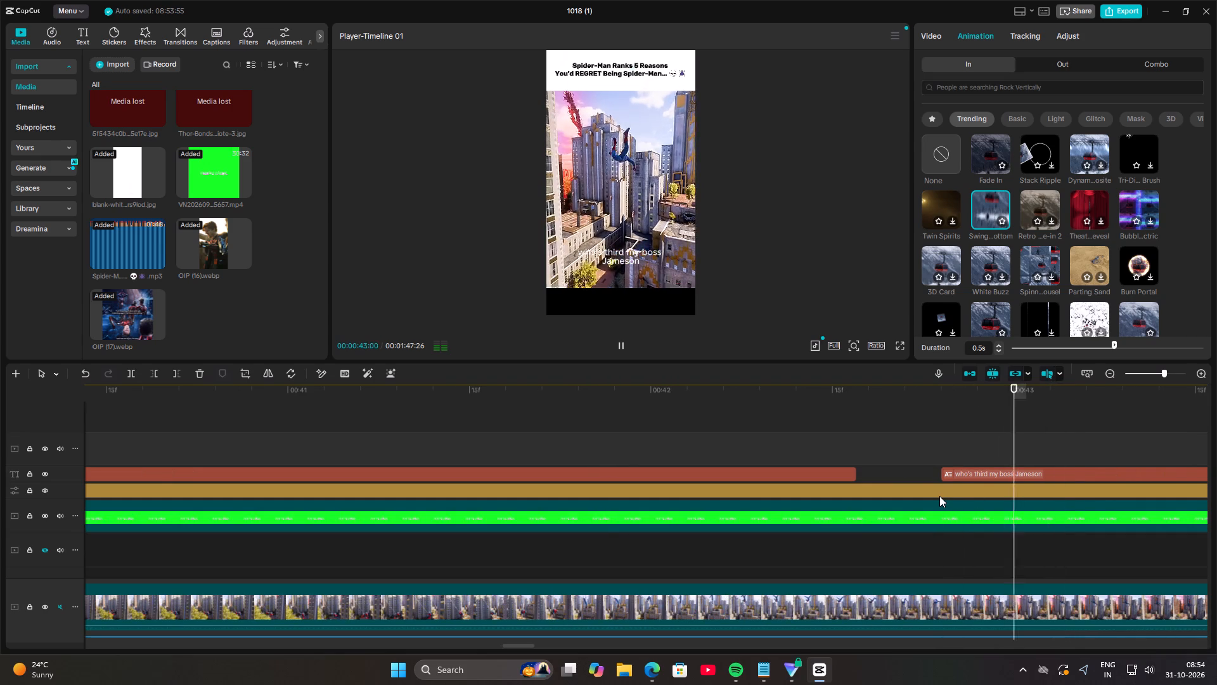
pyautogui.press('space')
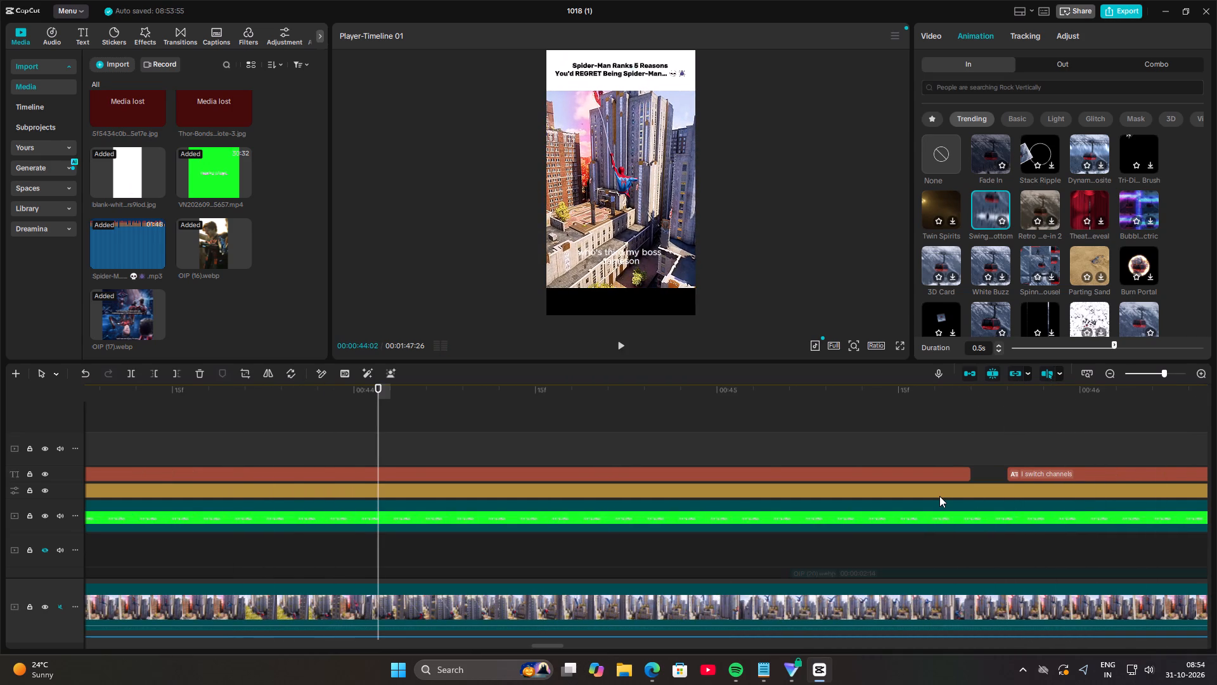
pyautogui.moveTo(381, 428); pyautogui.dragTo(233, 442)
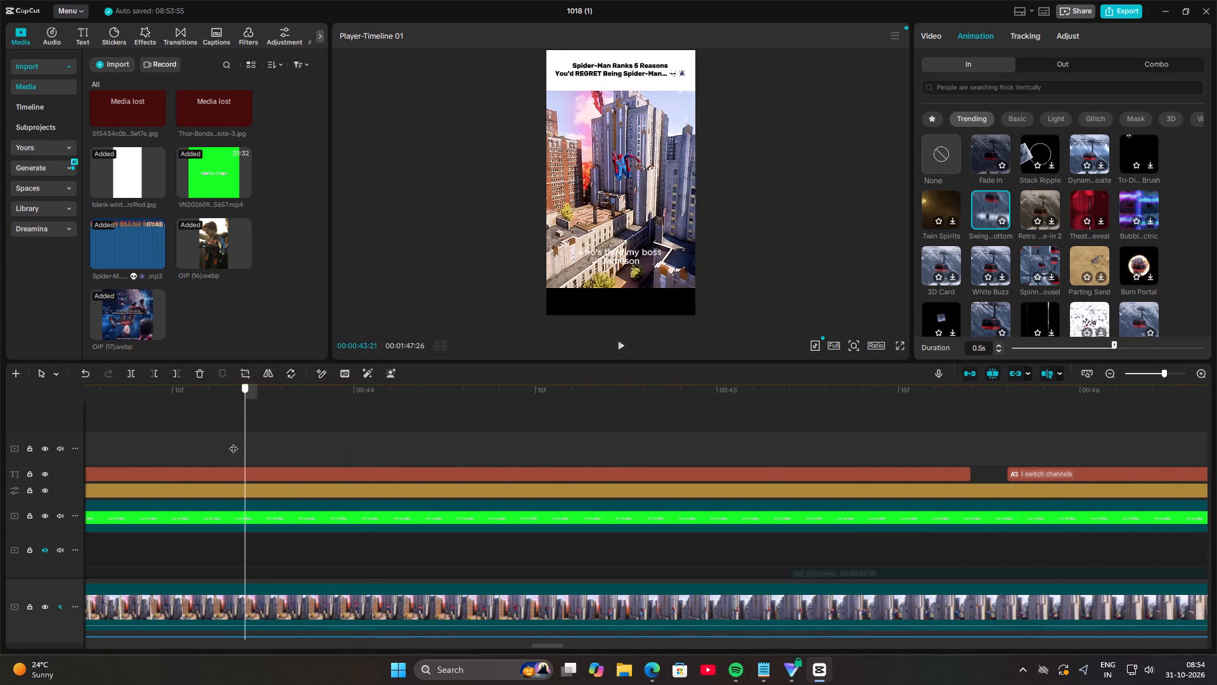
pyautogui.moveTo(233, 442); pyautogui.dragTo(145, 444)
pyautogui.press('space')
pyautogui.press('space')
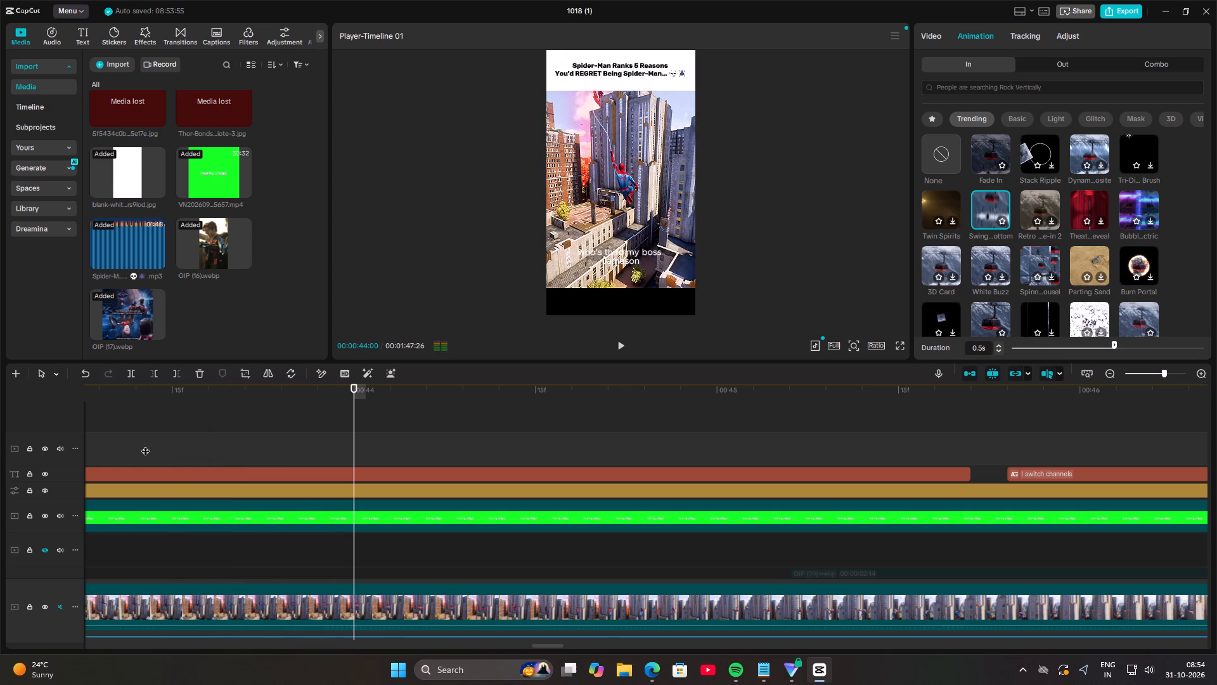
pyautogui.moveTo(351, 401); pyautogui.dragTo(288, 397)
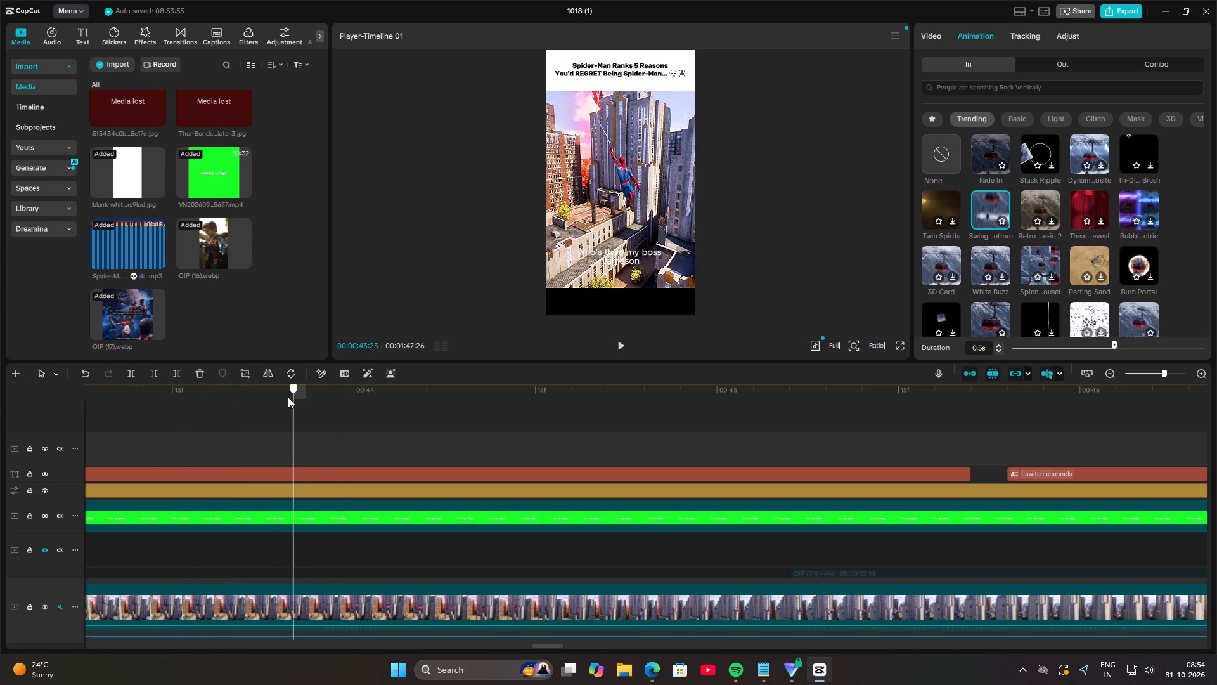
pyautogui.moveTo(288, 397); pyautogui.dragTo(276, 398)
# Switch to Microsoft Edge, close the open image preview and search Bing Images for "PETER PARKER MY BOSS".
pyautogui.click(651, 669)
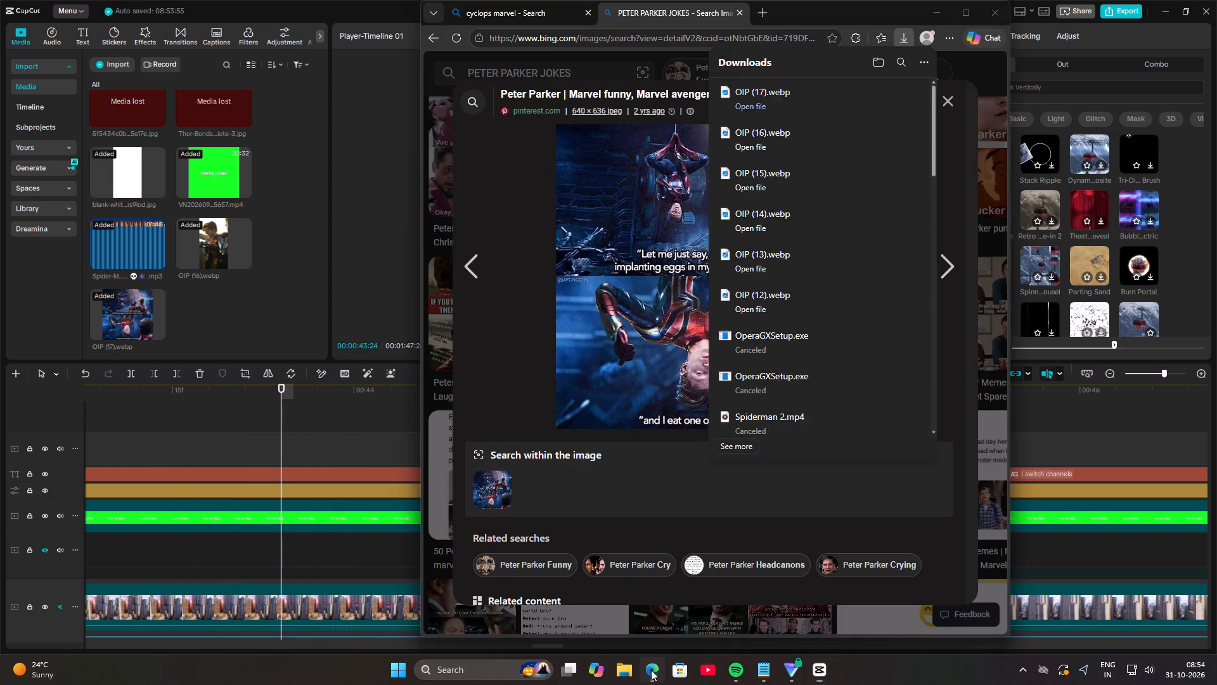
pyautogui.click(956, 103)
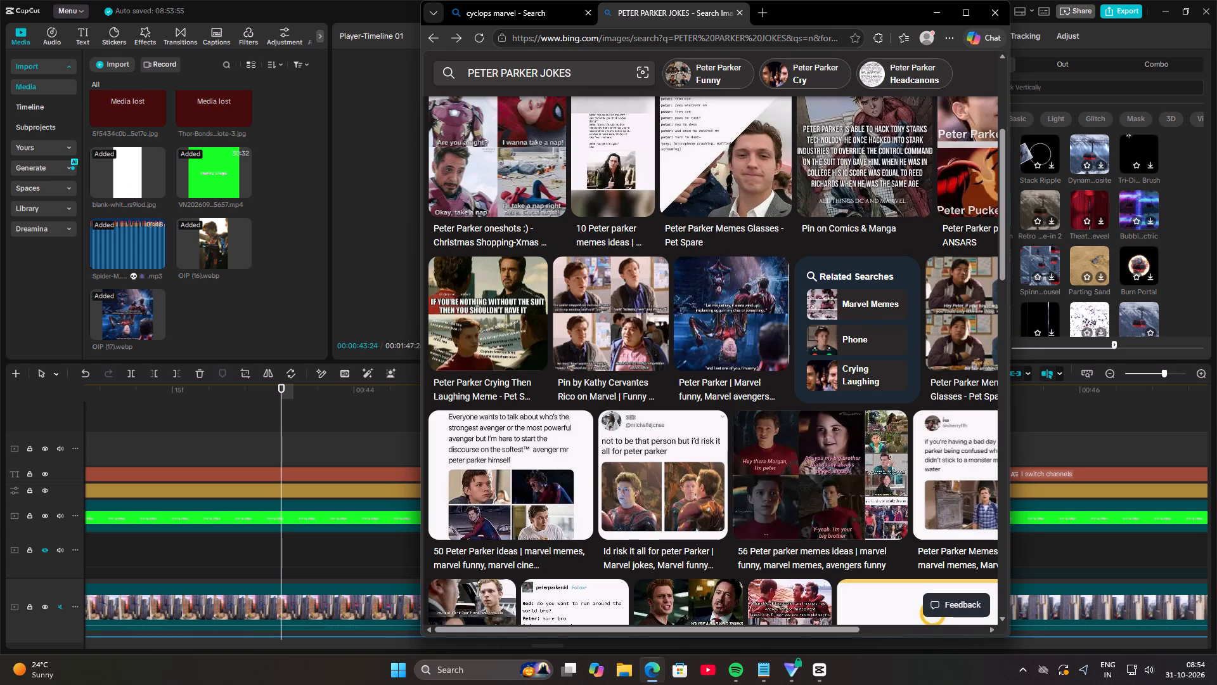
pyautogui.click(605, 71)
pyautogui.press('BackSpace')
pyautogui.press('BackSpace')
pyautogui.press('BackSpace')
pyautogui.press('BackSpace')
pyautogui.press('BackSpace')
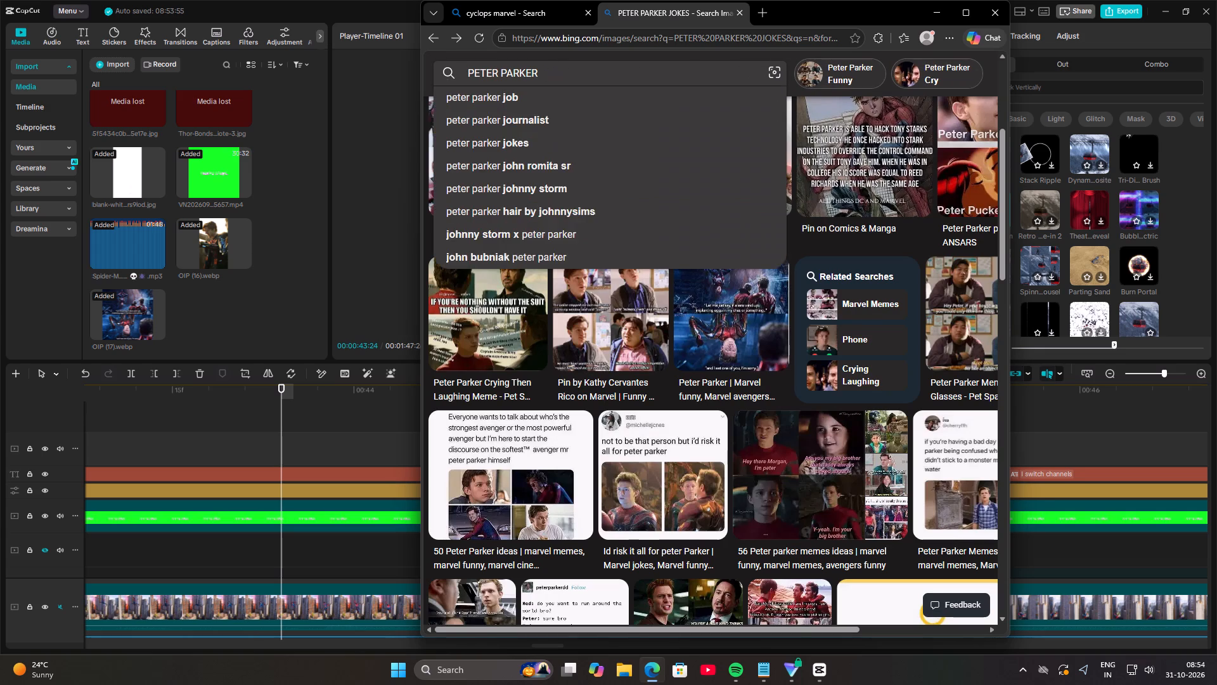
pyautogui.press('space')
pyautogui.write('MY BOSS')
pyautogui.press('Return')
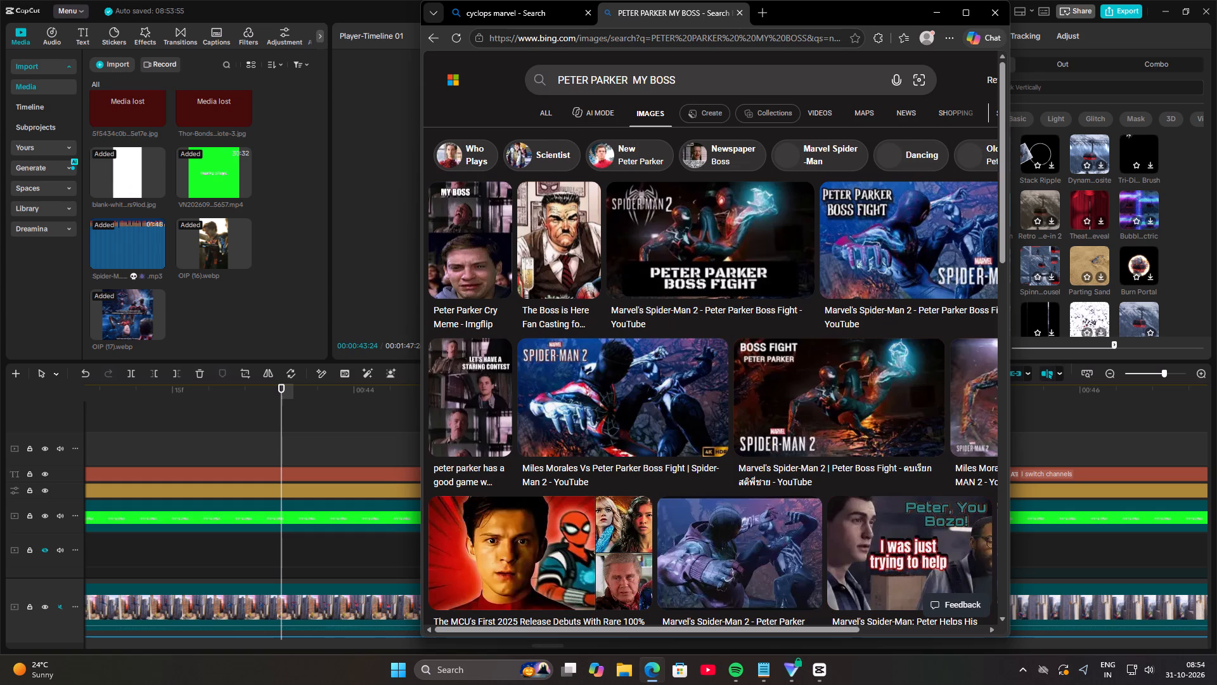
# Open the comic drawing of the moustached boss in the image results and save it to Downloads as OIP (18).webp.
pyautogui.click(564, 242)
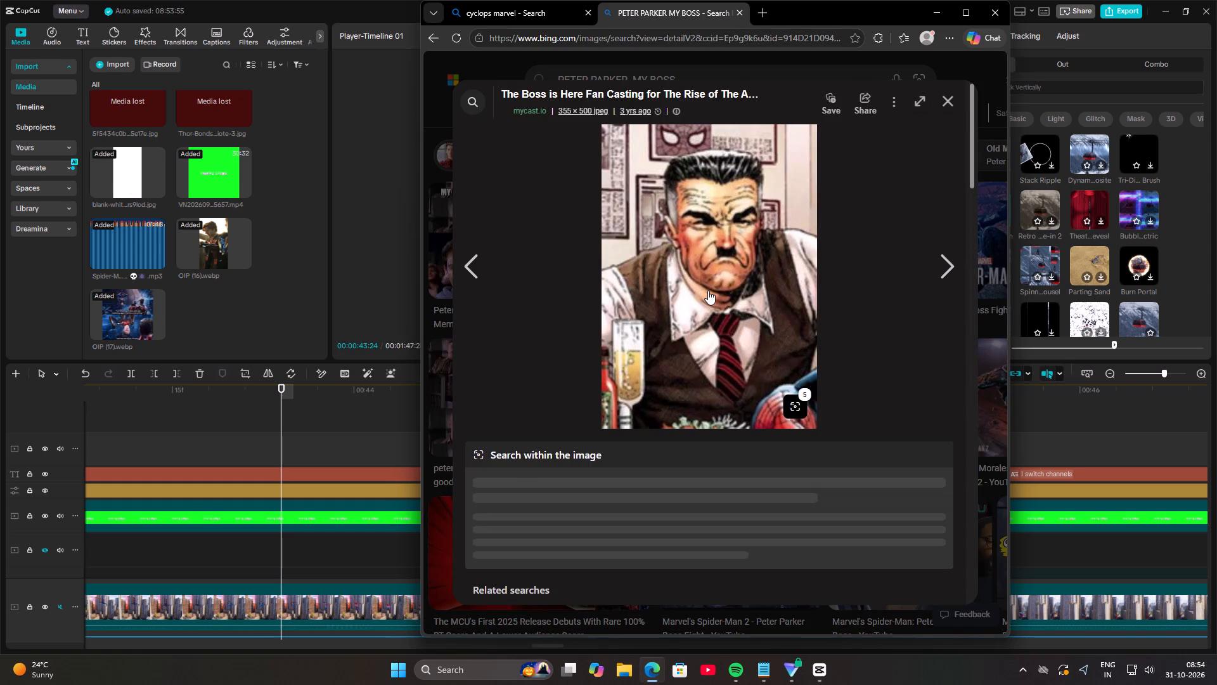
pyautogui.rightClick(708, 290)
pyautogui.click(730, 316)
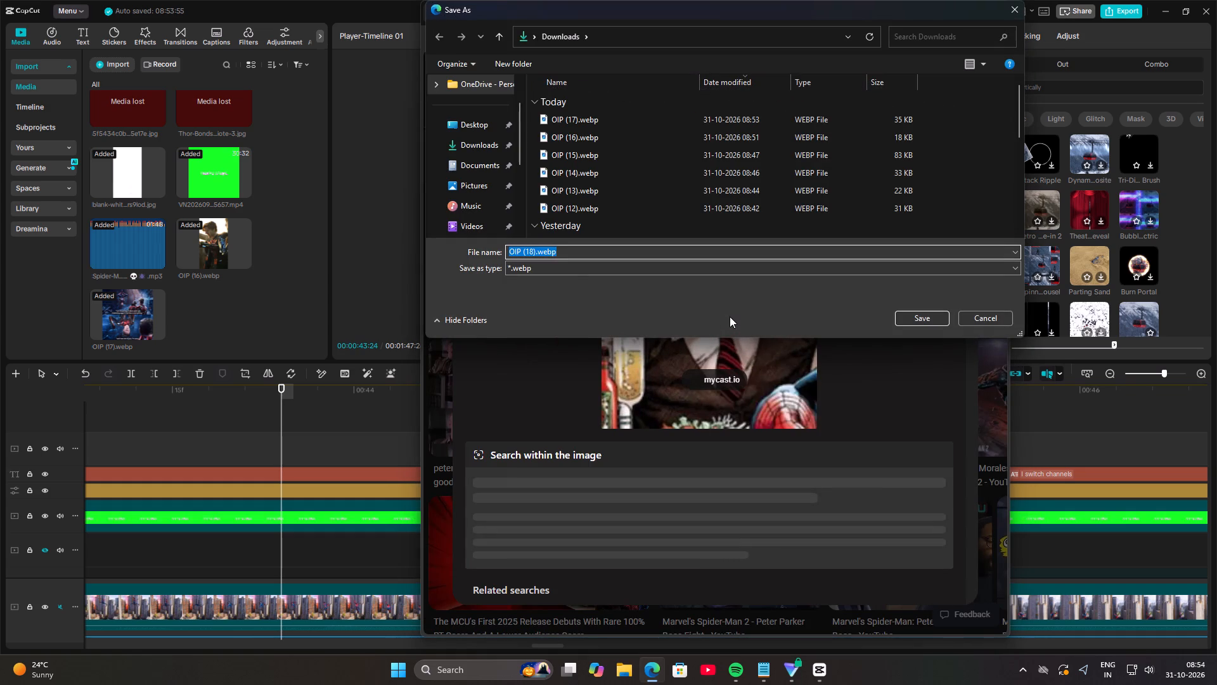
pyautogui.click(484, 149)
pyautogui.click(908, 317)
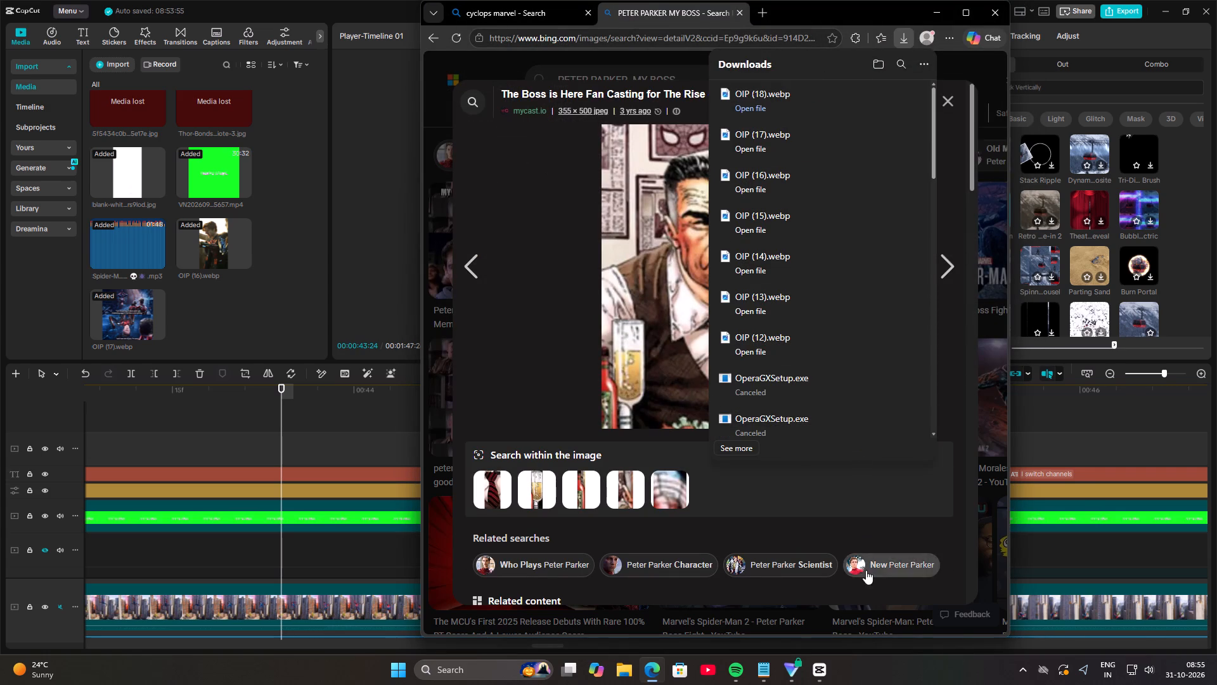
# Switch to CapCut and import OIP (18).webp from Downloads into the project media.
pyautogui.click(829, 661)
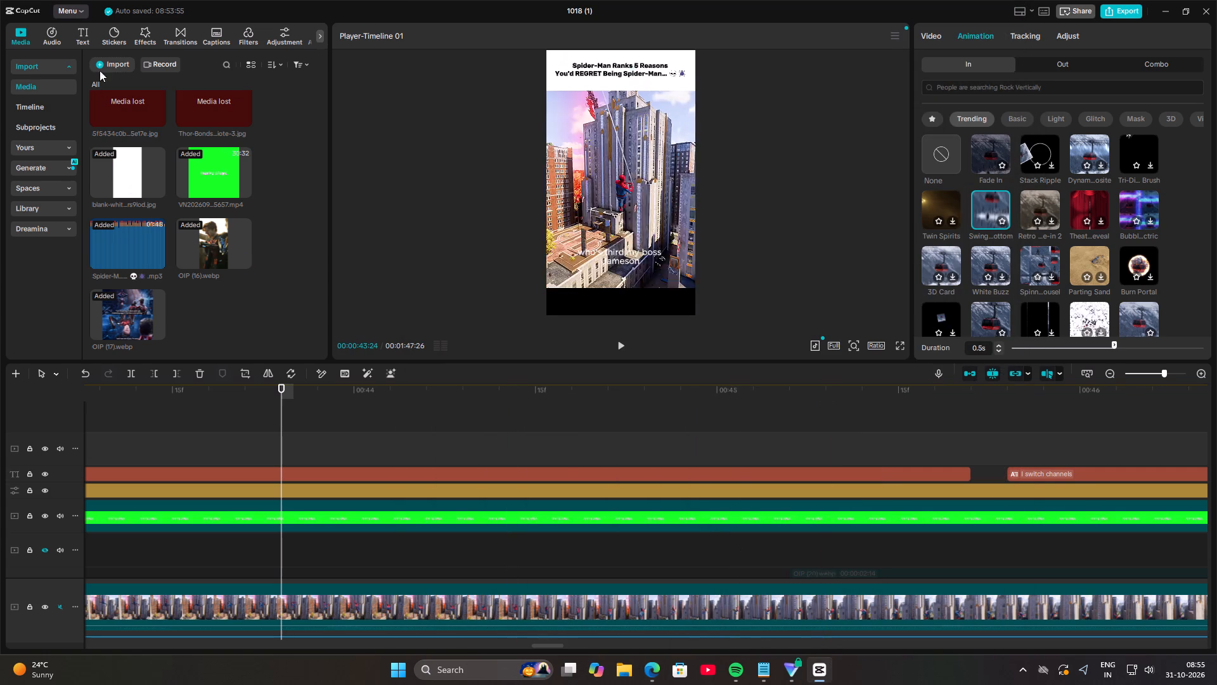
pyautogui.click(106, 65)
pyautogui.click(146, 83)
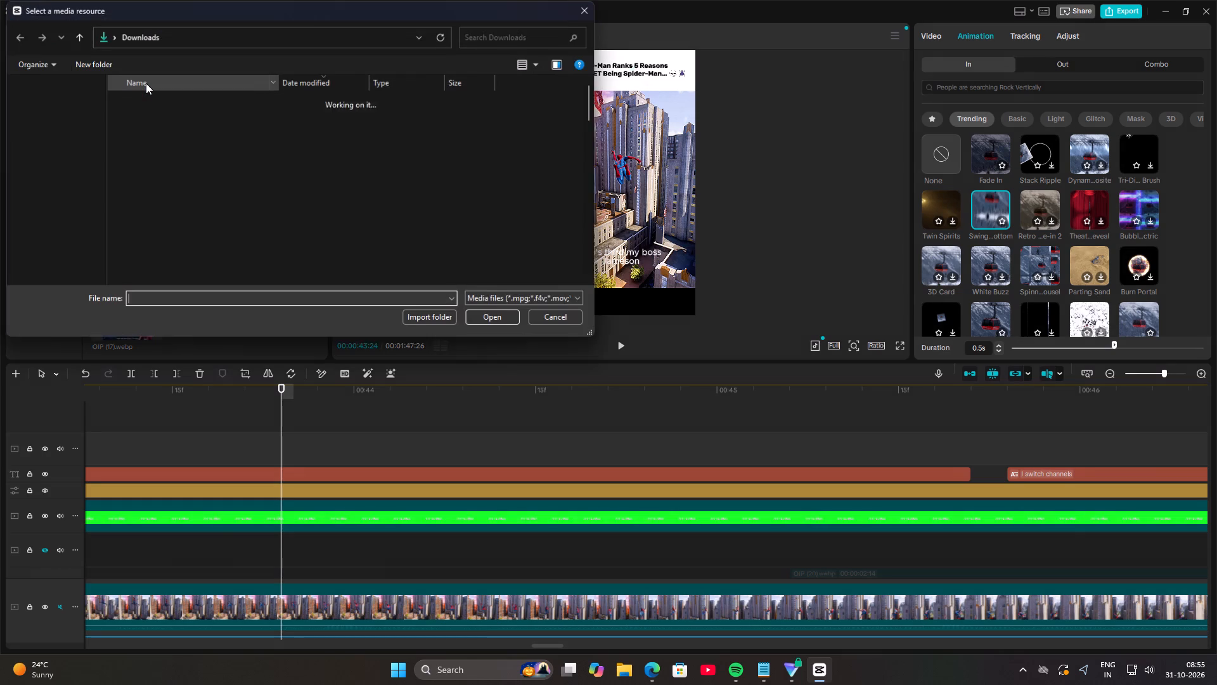
pyautogui.click(174, 125)
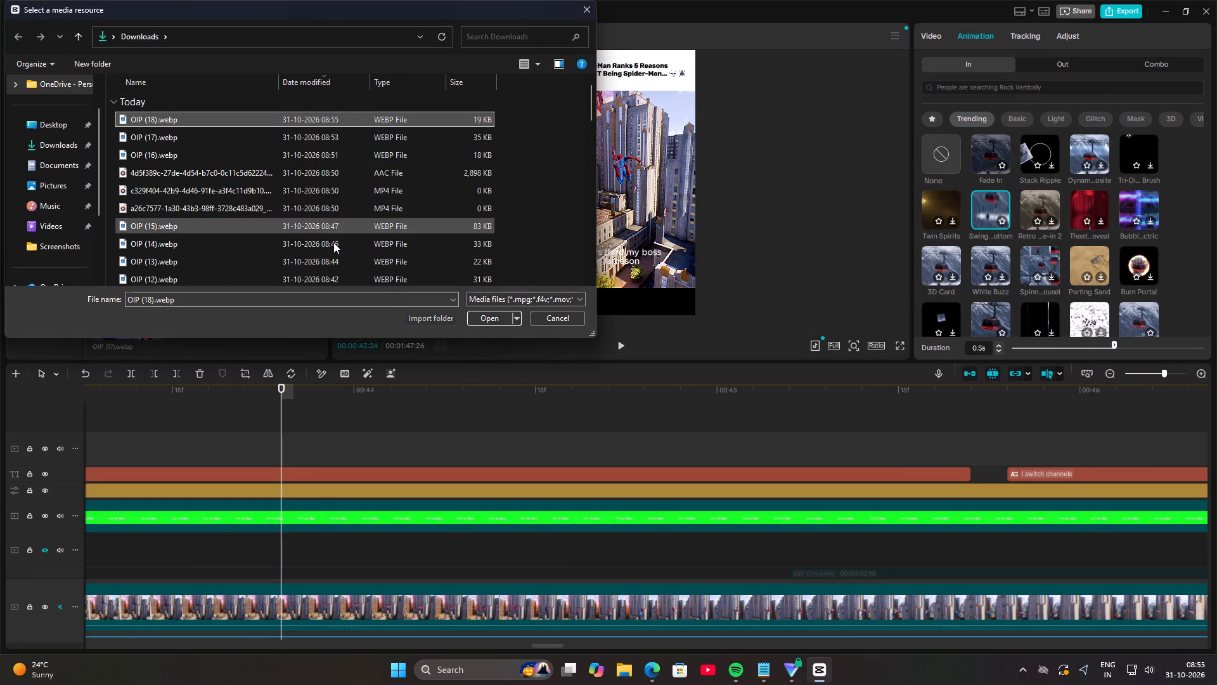
pyautogui.click(476, 314)
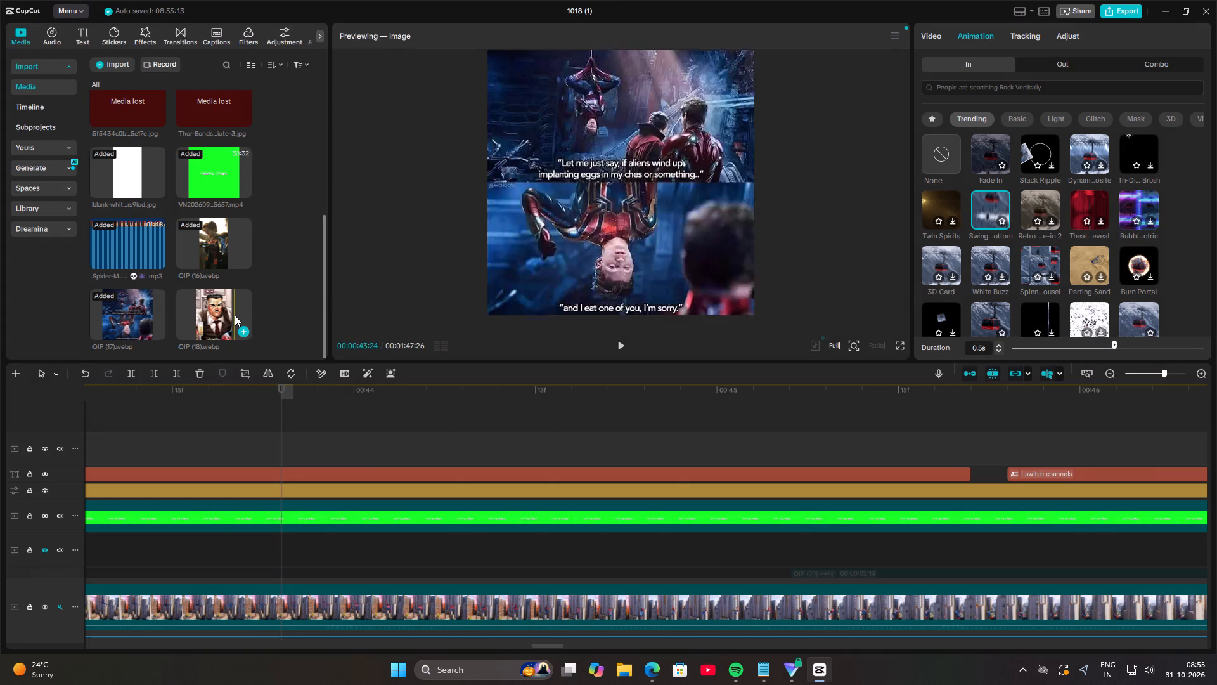
# Place OIP (18).webp on the track above the captions from 00:00:43:24 and cut off everything past the caption's end at 00:00:45:21.
pyautogui.moveTo(235, 315); pyautogui.dragTo(285, 442)
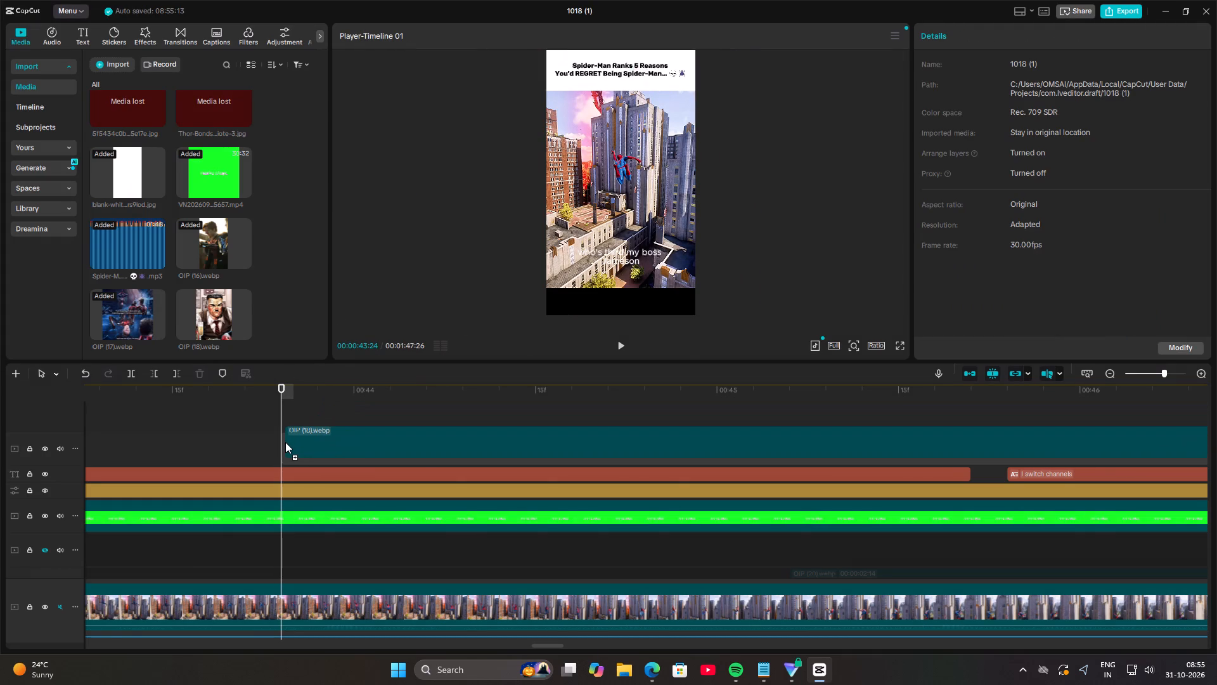
pyautogui.moveTo(285, 442); pyautogui.dragTo(280, 443)
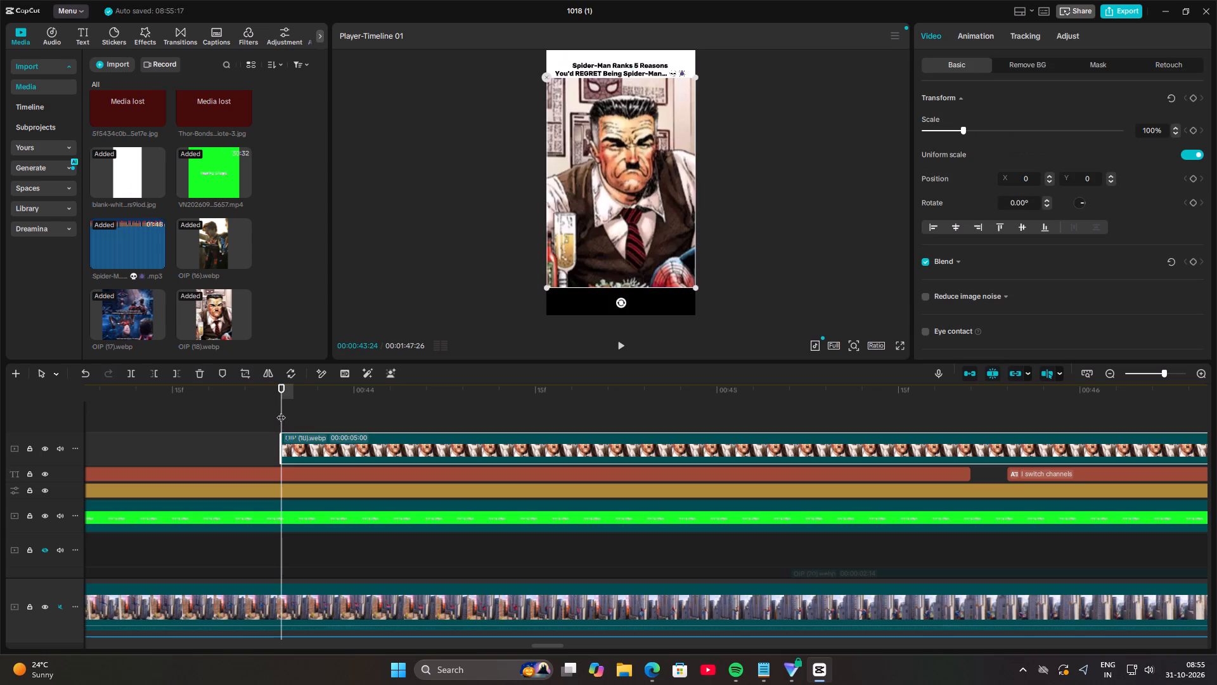
pyautogui.moveTo(281, 411); pyautogui.dragTo(930, 469)
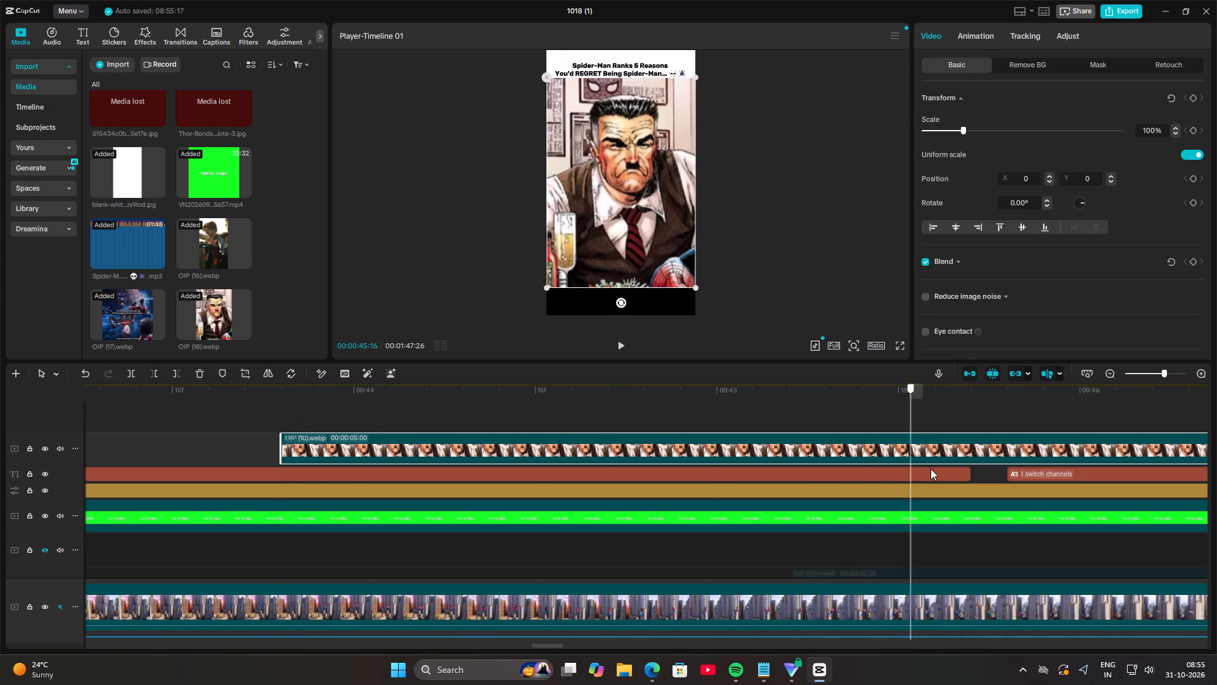
pyautogui.moveTo(930, 469); pyautogui.dragTo(967, 464)
pyautogui.click(967, 440)
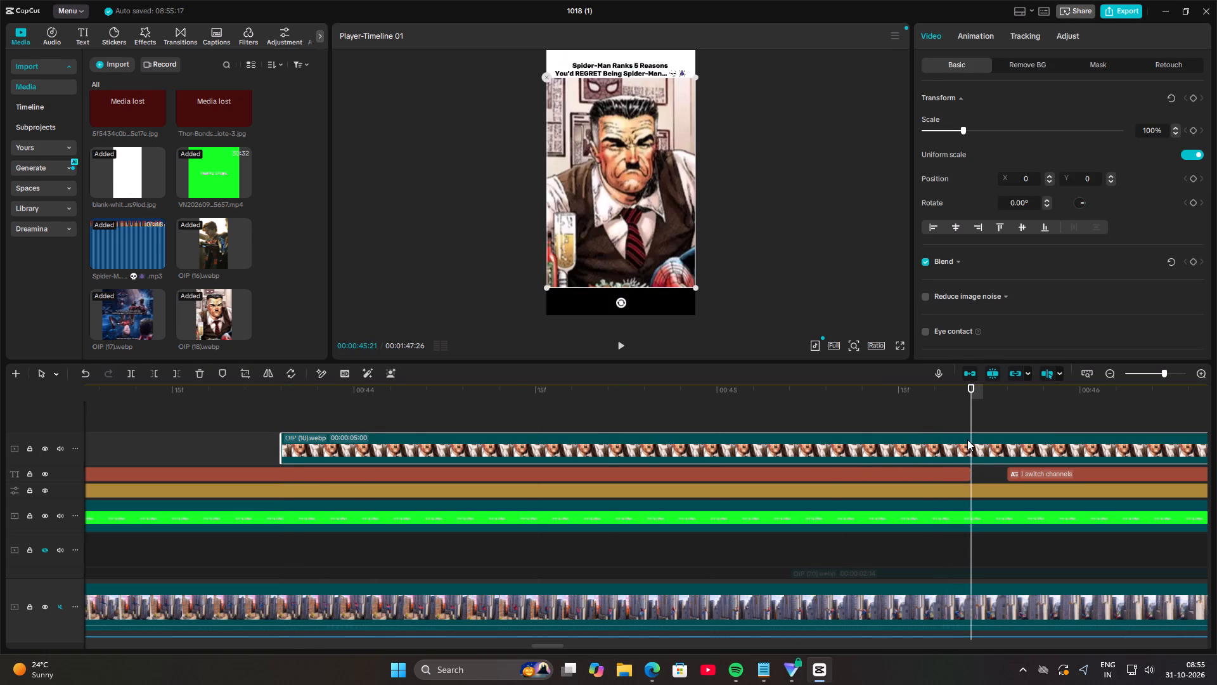
pyautogui.click(131, 371)
pyautogui.click(197, 370)
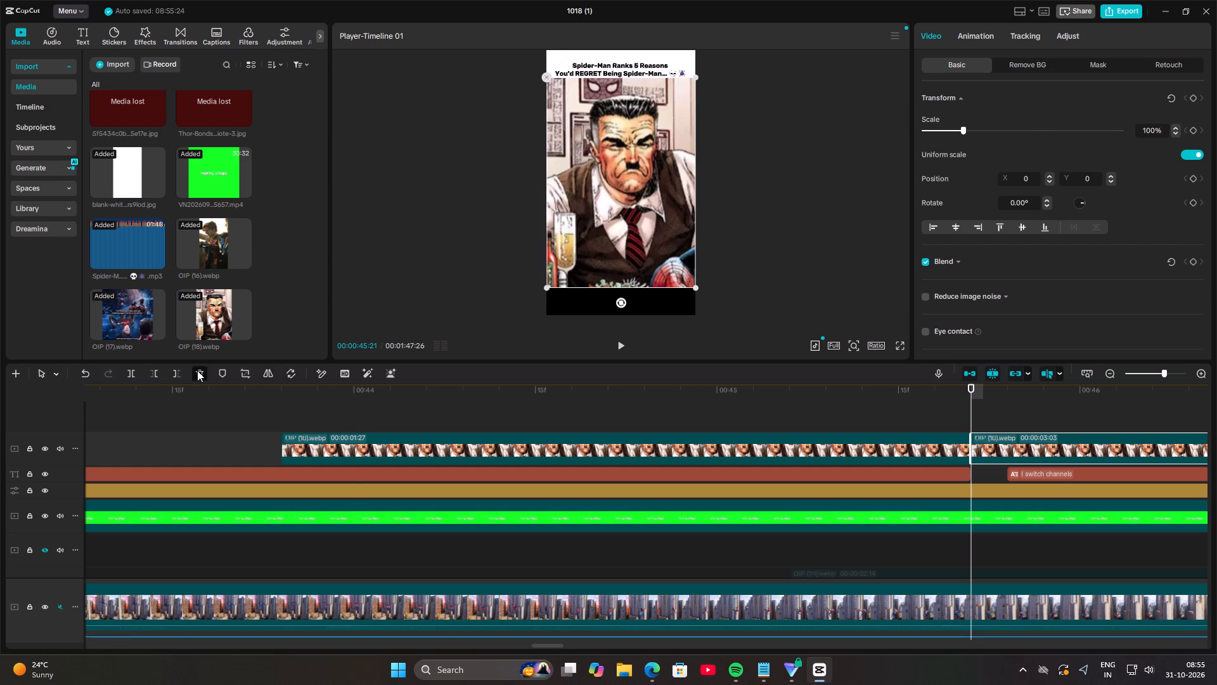
# Apply the trending "Swing…ottom" entrance animation to the OIP (18).webp clip.
pyautogui.click(372, 441)
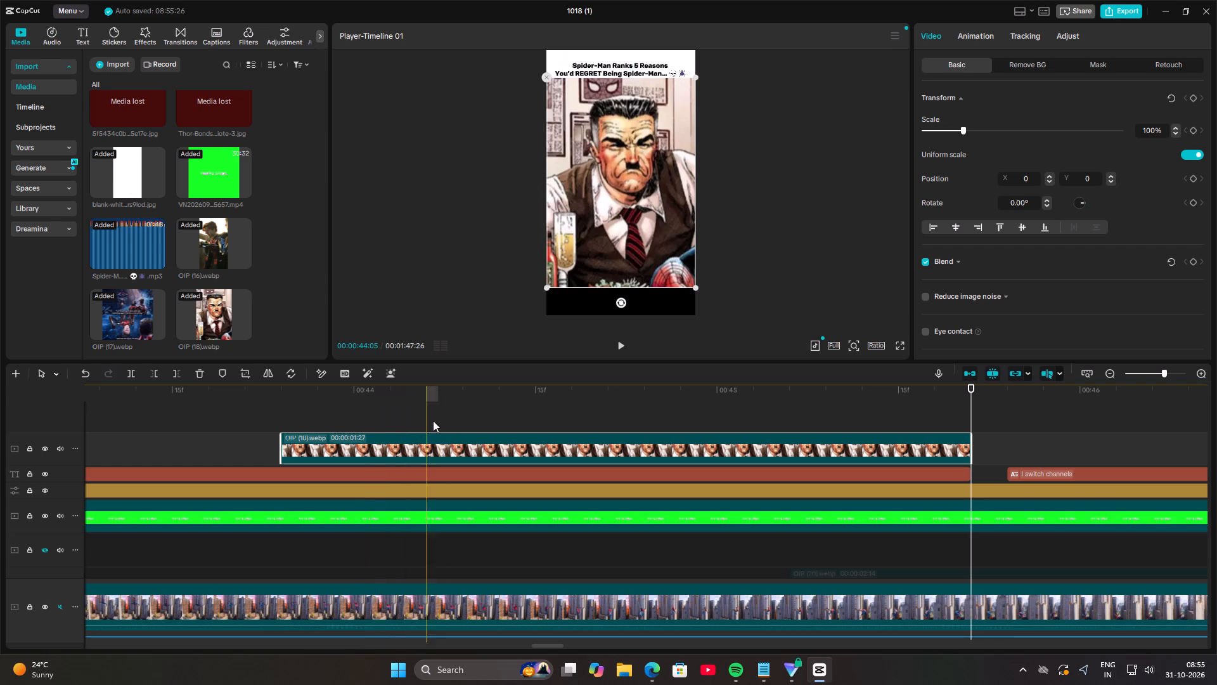
pyautogui.click(981, 37)
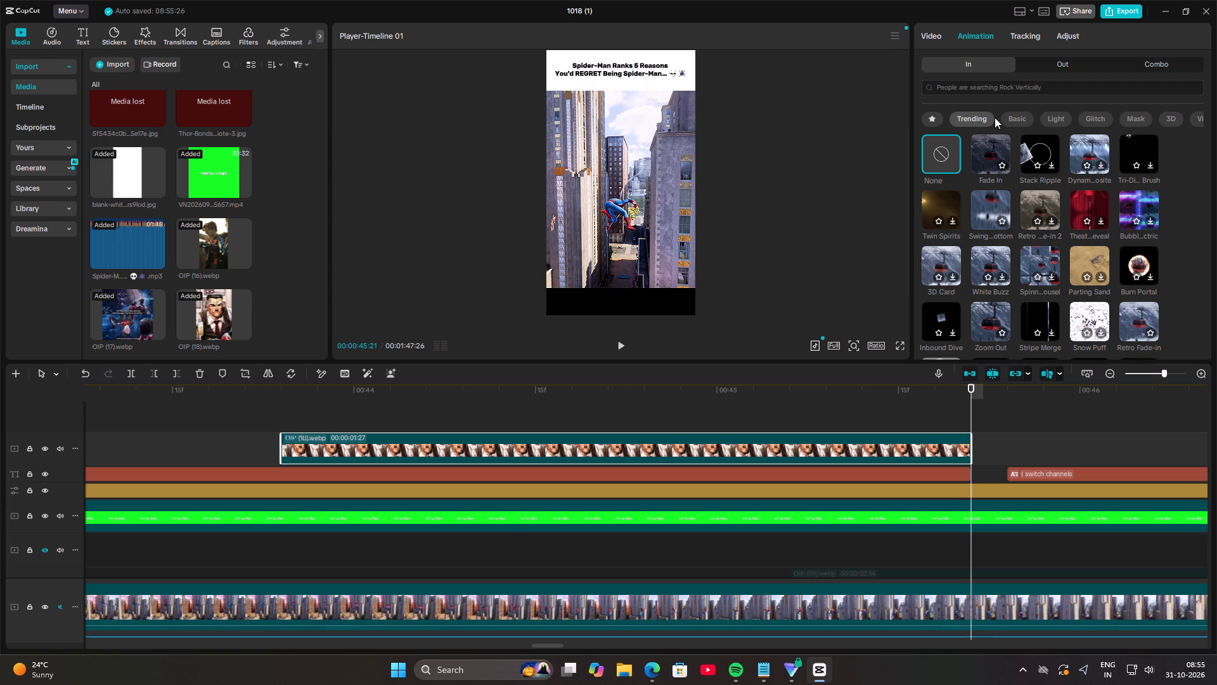
pyautogui.click(996, 206)
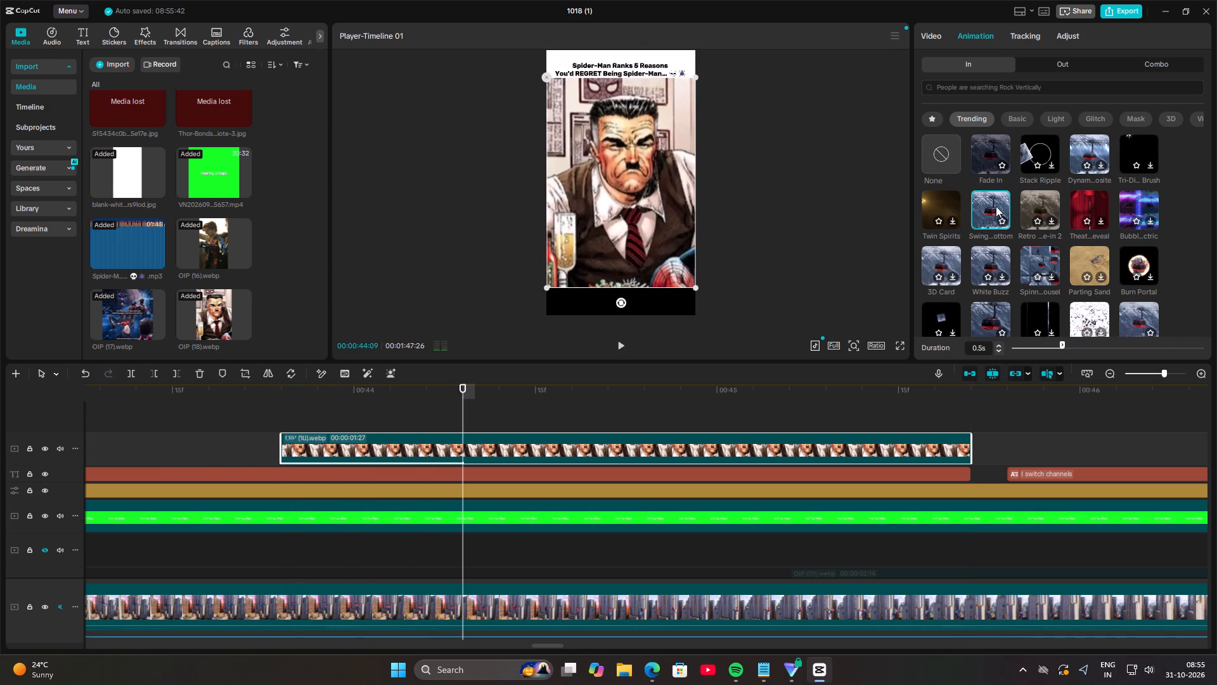
# Scrub through the captions from "I switch channels" to the start of "who's second my villains" to locate the next image spot.
pyautogui.moveTo(465, 394); pyautogui.dragTo(517, 398)
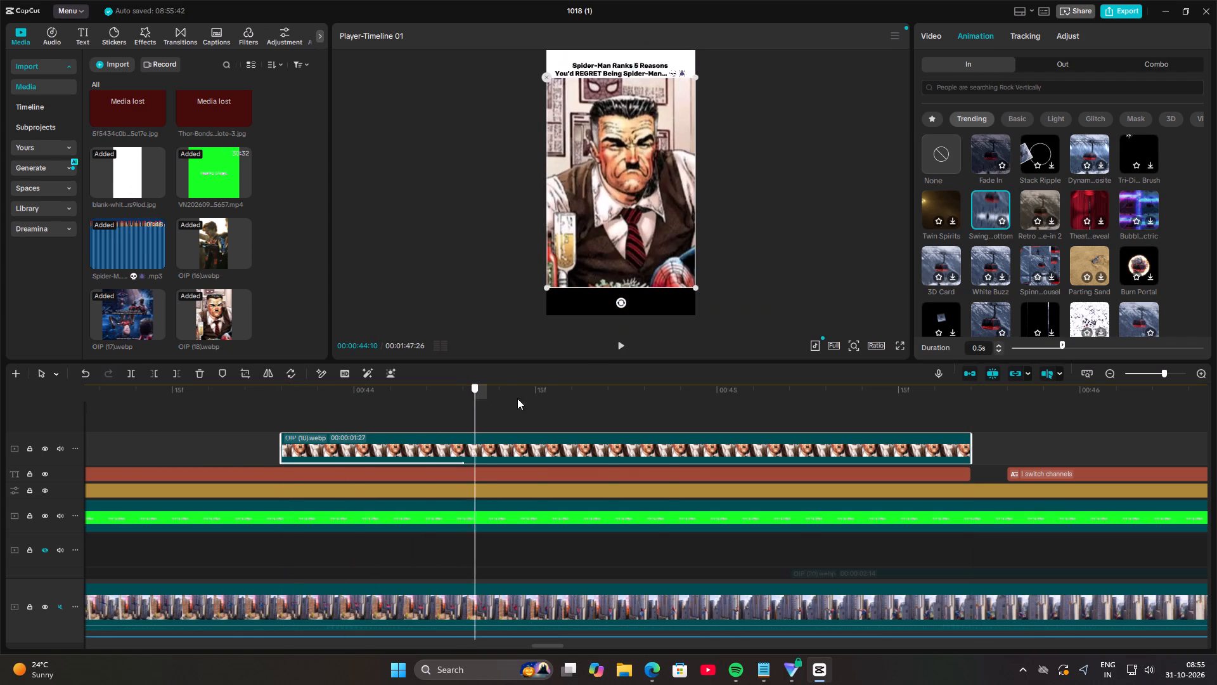
pyautogui.moveTo(517, 398); pyautogui.dragTo(1216, 545)
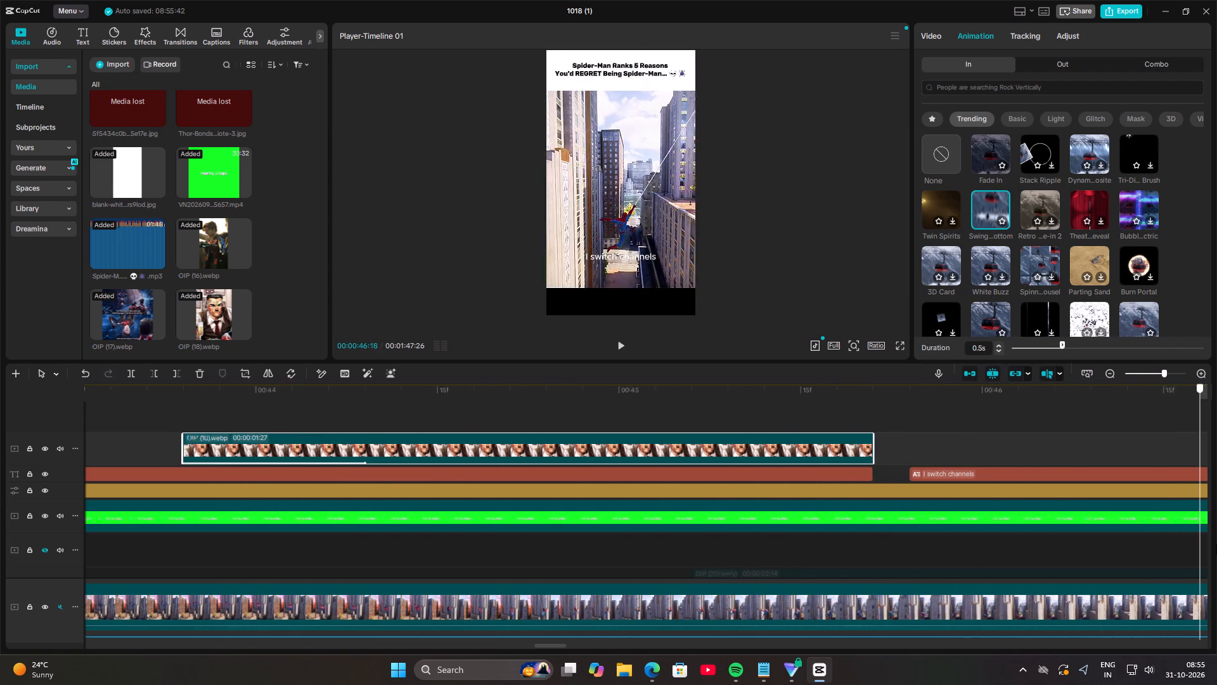
pyautogui.moveTo(1216, 545); pyautogui.dragTo(1146, 547)
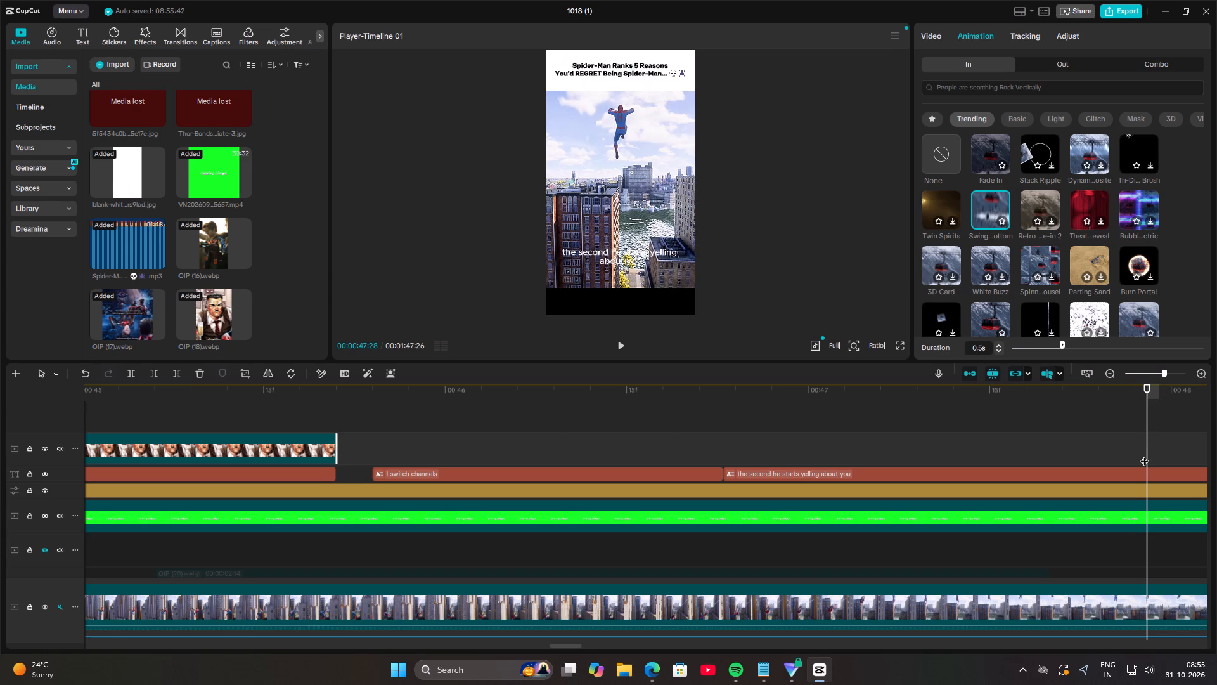
pyautogui.moveTo(1147, 456); pyautogui.dragTo(1216, 472)
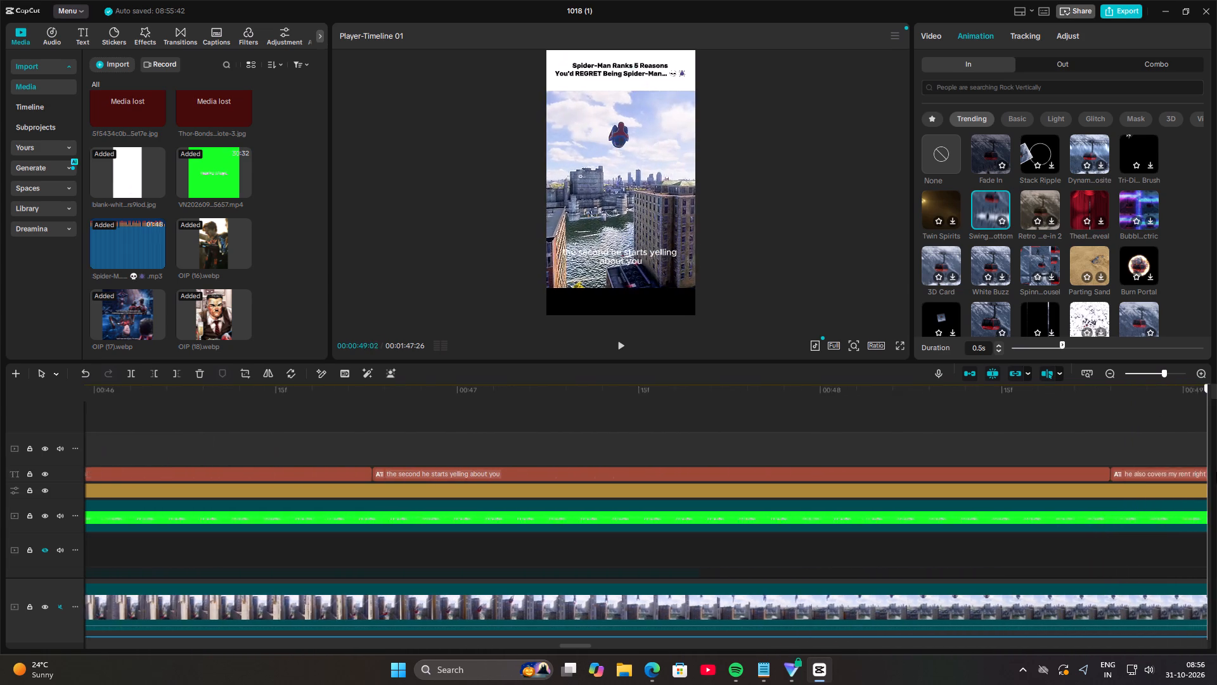
pyautogui.moveTo(1216, 472); pyautogui.dragTo(1216, 477)
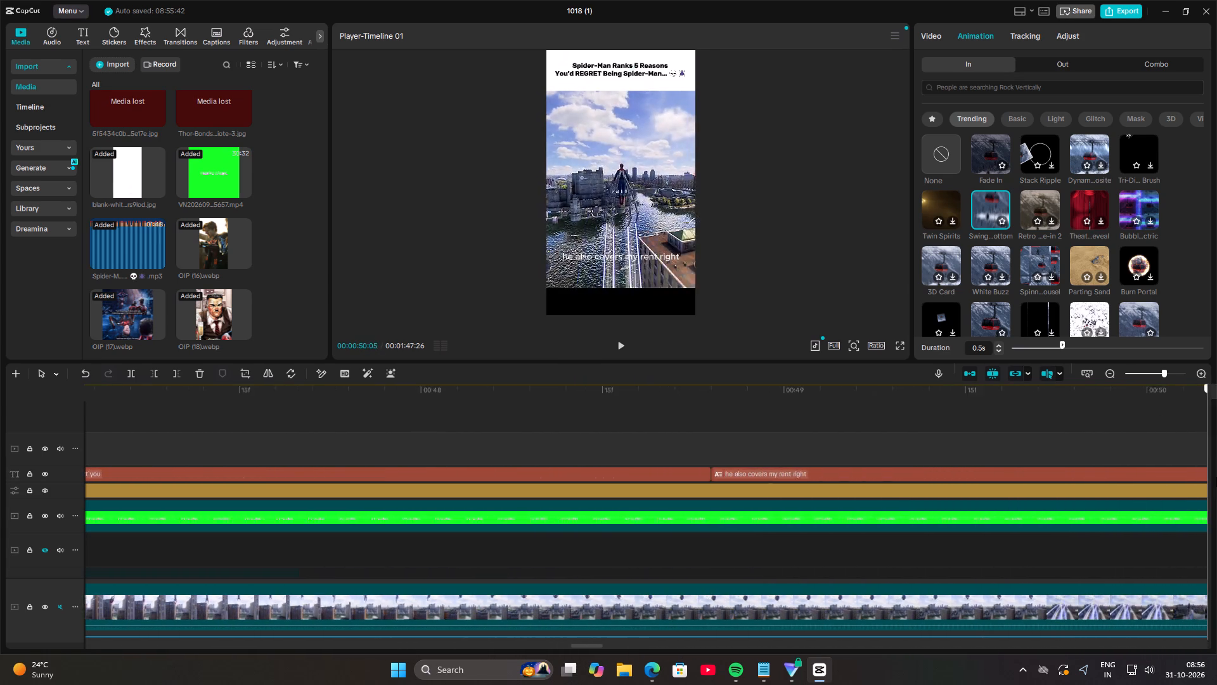
pyautogui.moveTo(1216, 477); pyautogui.dragTo(1182, 479)
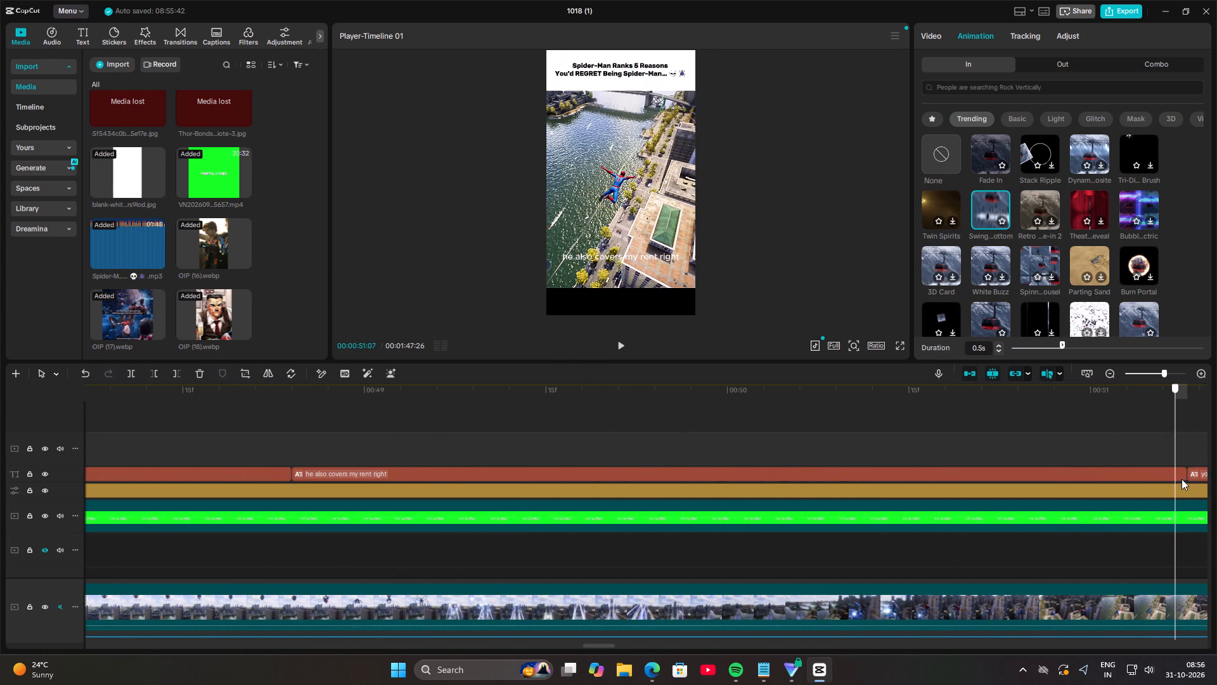
pyautogui.moveTo(1182, 479); pyautogui.dragTo(1205, 477)
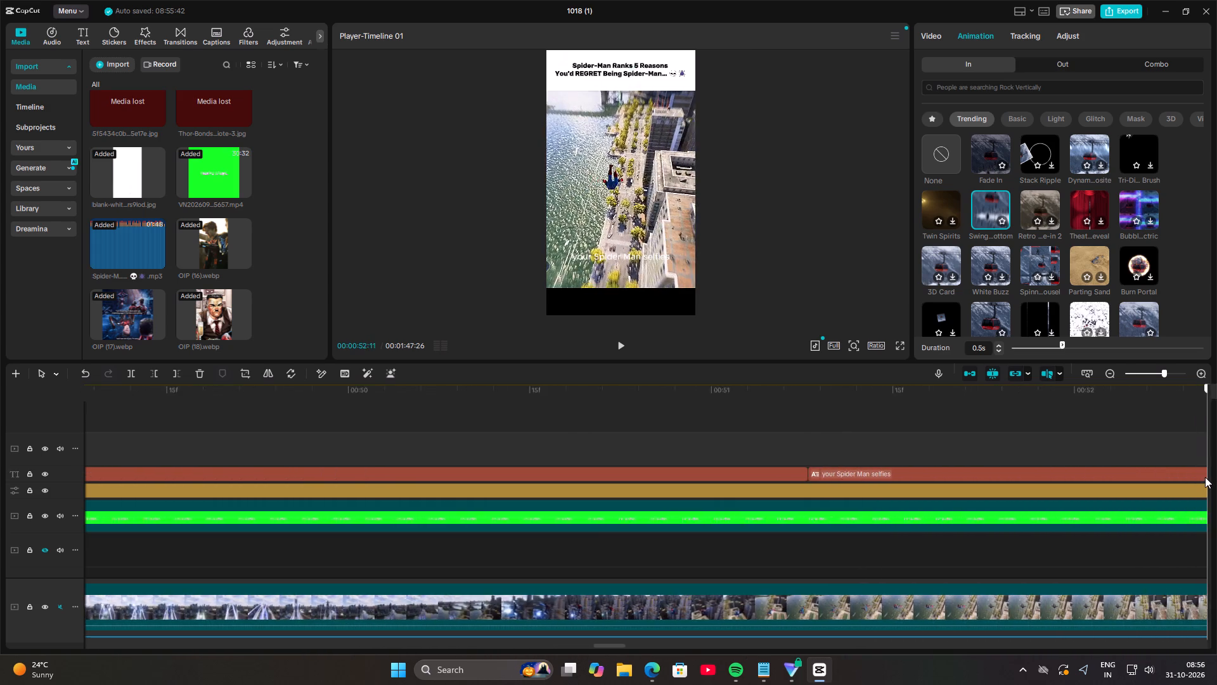
pyautogui.moveTo(1205, 477); pyautogui.dragTo(1159, 484)
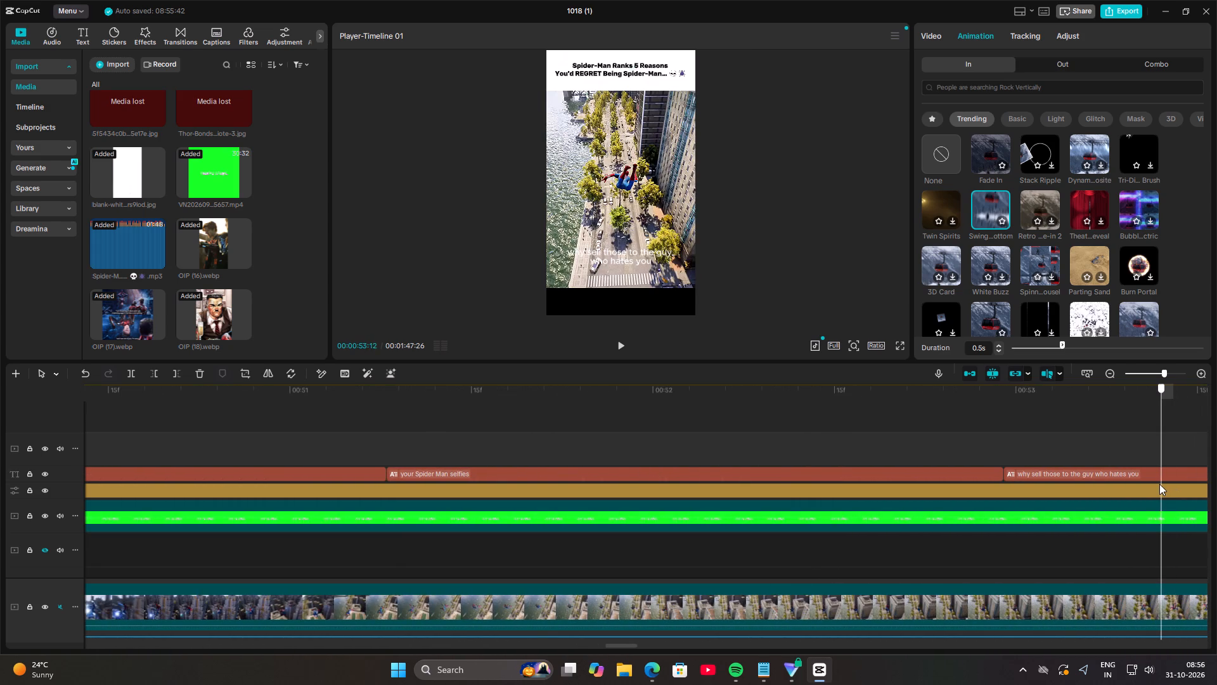
pyautogui.moveTo(1159, 484); pyautogui.dragTo(1207, 483)
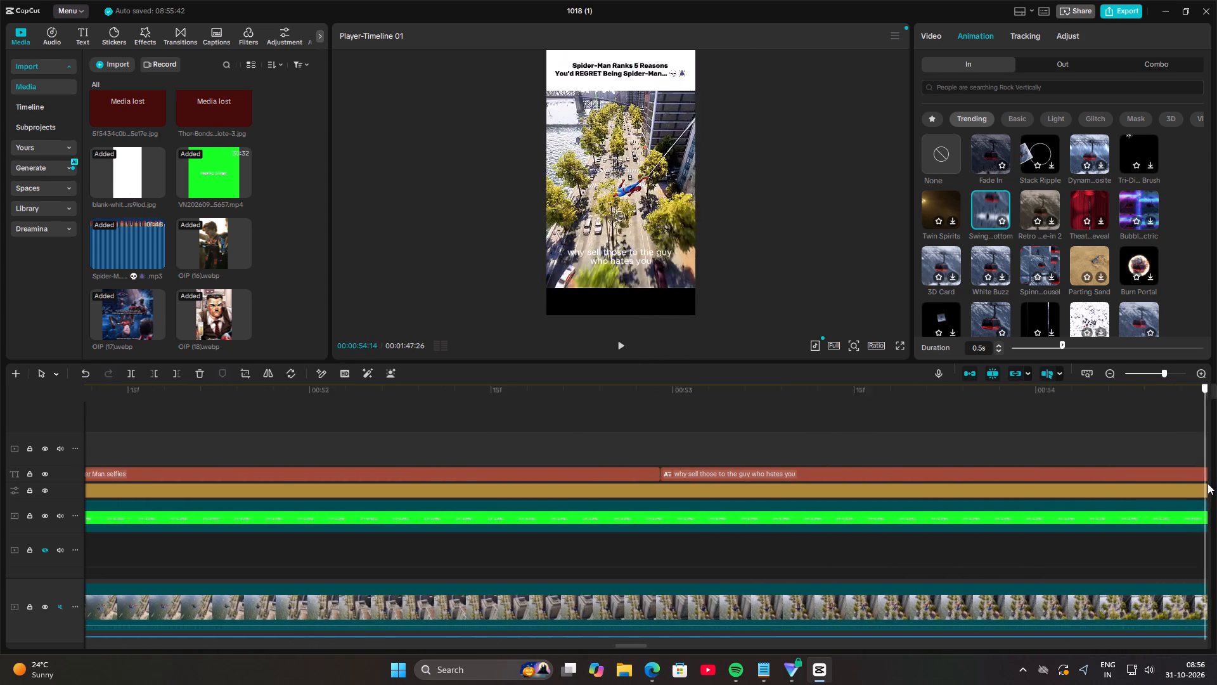
pyautogui.moveTo(1207, 483); pyautogui.dragTo(1150, 486)
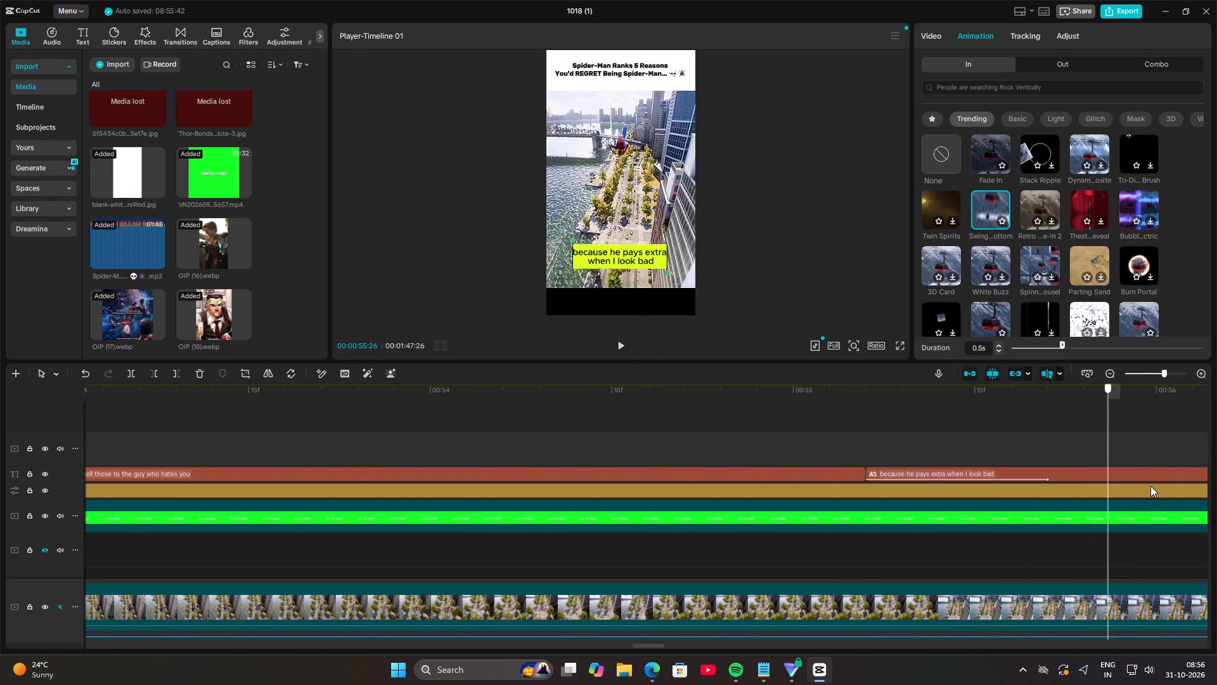
pyautogui.moveTo(1150, 486); pyautogui.dragTo(1207, 479)
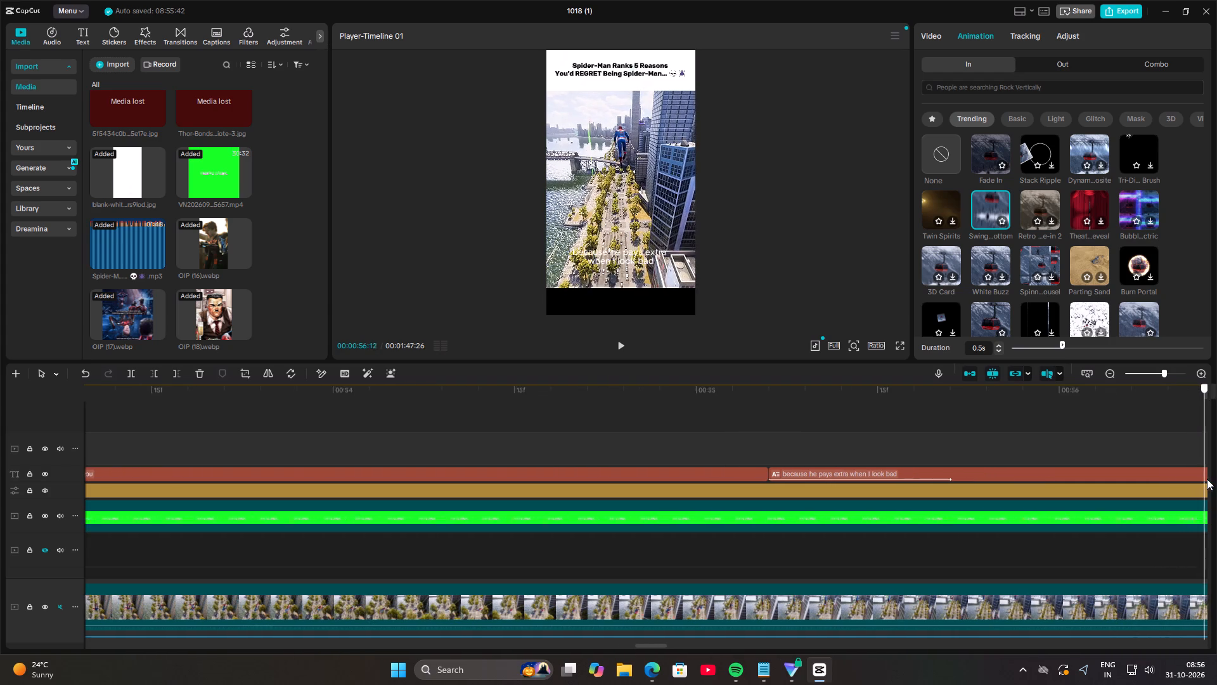
pyautogui.moveTo(1207, 479); pyautogui.dragTo(1209, 478)
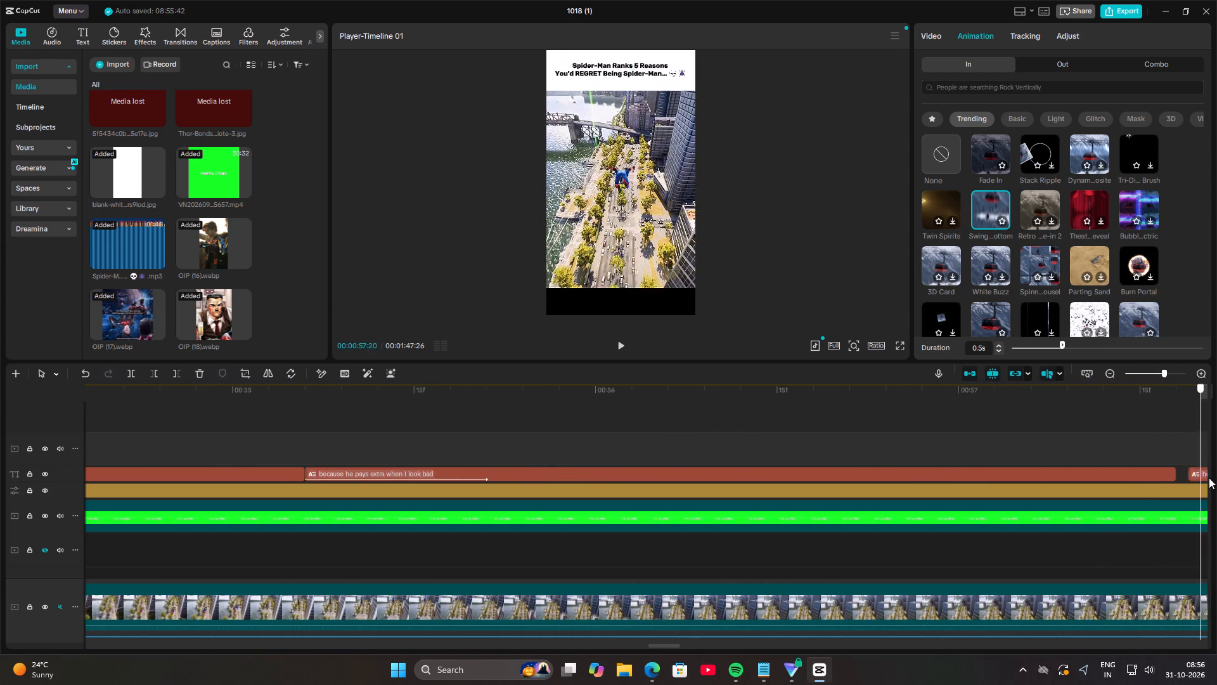
pyautogui.moveTo(1209, 478); pyautogui.dragTo(1187, 478)
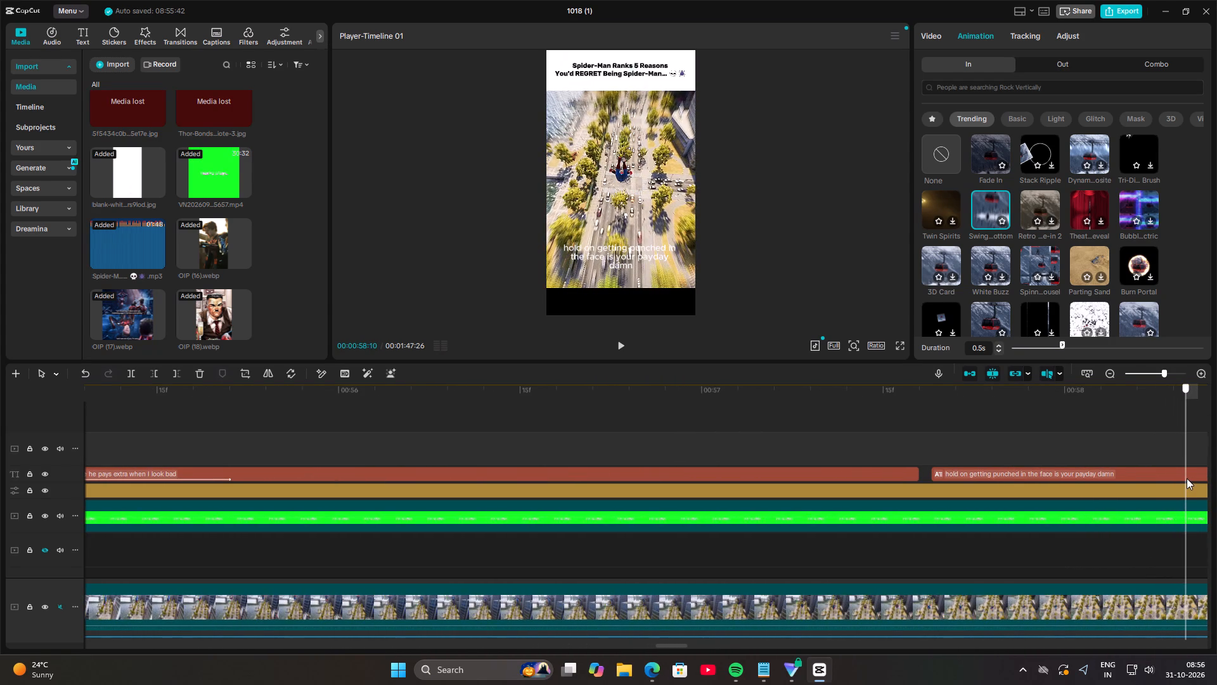
pyautogui.moveTo(1187, 478); pyautogui.dragTo(1206, 478)
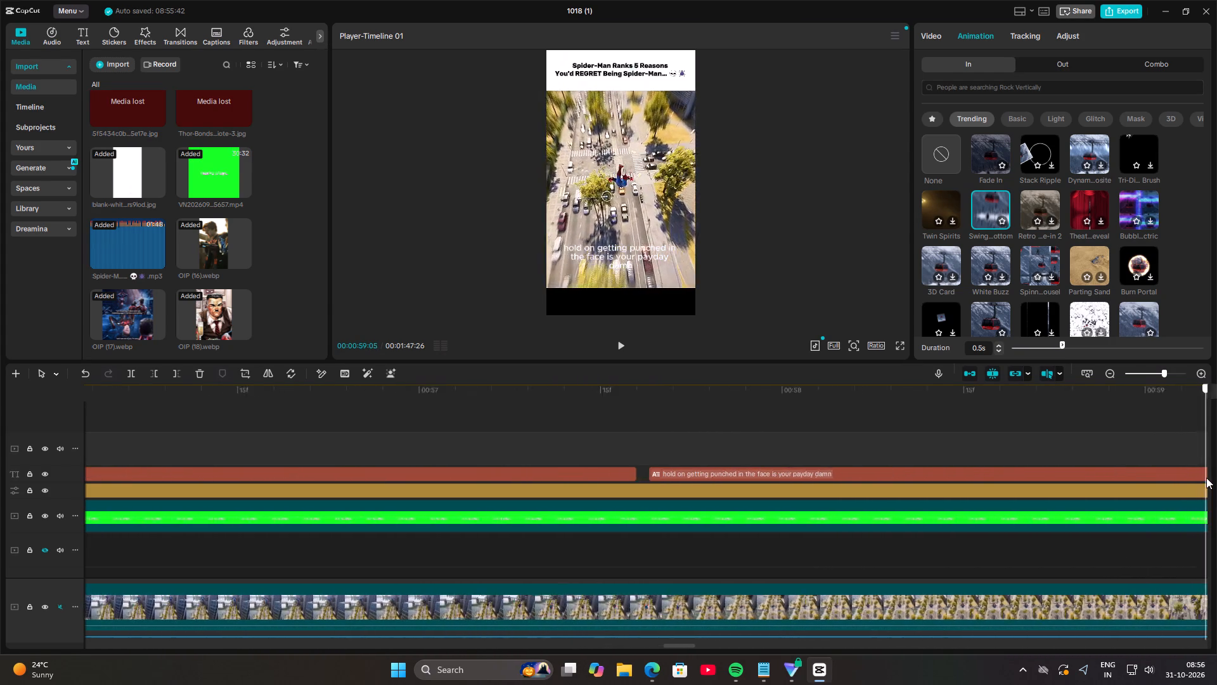
pyautogui.moveTo(1206, 478); pyautogui.dragTo(1216, 475)
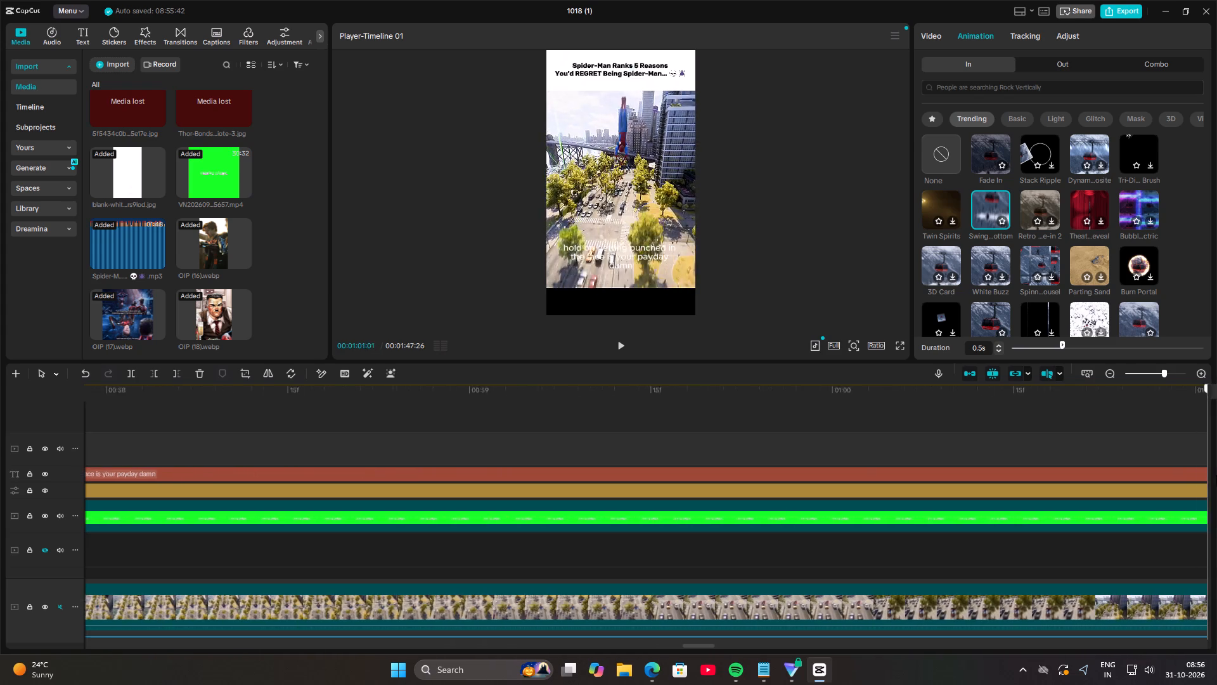
pyautogui.moveTo(1216, 475); pyautogui.dragTo(1154, 477)
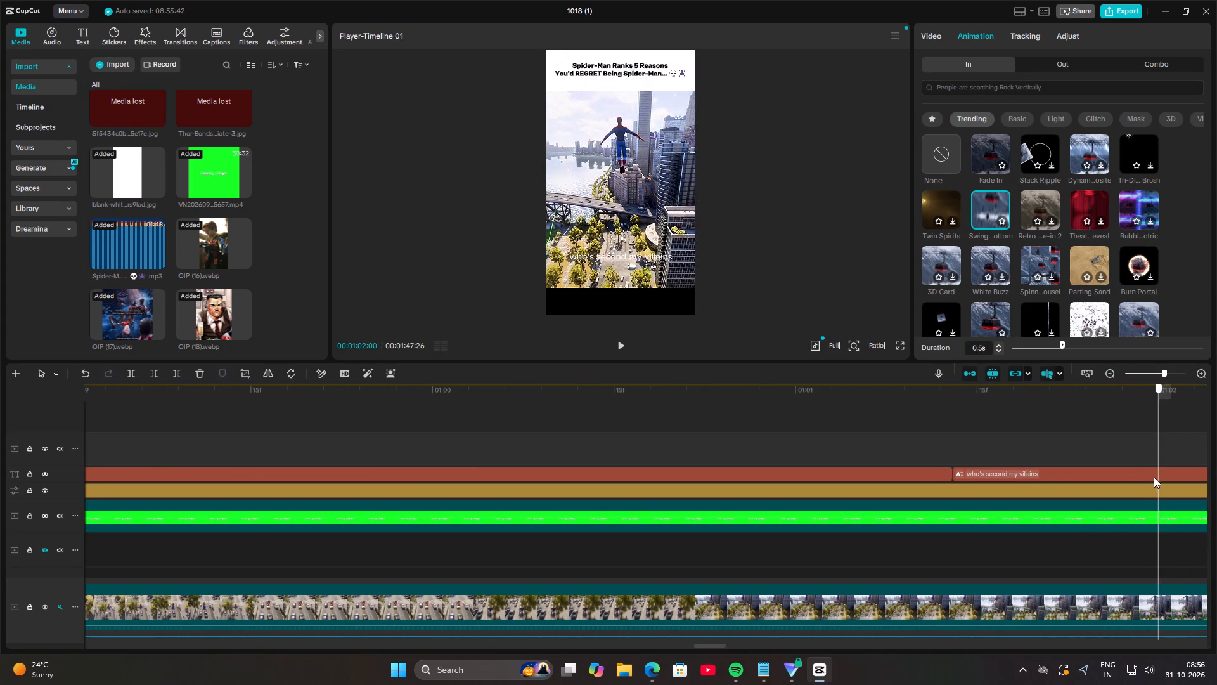
pyautogui.moveTo(1154, 477); pyautogui.dragTo(953, 488)
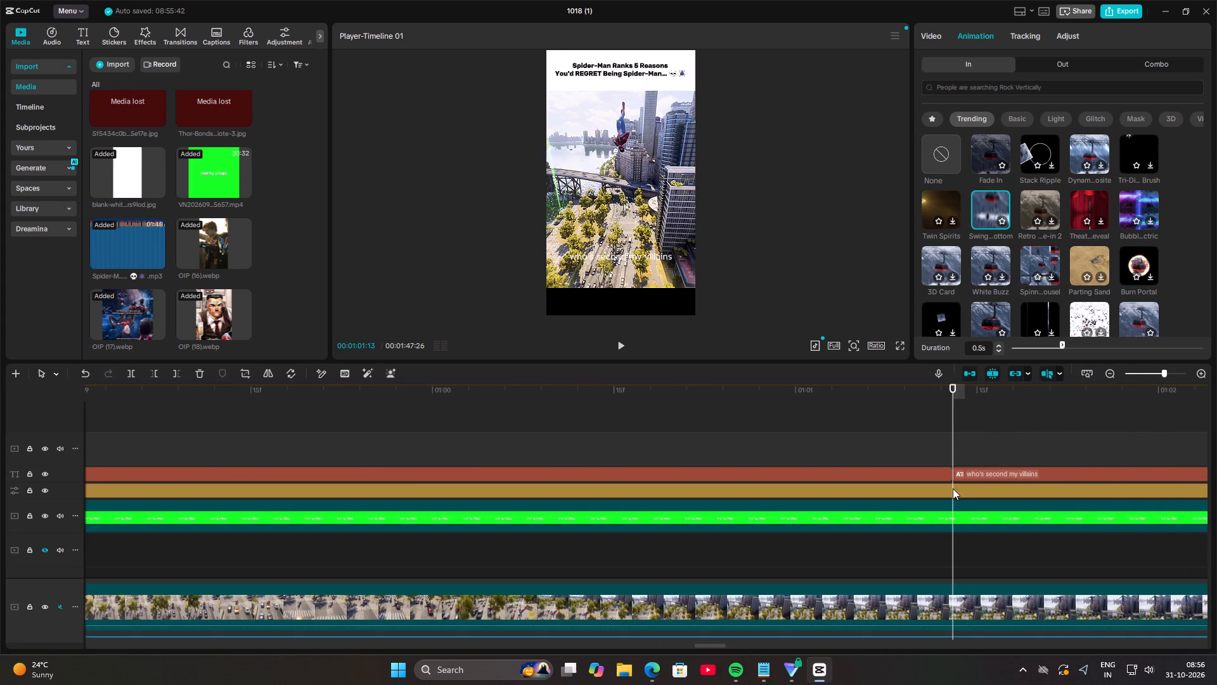
# Replay the "who's second my villains" caption around 00:01:02:18 to examine where the villains image should start.
pyautogui.press('space')
pyautogui.press('space')
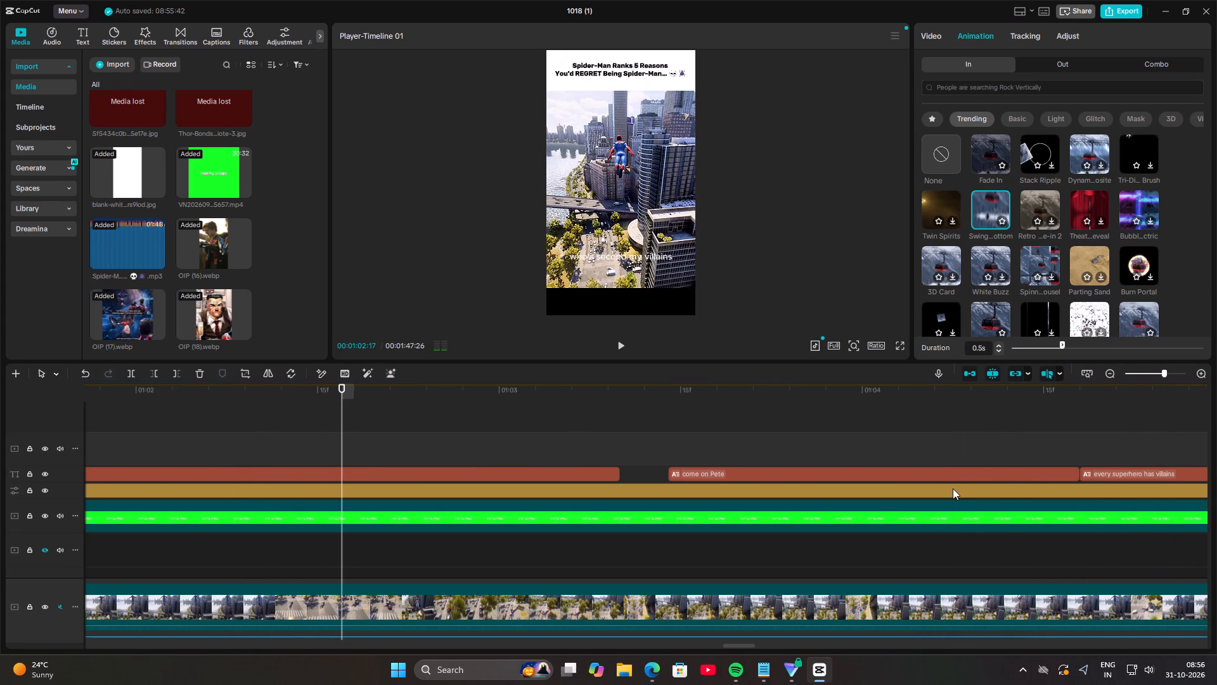
pyautogui.moveTo(345, 412); pyautogui.dragTo(340, 412)
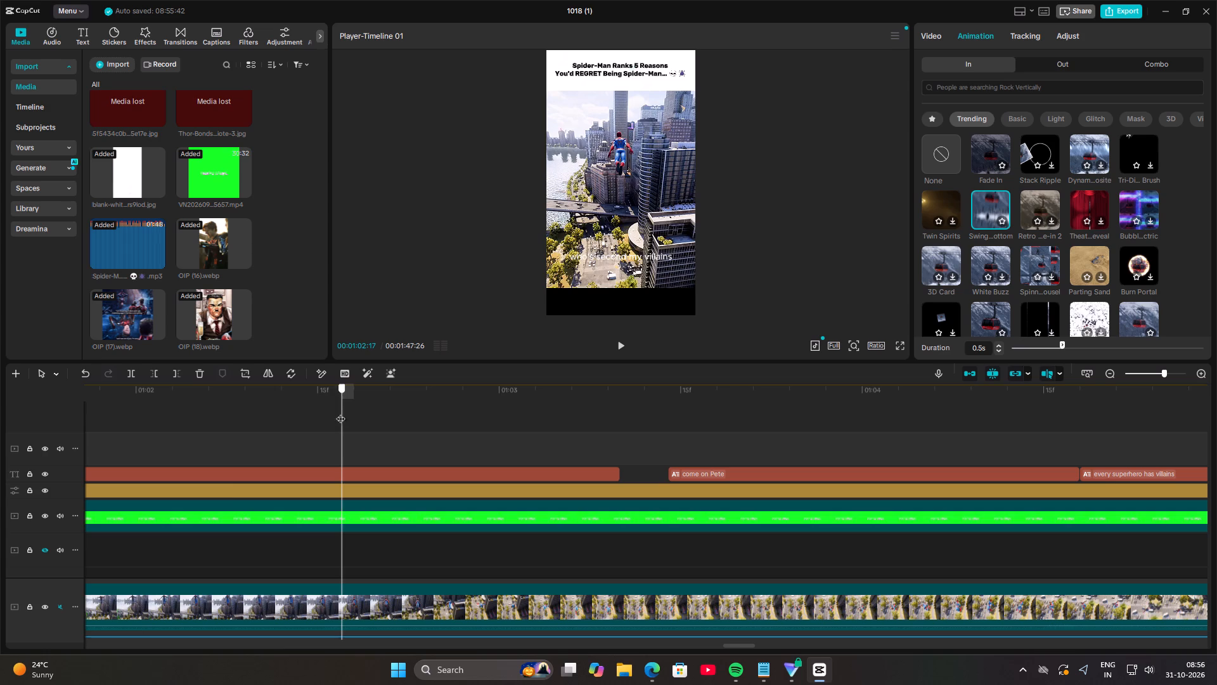
pyautogui.moveTo(340, 412); pyautogui.dragTo(207, 433)
pyautogui.press('space')
pyautogui.press('space')
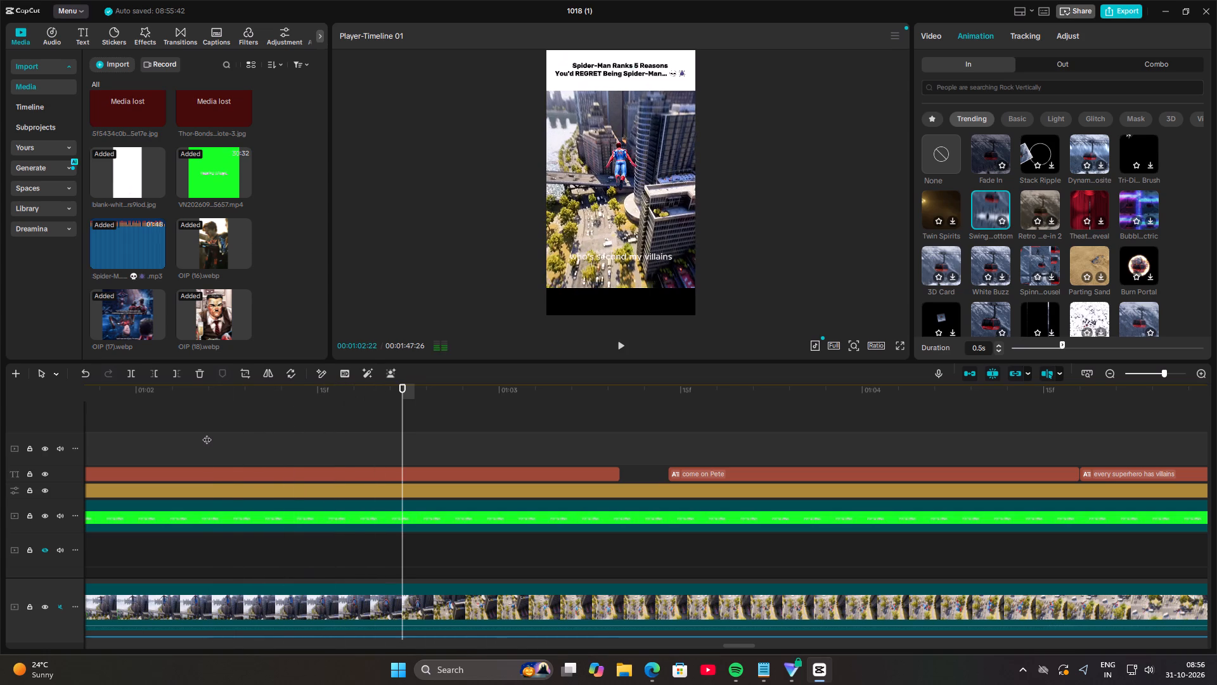
pyautogui.moveTo(394, 418); pyautogui.dragTo(411, 415)
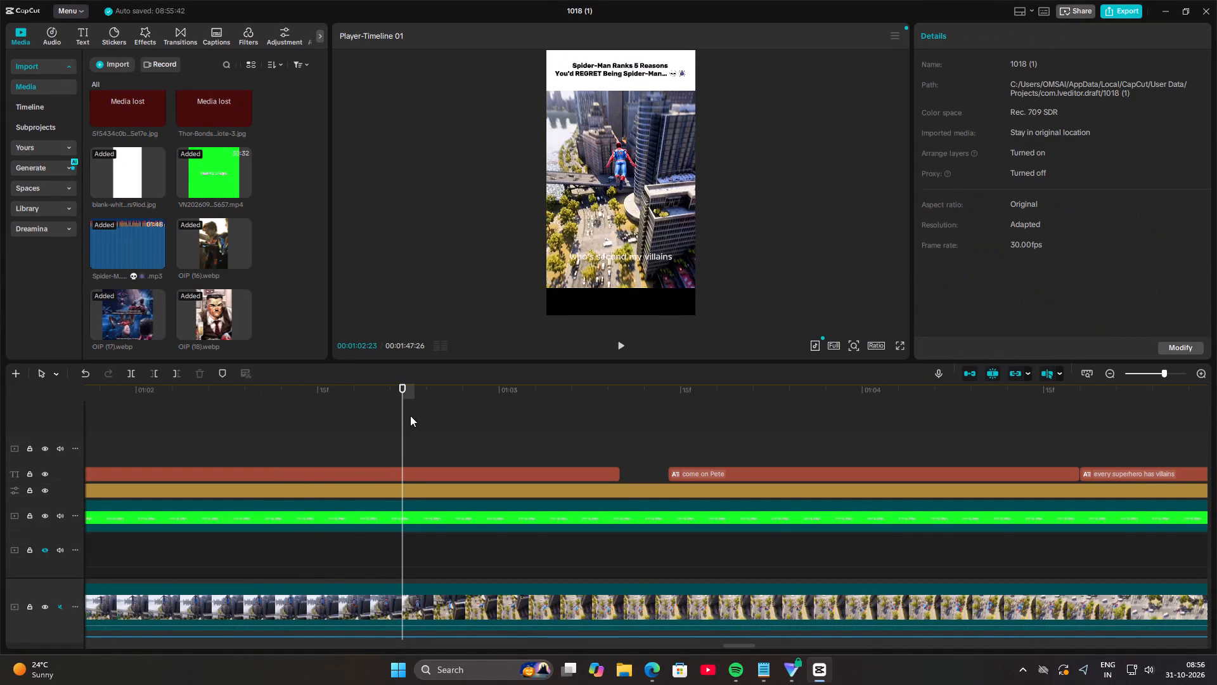
pyautogui.moveTo(399, 414); pyautogui.dragTo(184, 410)
pyautogui.press('space')
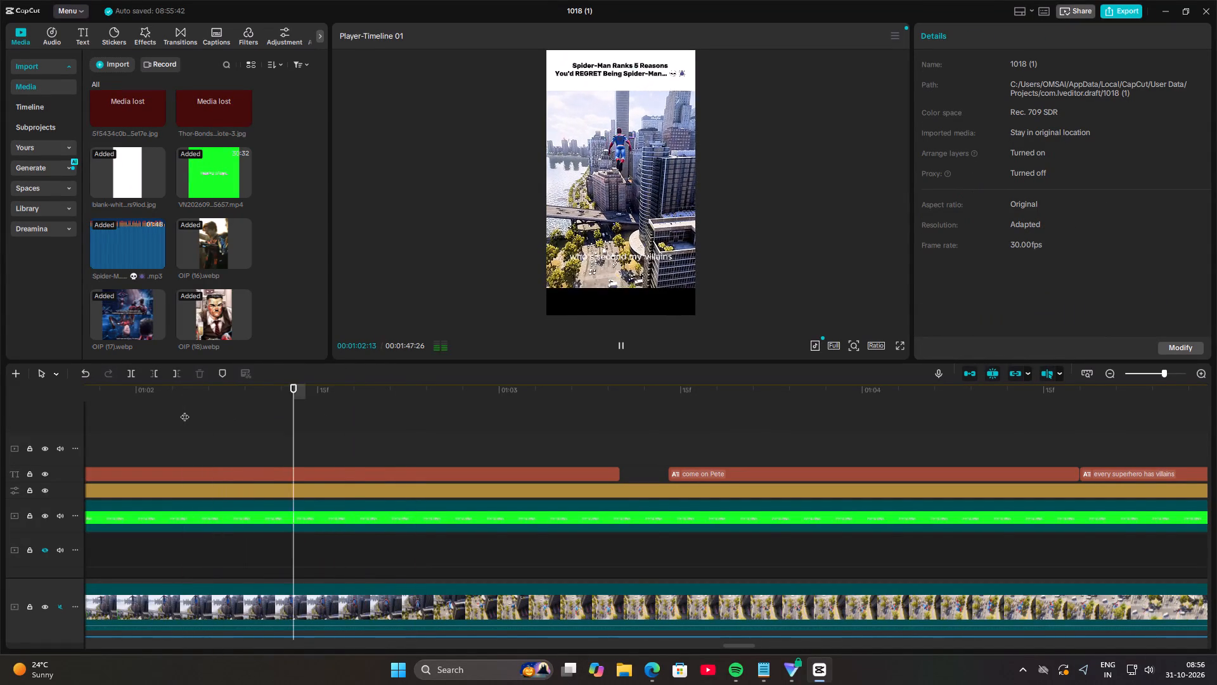
pyautogui.press('space')
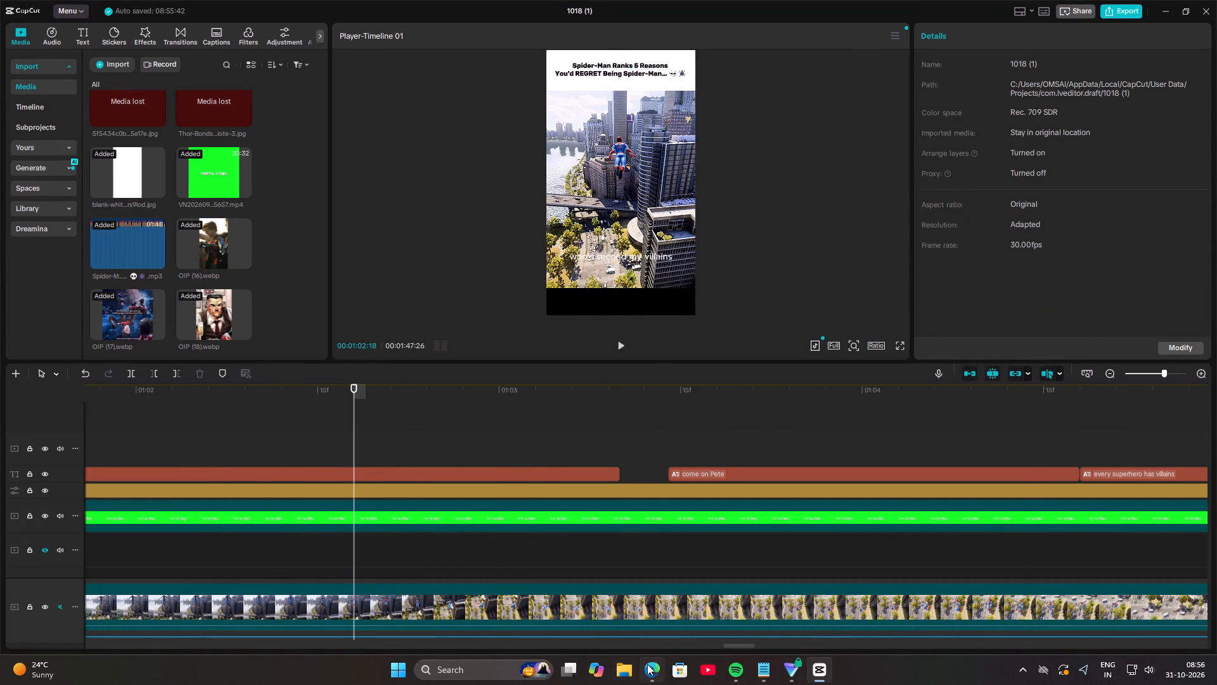
# Switch to Edge, close the open boss image and search Bing Images for "PETER PARKER MY VILLANS".
pyautogui.click(647, 664)
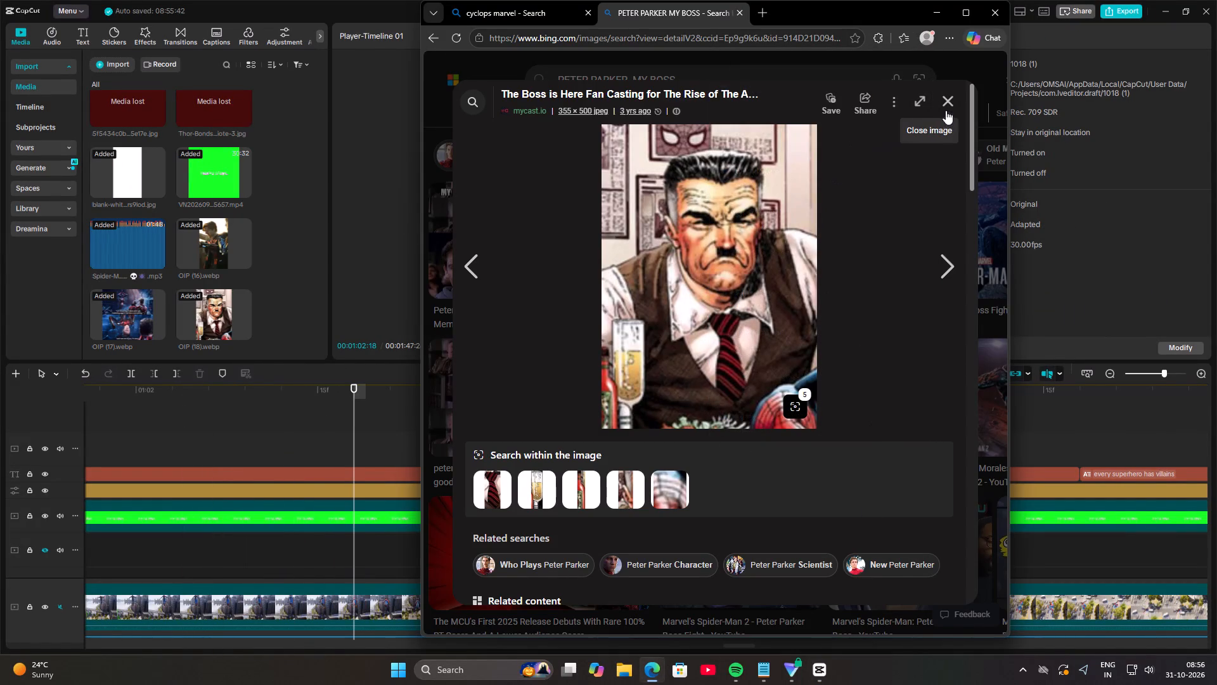
pyautogui.click(946, 110)
pyautogui.click(772, 86)
pyautogui.press('BackSpace')
pyautogui.press('BackSpace')
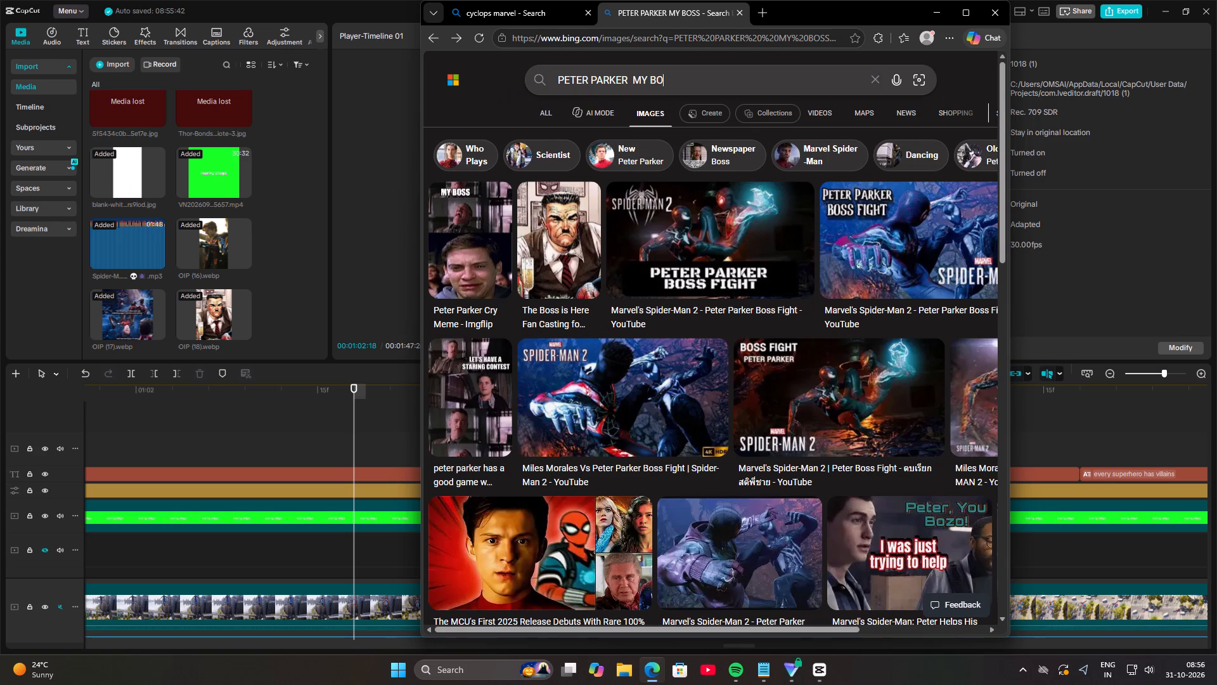
pyautogui.press('BackSpace')
pyautogui.press('BackSpace')
pyautogui.write('VILLANS')
pyautogui.press('Return')
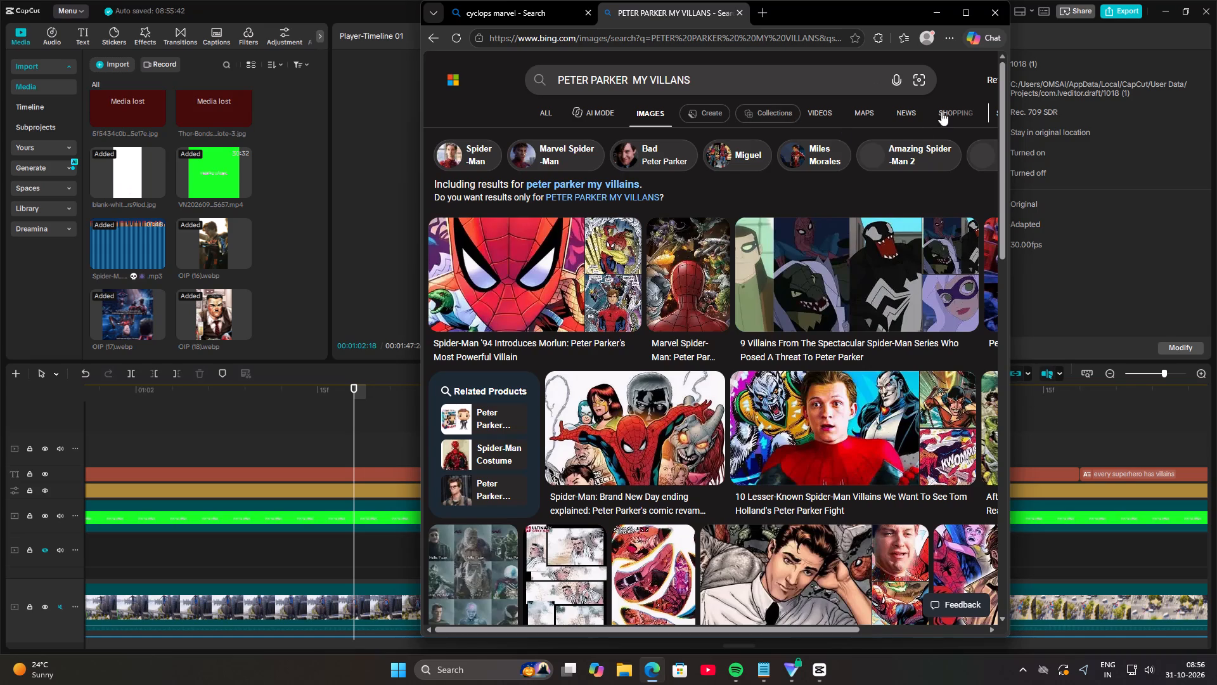
# Save the allposters.com comic image of Spider-Man from behind facing his villains to Downloads as OIP (19).webp.
pyautogui.click(702, 268)
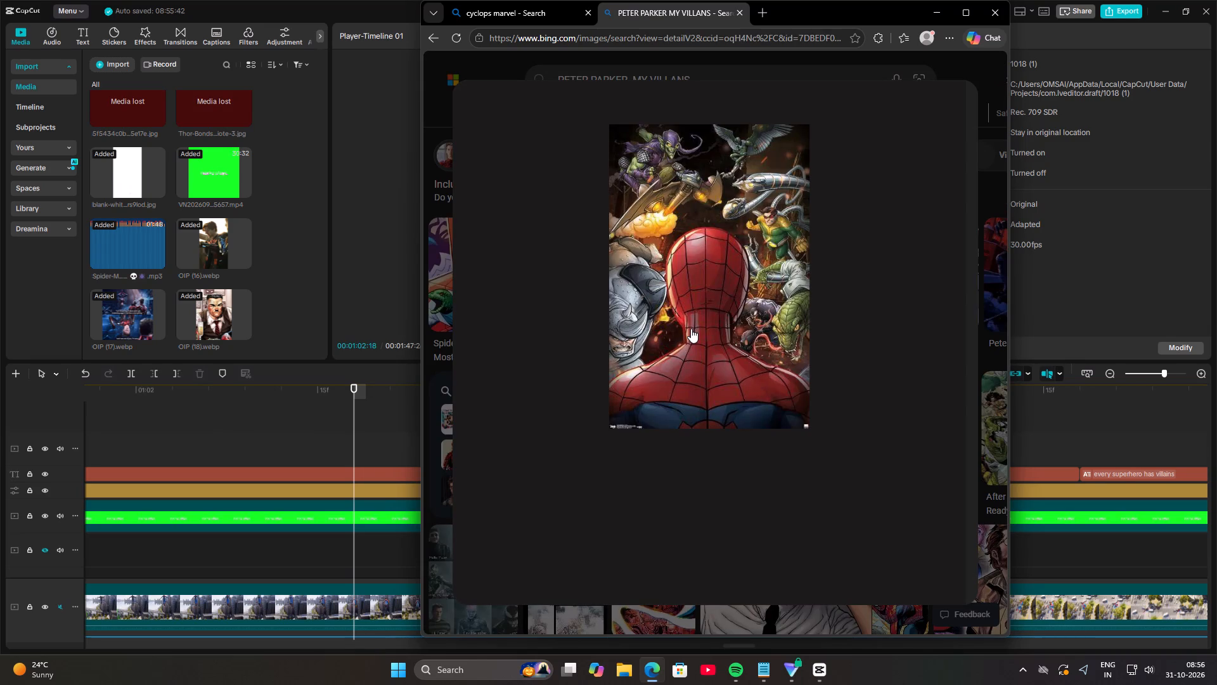
pyautogui.rightClick(691, 329)
pyautogui.click(721, 360)
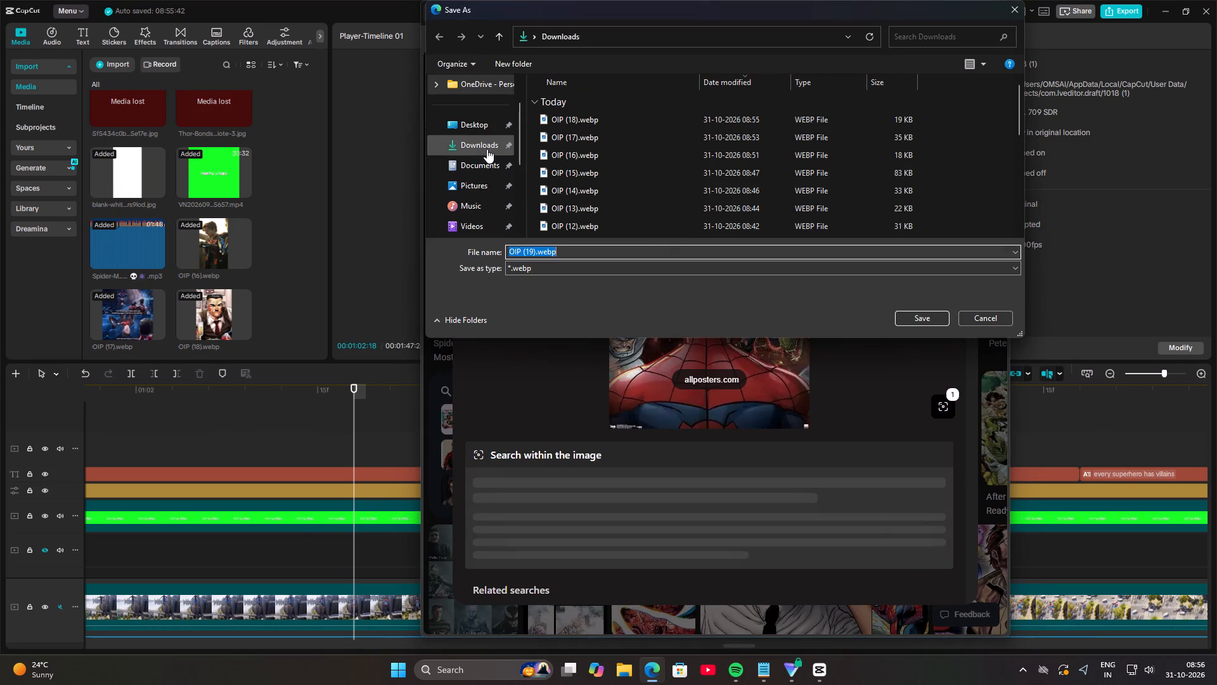
pyautogui.click(487, 149)
pyautogui.click(935, 312)
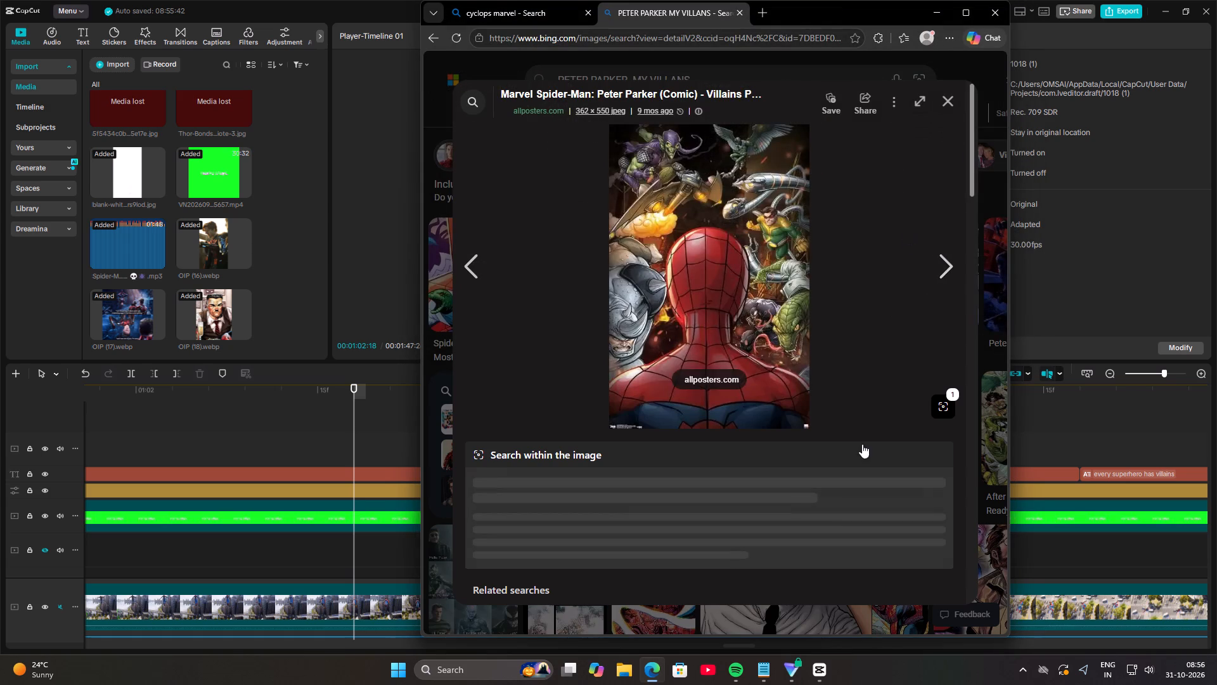
# Switch to CapCut and import OIP (19).webp from Downloads into the project media.
pyautogui.click(823, 666)
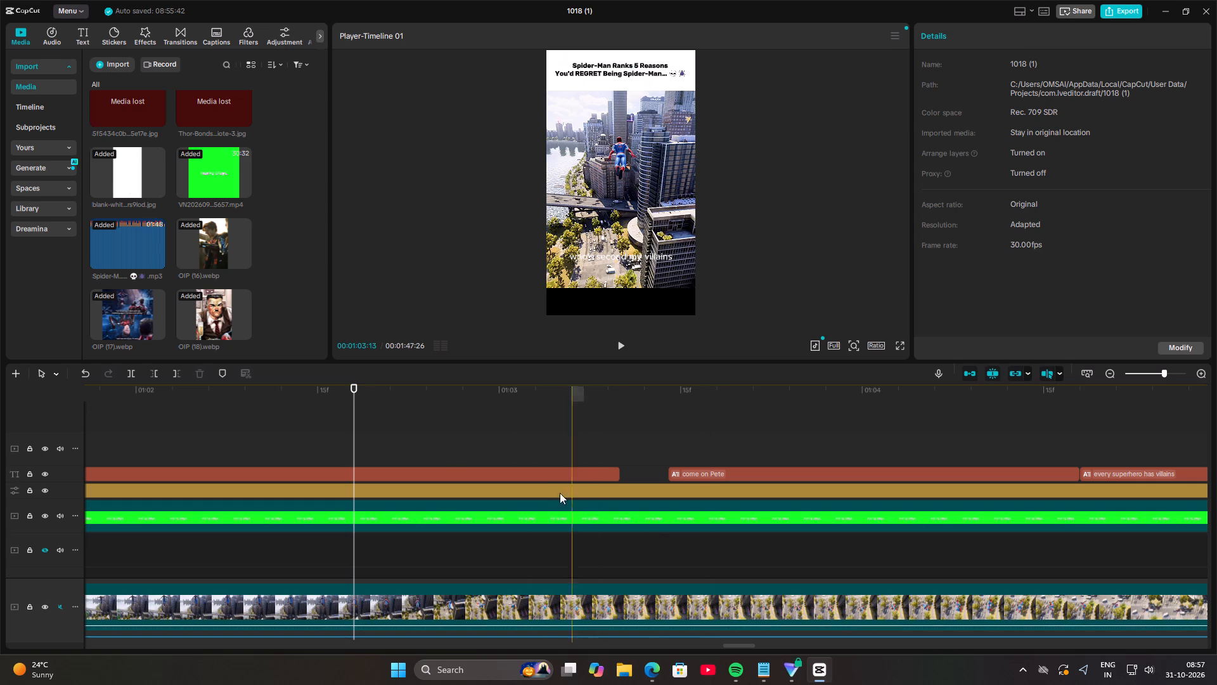
pyautogui.click(131, 69)
pyautogui.click(143, 86)
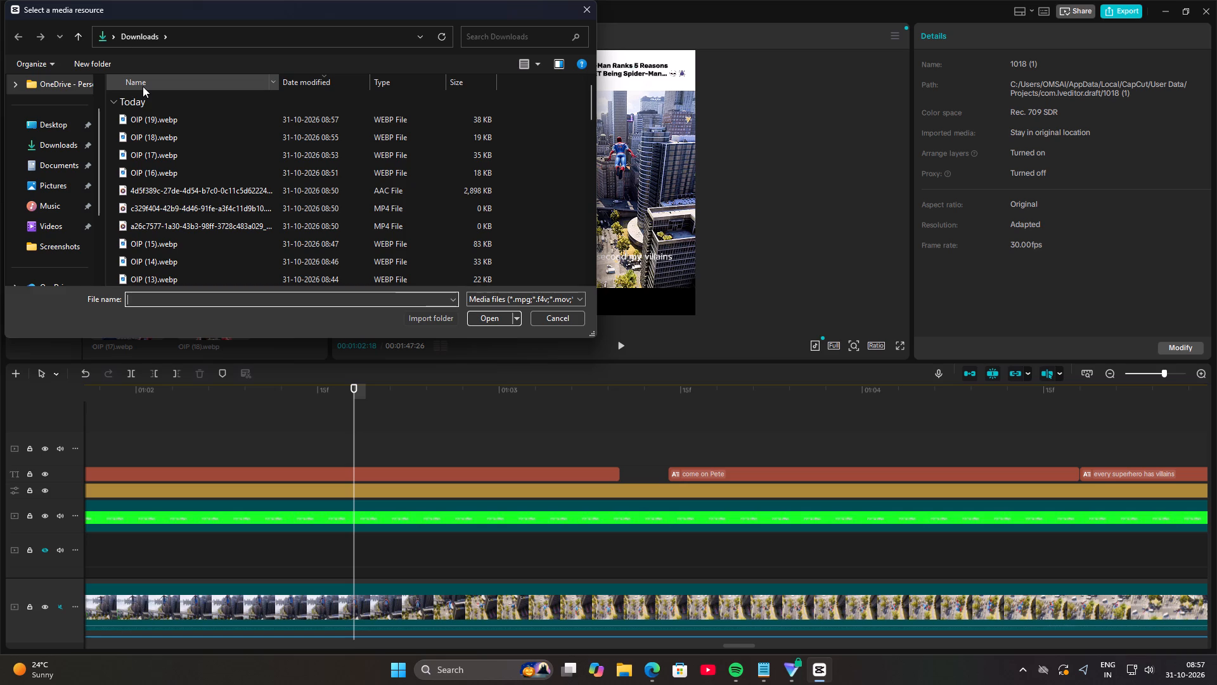
pyautogui.click(177, 118)
pyautogui.click(474, 317)
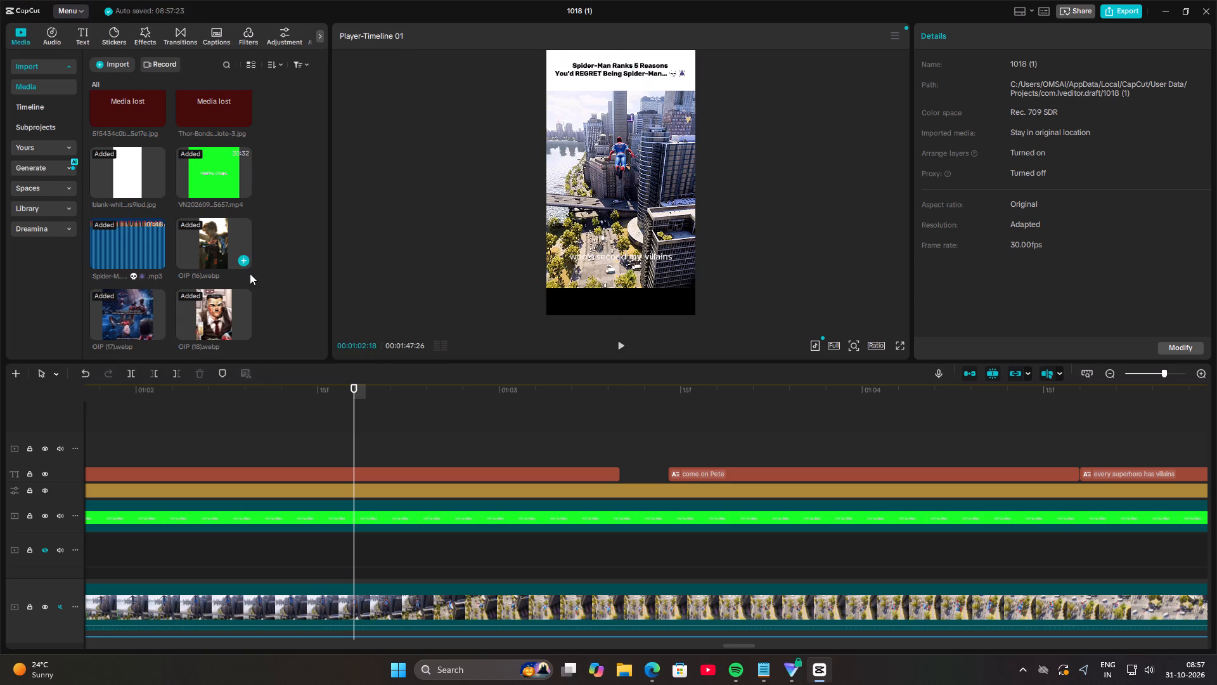
# Place OIP (19).webp on the track above the captions from 00:01:02:18 and cut off everything past the caption's end at 00:01:03:10.
pyautogui.scroll(-9, 273, 266)
pyautogui.moveTo(145, 316); pyautogui.dragTo(276, 372)
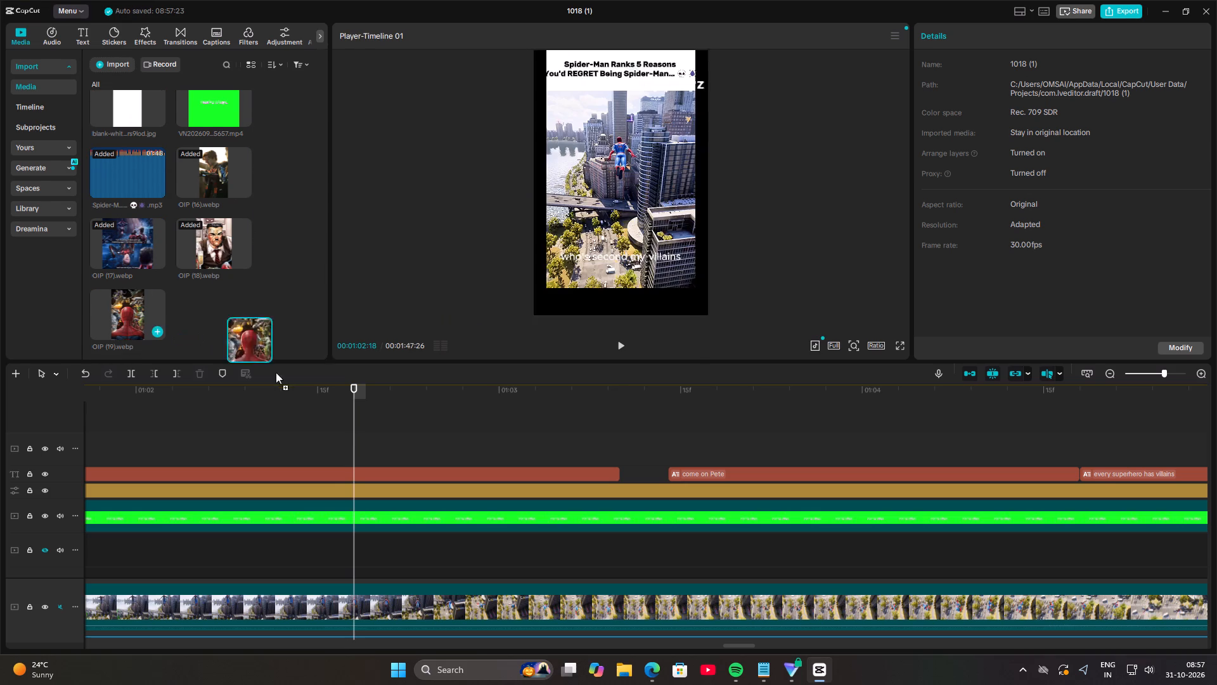
pyautogui.moveTo(276, 372); pyautogui.dragTo(356, 450)
pyautogui.moveTo(352, 405); pyautogui.dragTo(361, 405)
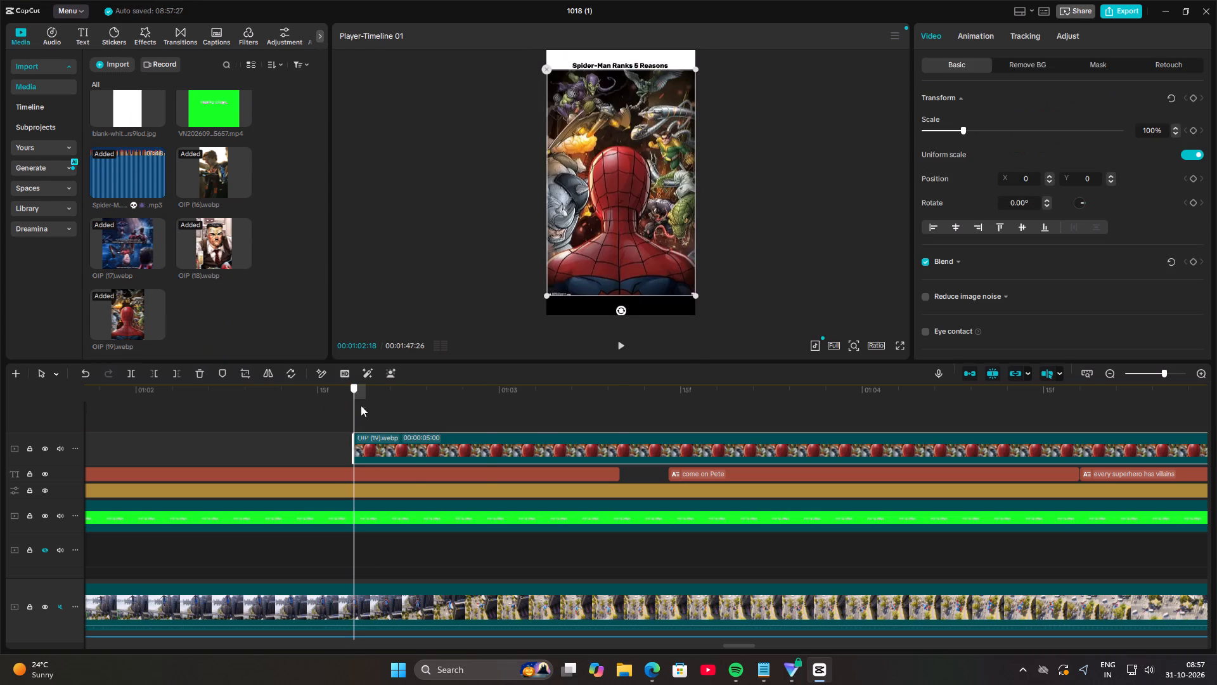
pyautogui.moveTo(361, 405); pyautogui.dragTo(614, 428)
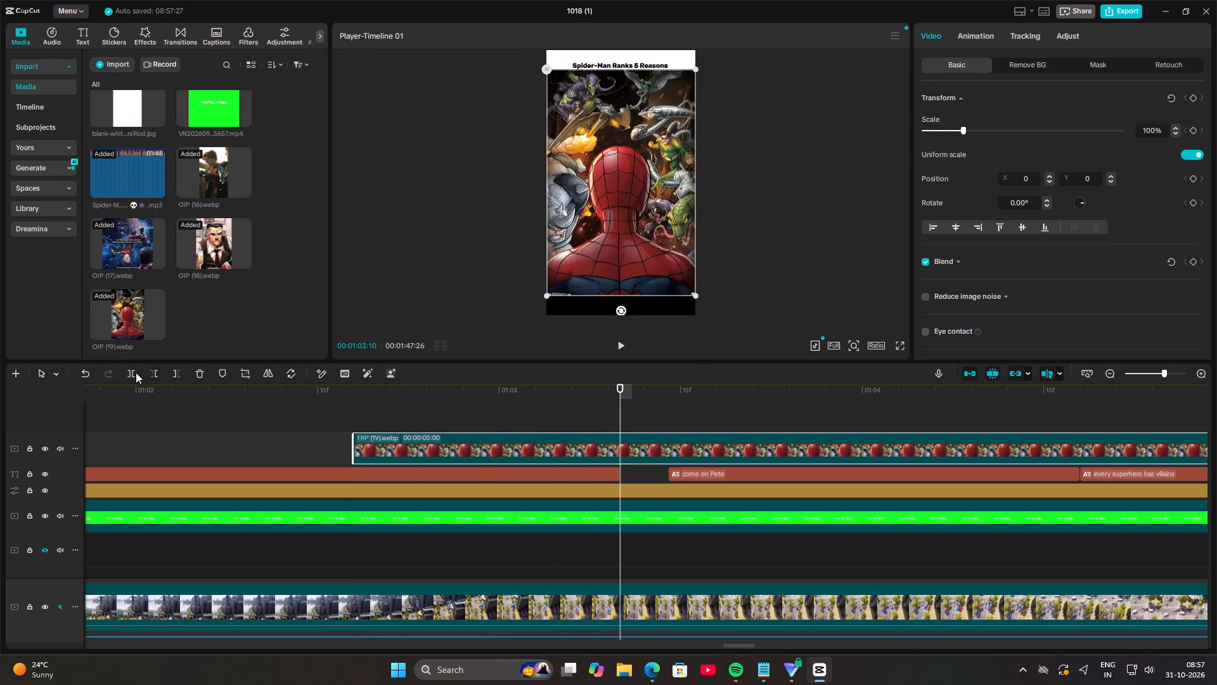
pyautogui.click(131, 372)
pyautogui.click(200, 375)
# Apply the trending "Swing…ottom" entrance animation to the OIP (19).webp clip.
pyautogui.click(428, 447)
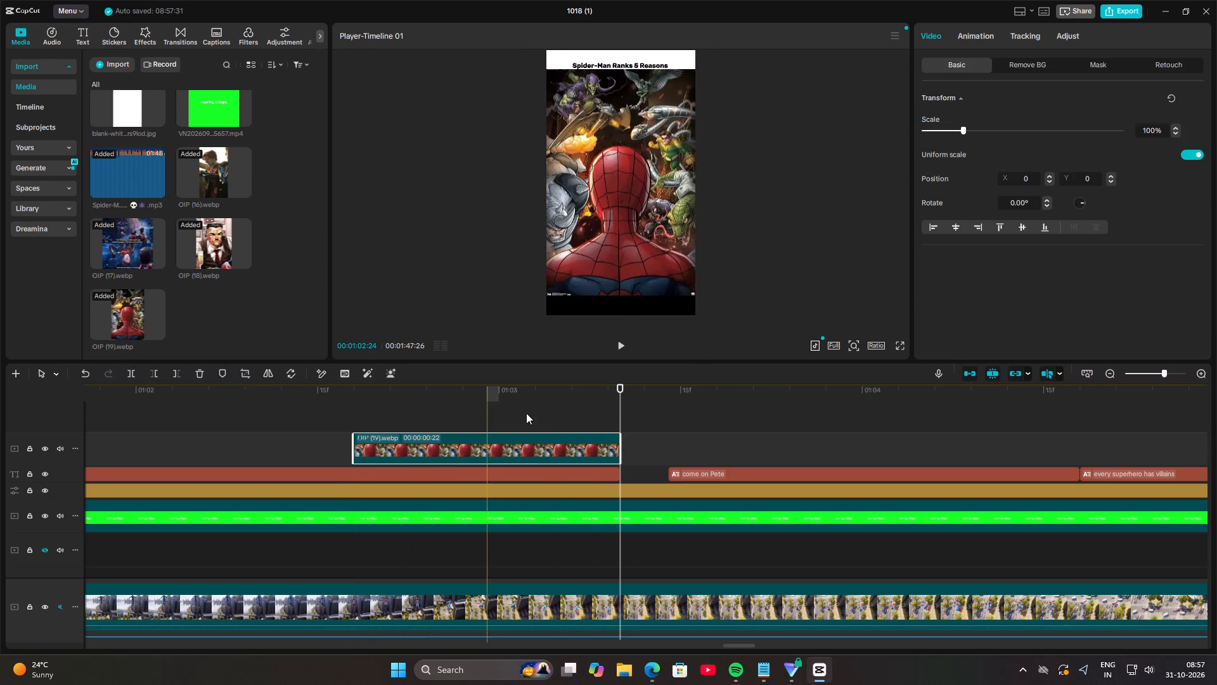
pyautogui.click(966, 37)
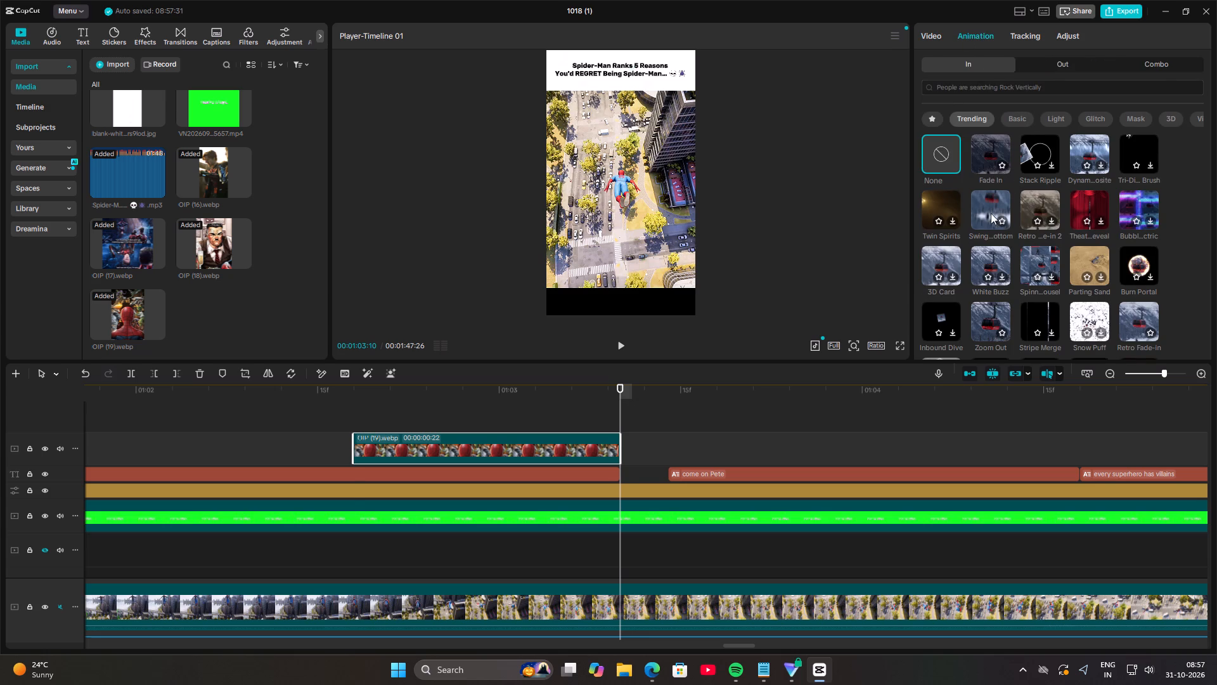
pyautogui.click(991, 213)
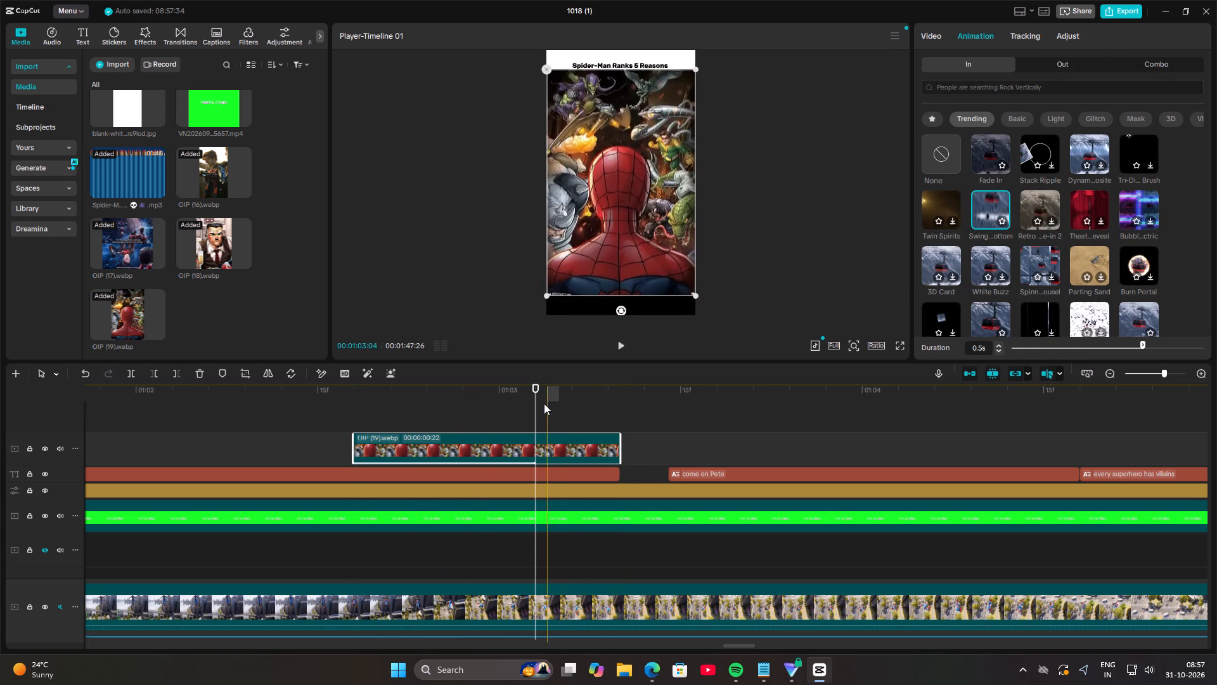
# Scrub through the captions from "come on Pete" to the start of "who's No. 1 lying to everyone you love easy".
pyautogui.moveTo(534, 398); pyautogui.dragTo(1216, 452)
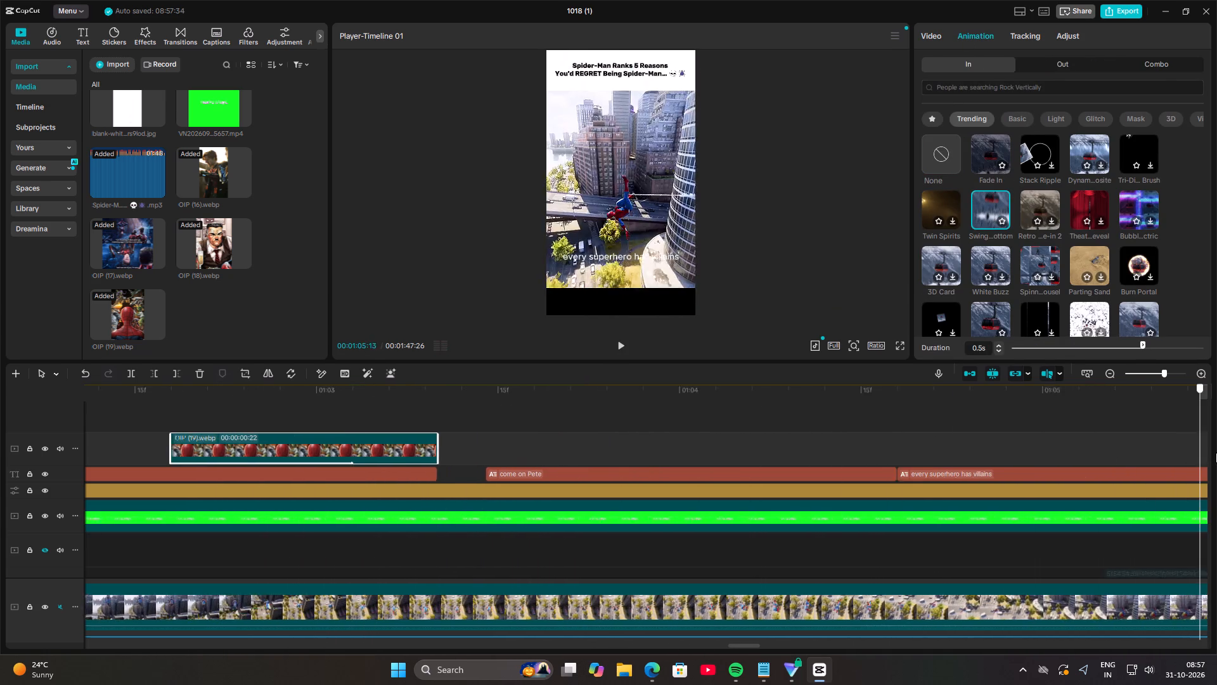
pyautogui.moveTo(1216, 452); pyautogui.dragTo(1090, 474)
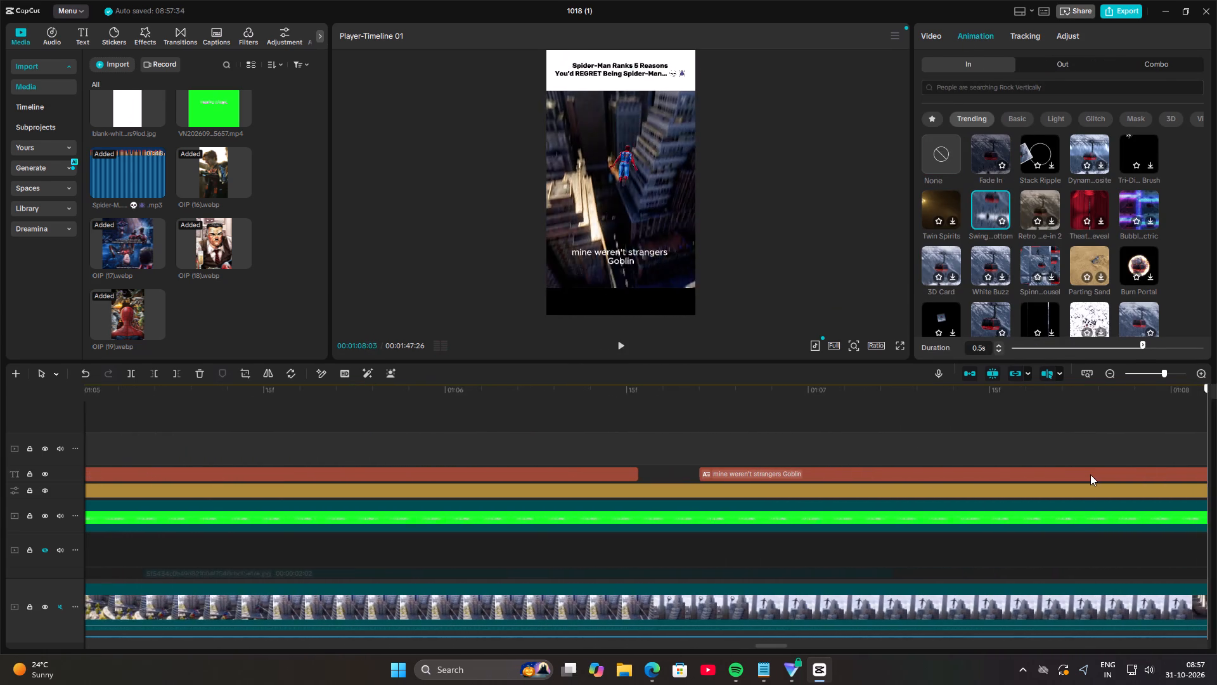
pyautogui.moveTo(1090, 474); pyautogui.dragTo(1216, 477)
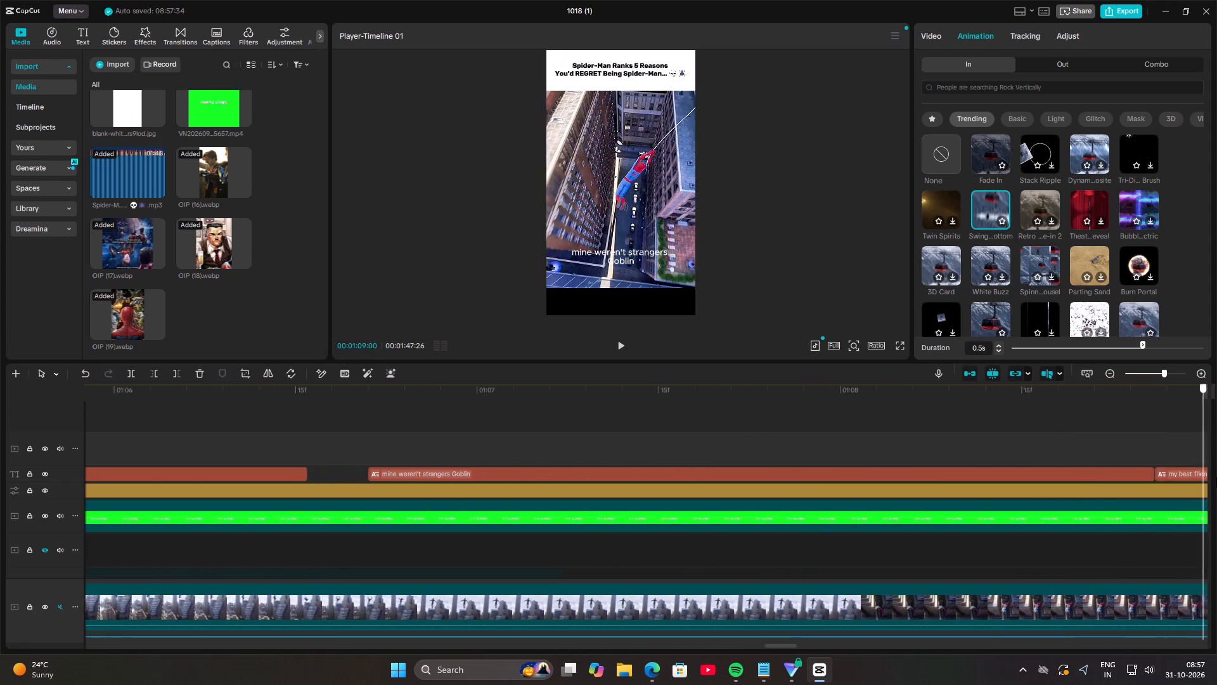
pyautogui.moveTo(1216, 477); pyautogui.dragTo(1127, 480)
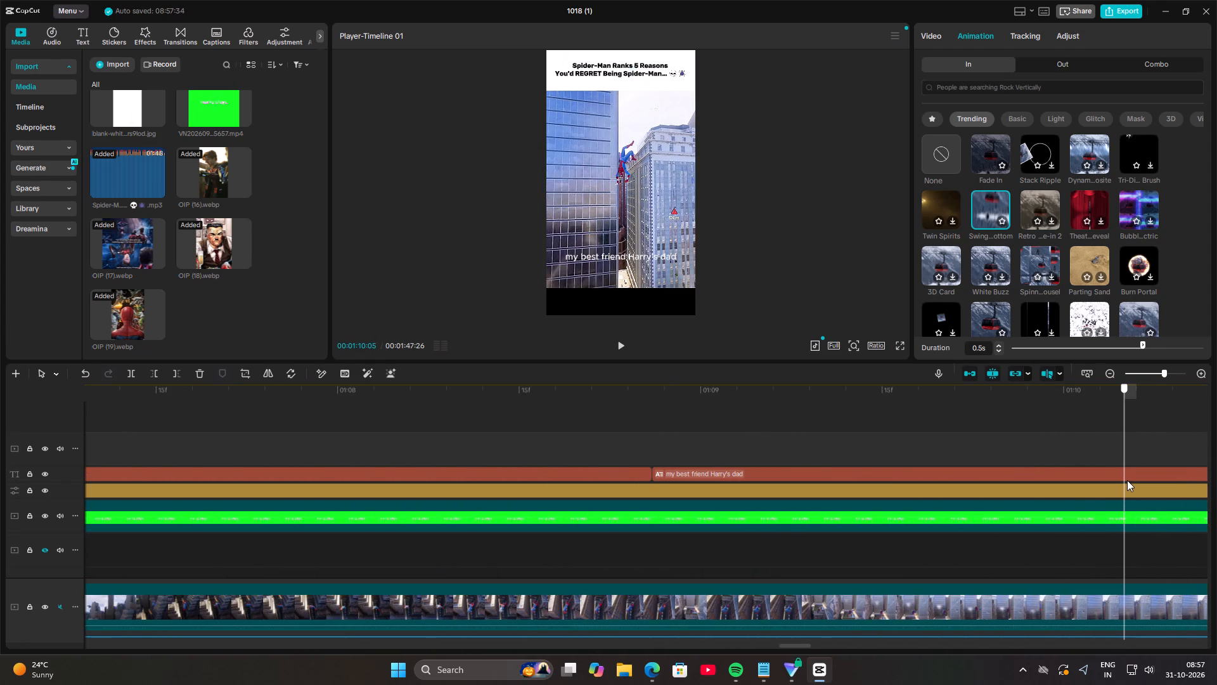
pyautogui.moveTo(1127, 480); pyautogui.dragTo(1216, 482)
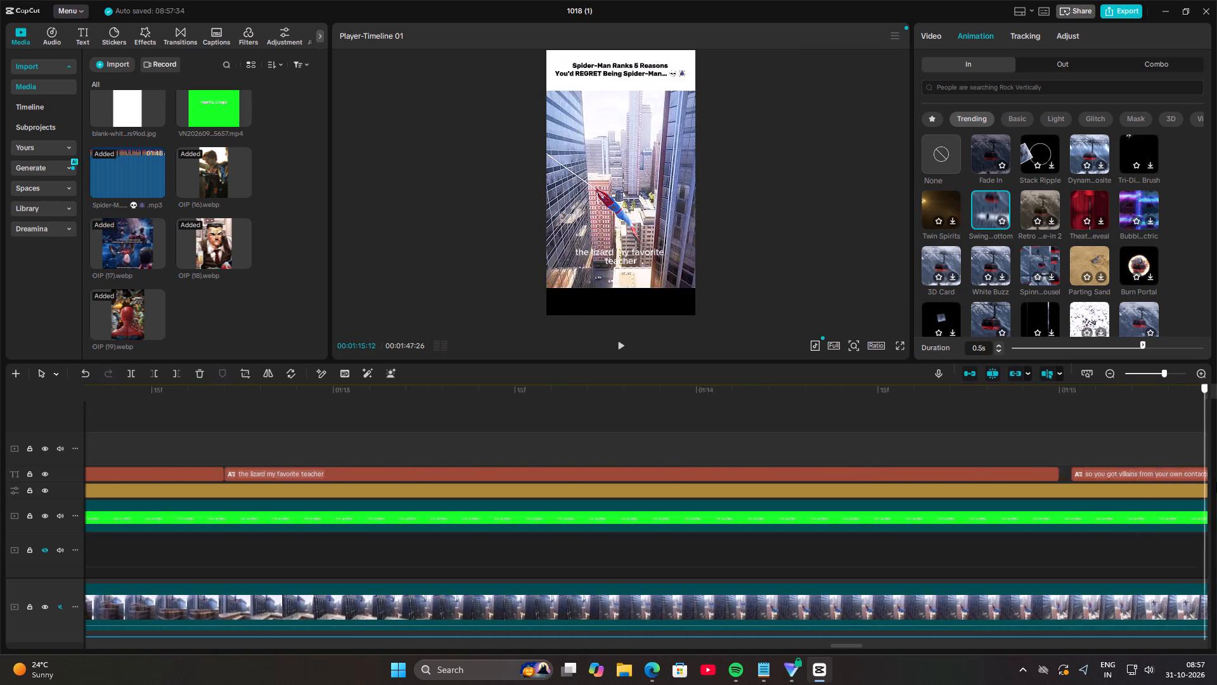
pyautogui.moveTo(1216, 482); pyautogui.dragTo(1216, 478)
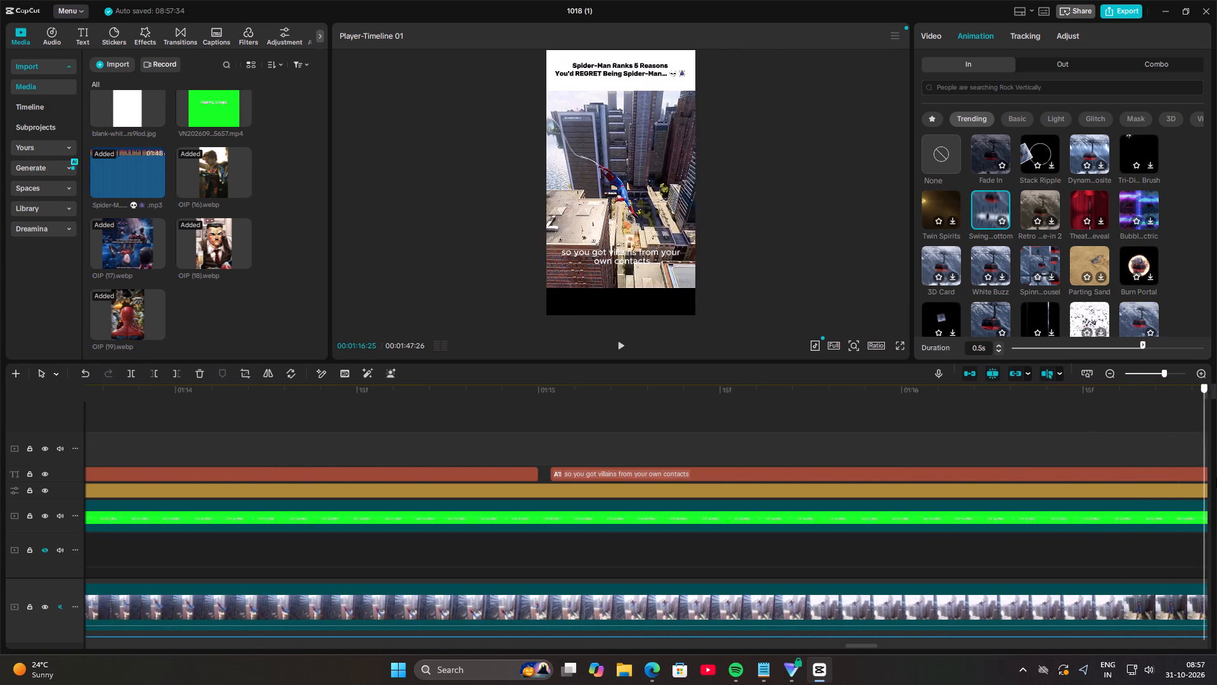
pyautogui.moveTo(1216, 478); pyautogui.dragTo(1215, 485)
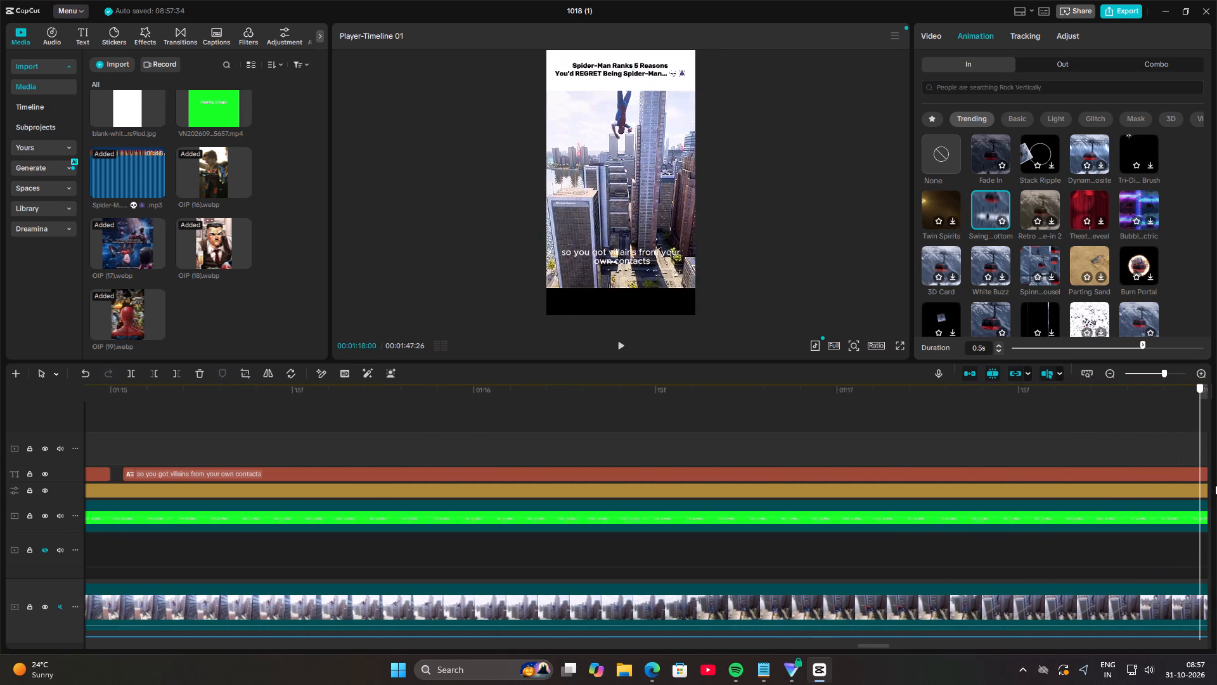
pyautogui.moveTo(1215, 485); pyautogui.dragTo(1160, 486)
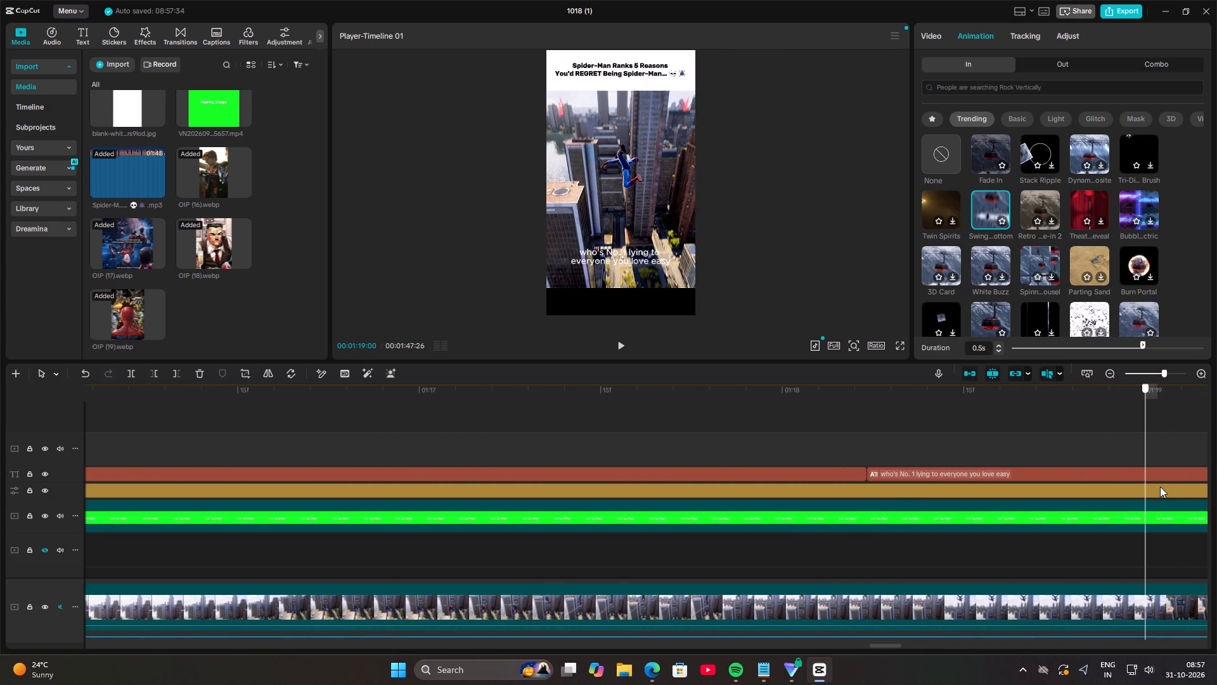
pyautogui.moveTo(1160, 486); pyautogui.dragTo(1096, 486)
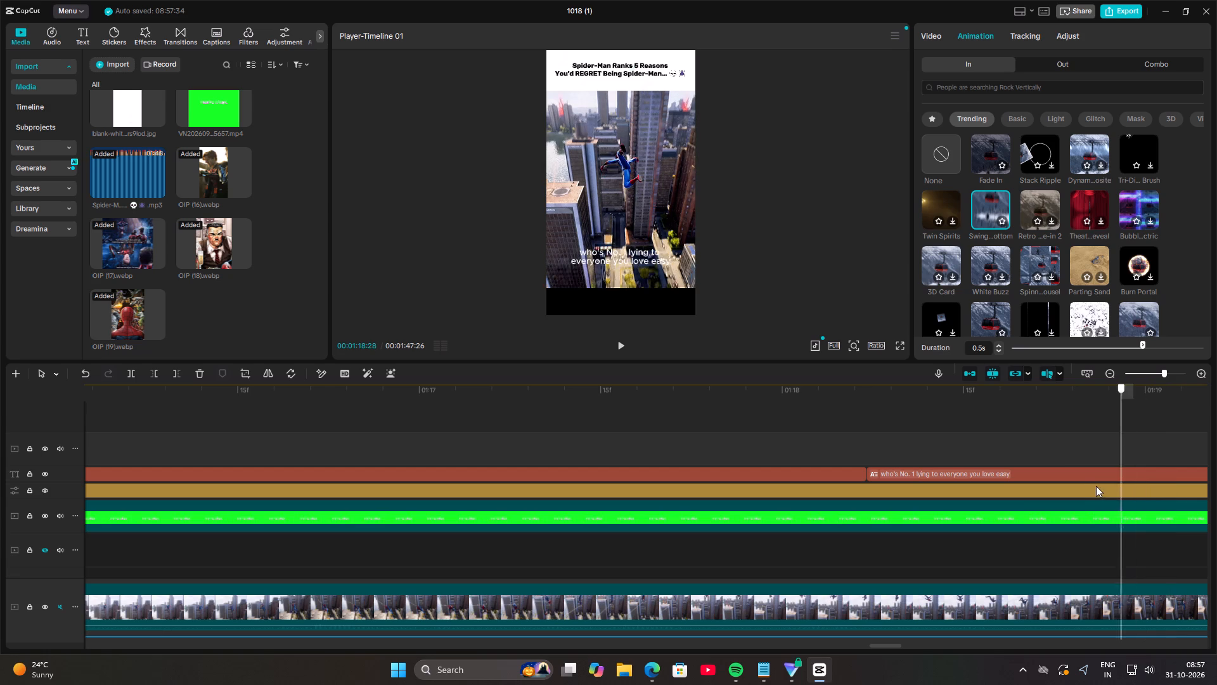
pyautogui.moveTo(1096, 486); pyautogui.dragTo(872, 478)
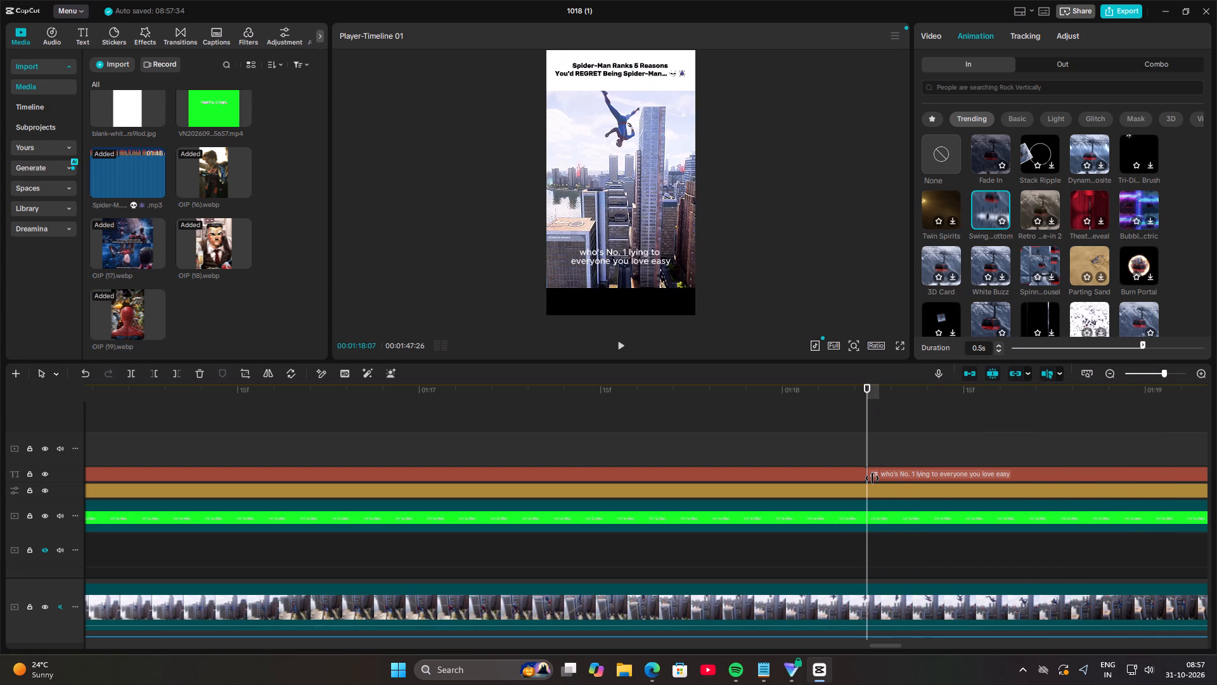
# Hide the caption track directly above the adjustment layer.
pyautogui.click(1137, 375)
pyautogui.click(45, 473)
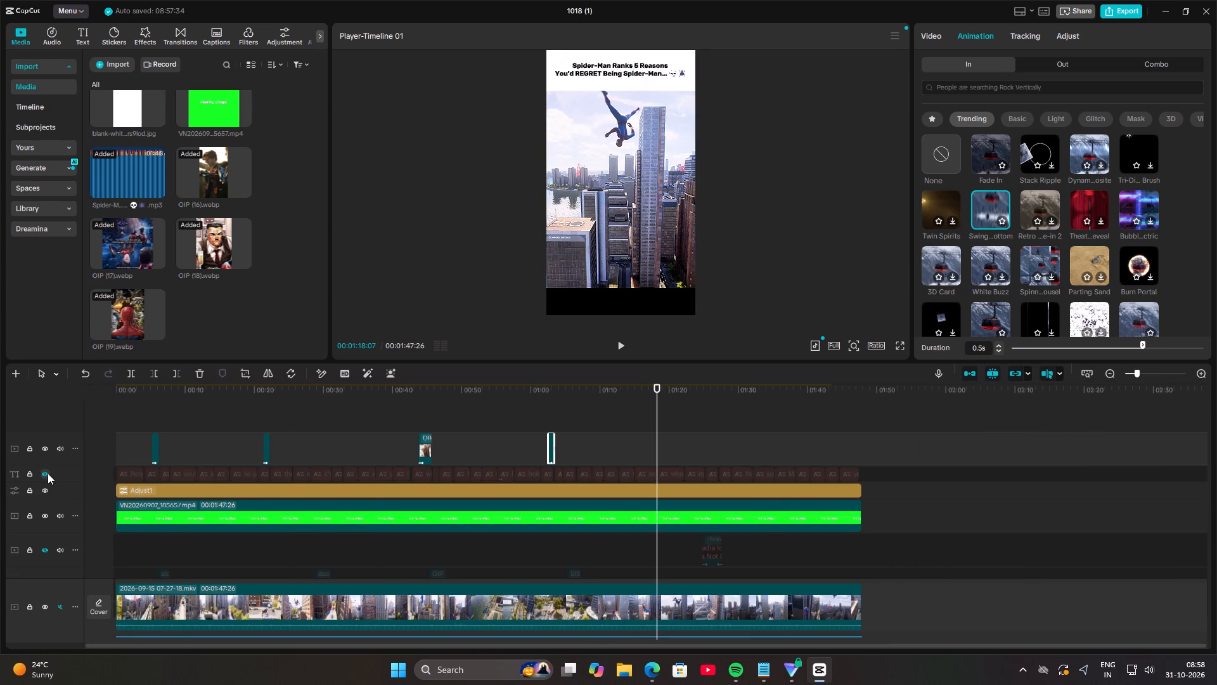
# Move the green-screen watermark clip's overlay down in the frame to about X 441, Y 1185, checking it at the video's start.
pyautogui.moveTo(659, 404); pyautogui.dragTo(0, 358)
pyautogui.click(98, 416)
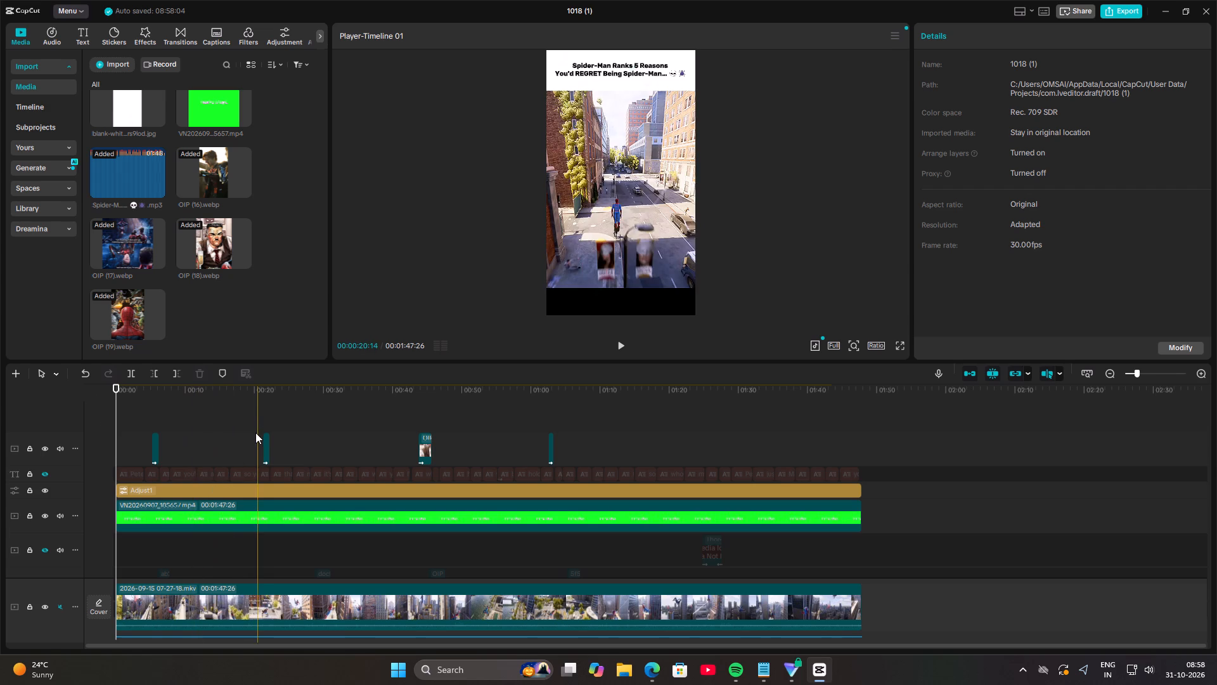
pyautogui.scroll(-5, 386, 456)
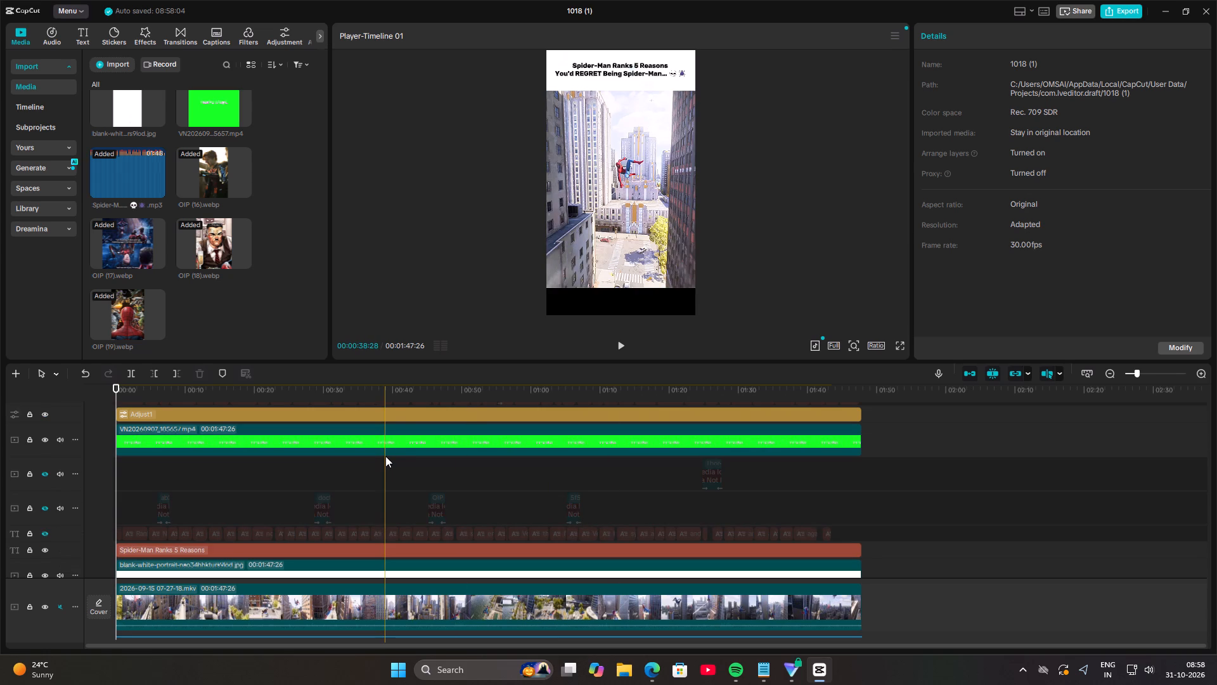
pyautogui.click(345, 444)
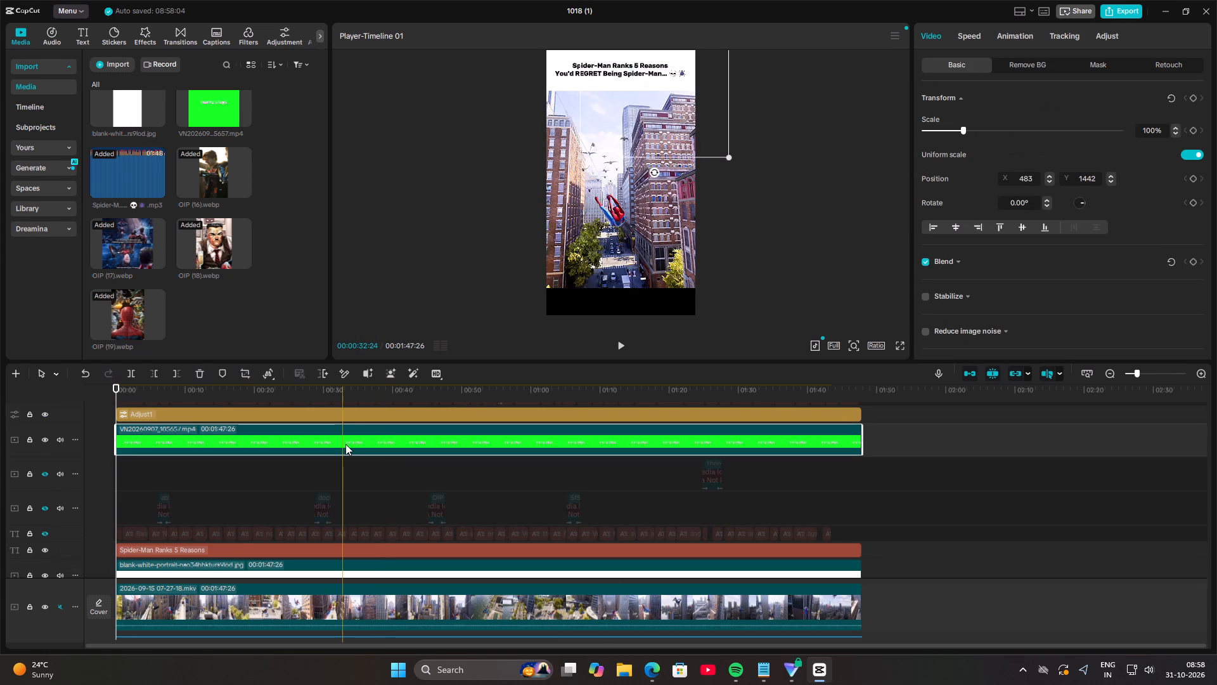
pyautogui.moveTo(660, 147); pyautogui.dragTo(654, 148)
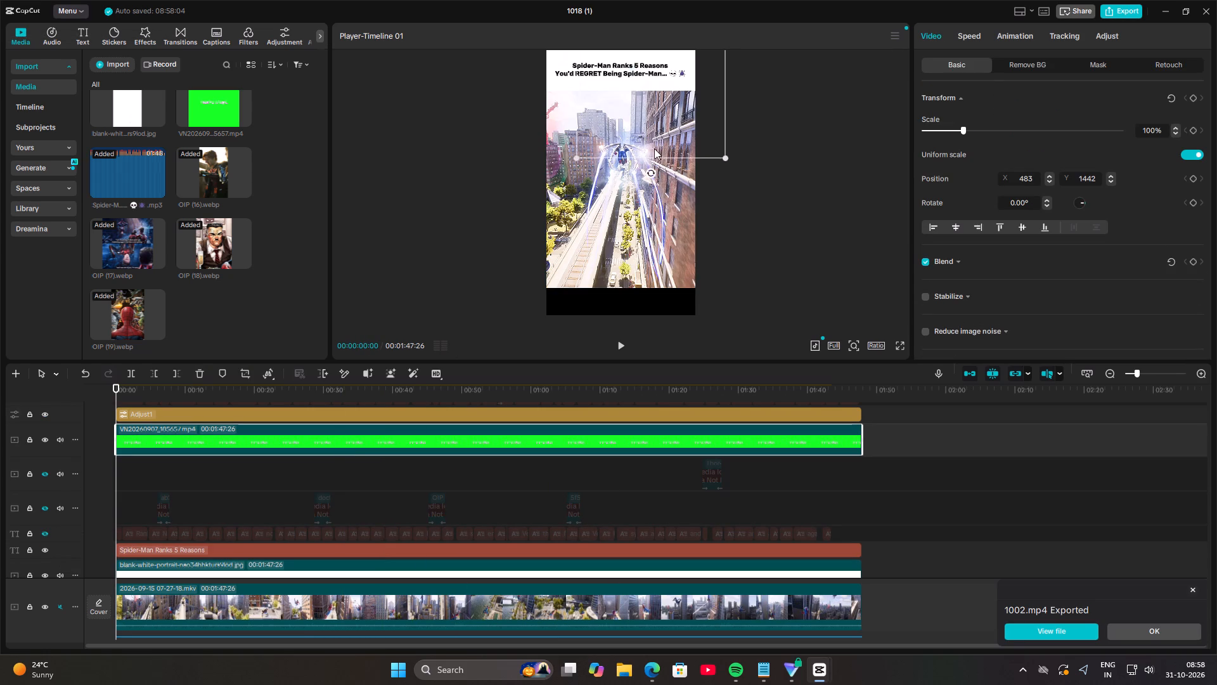
pyautogui.moveTo(654, 148); pyautogui.dragTo(657, 164)
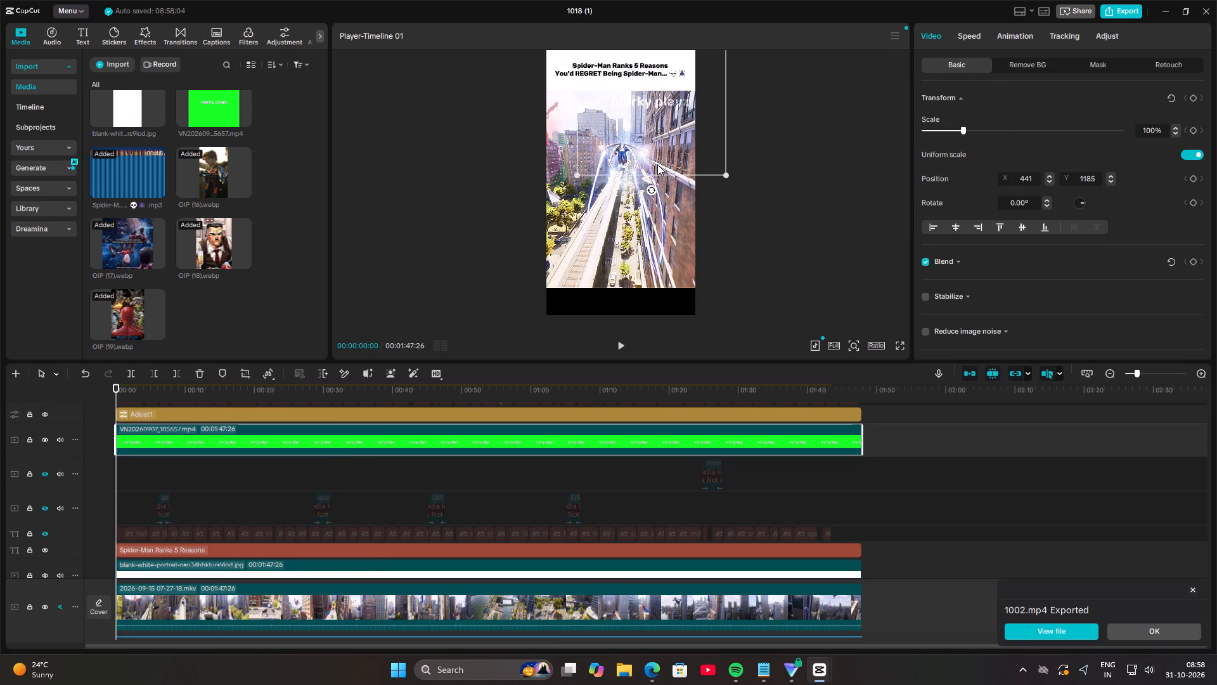
pyautogui.click(918, 412)
pyautogui.scroll(10, 918, 412)
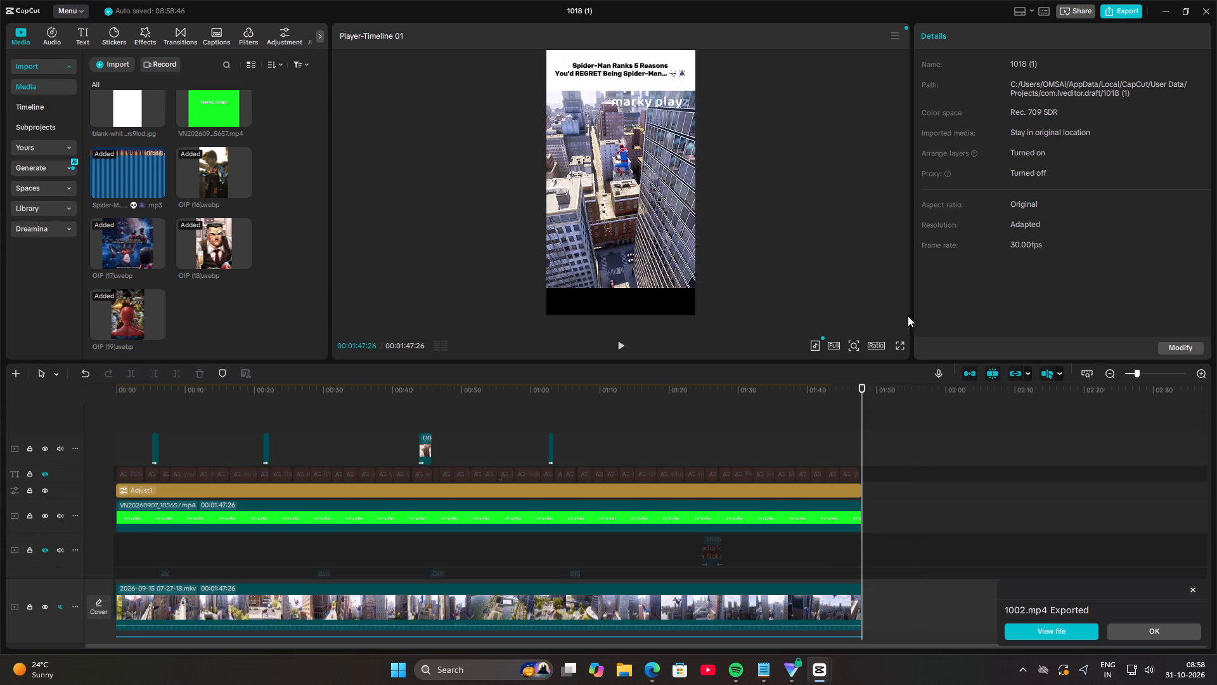
# Export the video as 1018 (1) in 4K HEVC mp4 with the frame rate set to 60fps.
pyautogui.click(1118, 4)
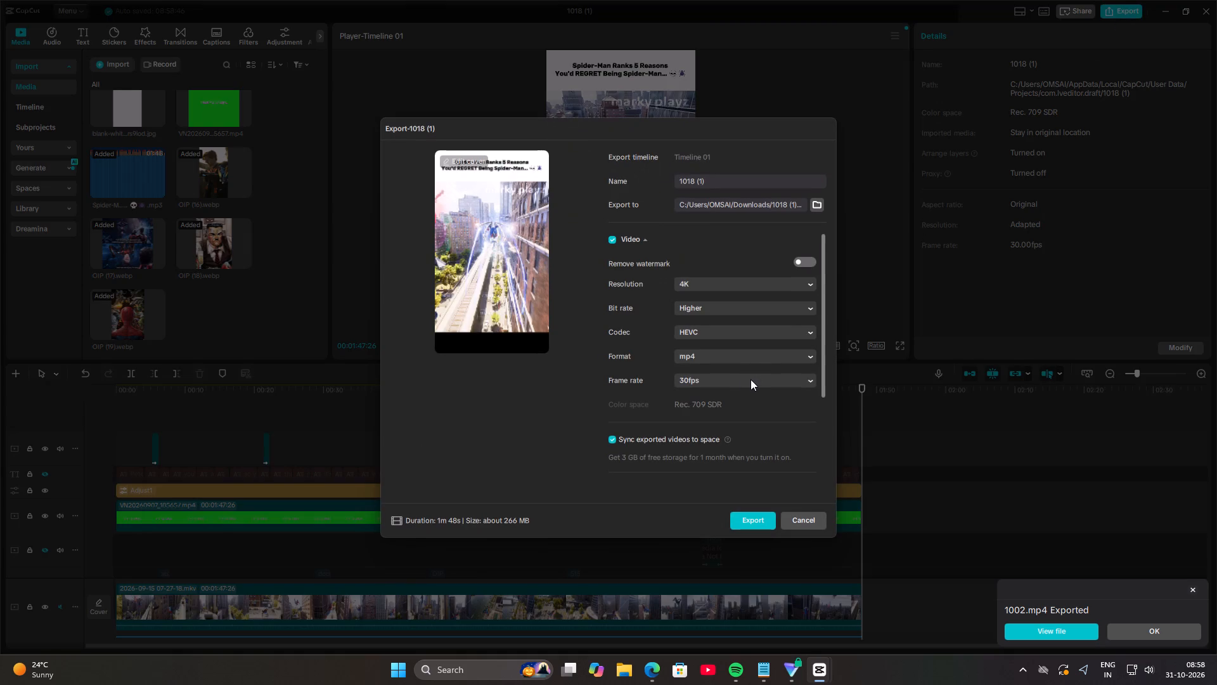
pyautogui.click(750, 379)
pyautogui.click(741, 519)
pyautogui.click(751, 523)
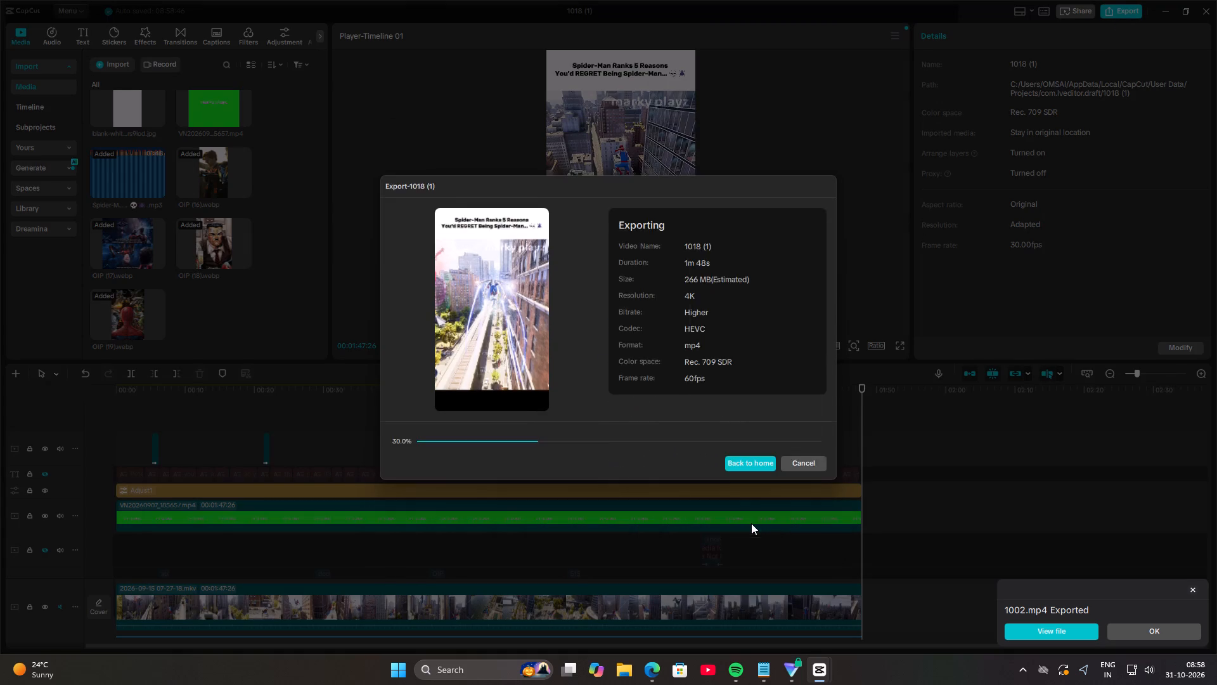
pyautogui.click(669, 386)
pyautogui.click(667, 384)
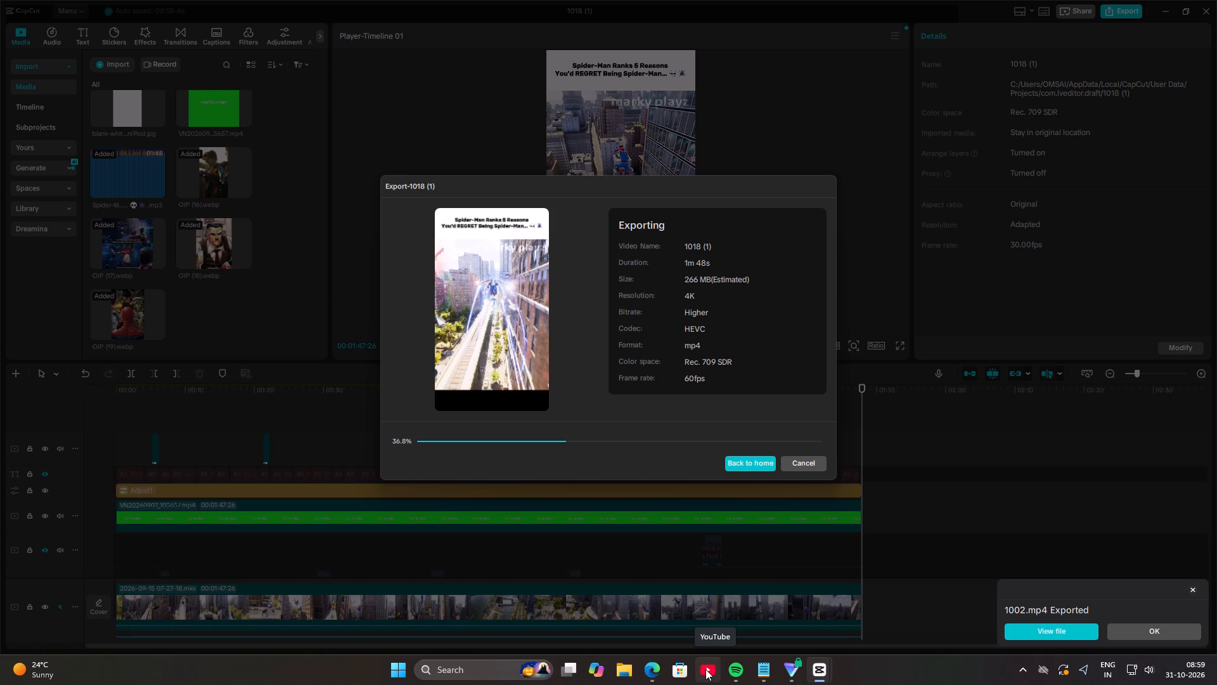
# Switch to Proton VPN, disconnect from the Canada server and close its window while the video export keeps running.
pyautogui.click(792, 670)
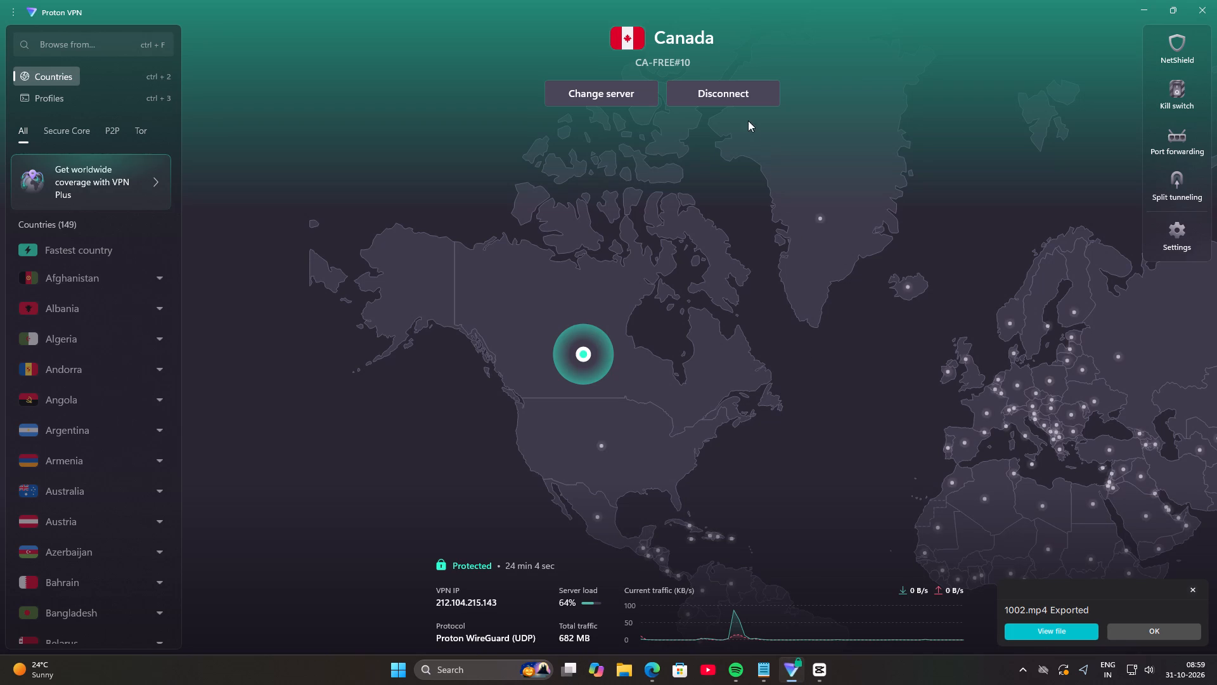
pyautogui.click(734, 95)
pyautogui.click(1216, 0)
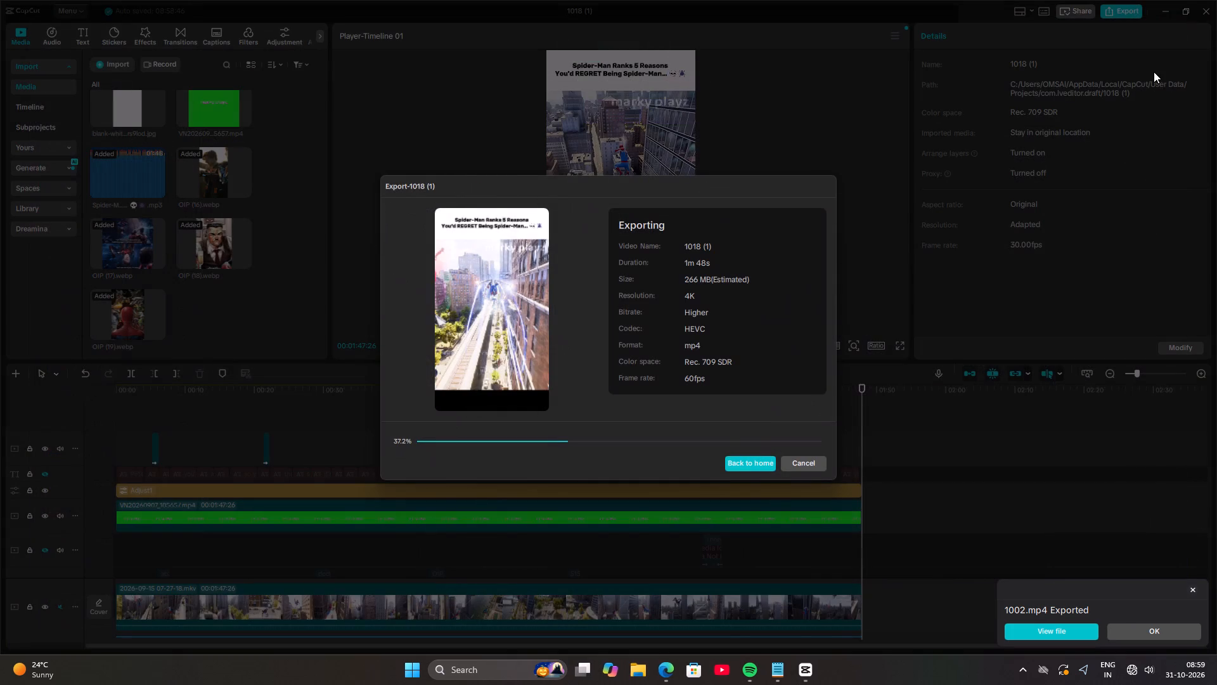